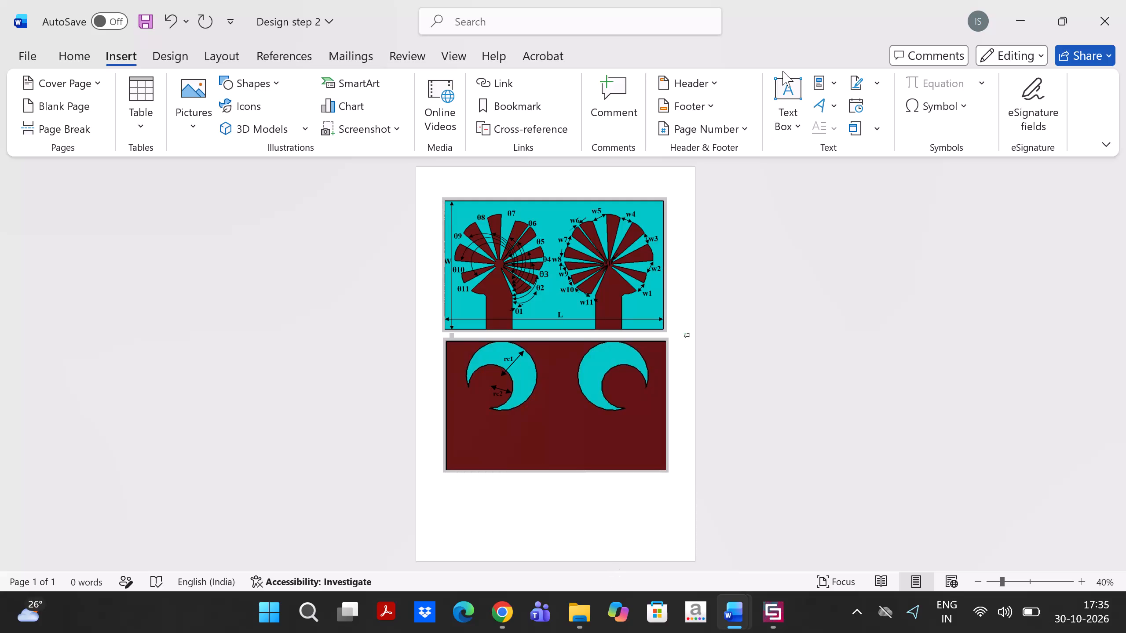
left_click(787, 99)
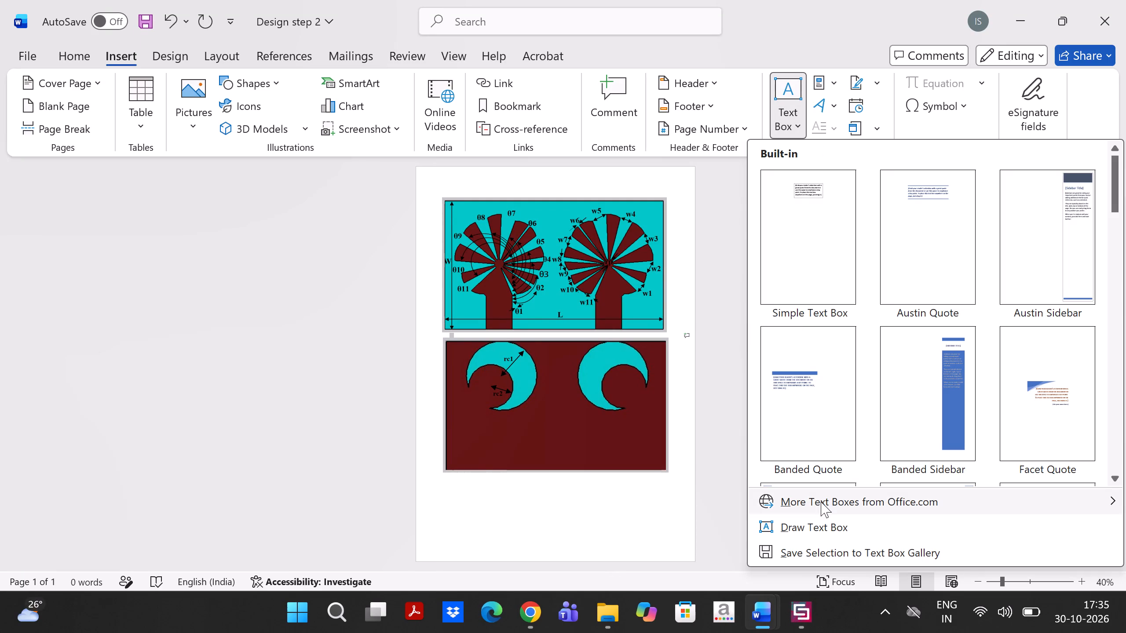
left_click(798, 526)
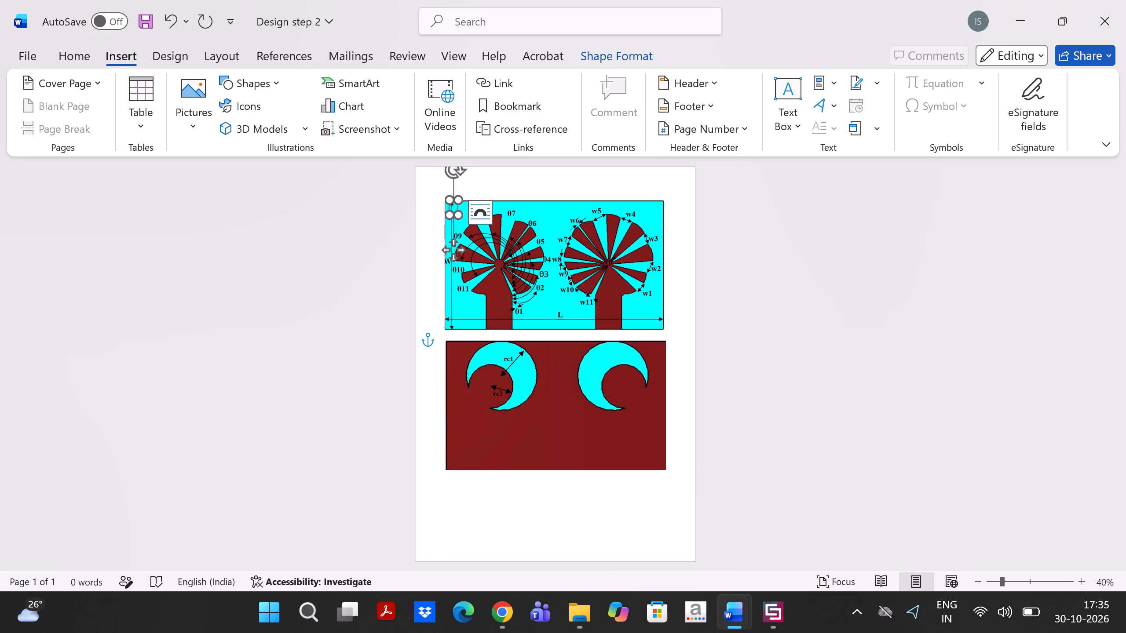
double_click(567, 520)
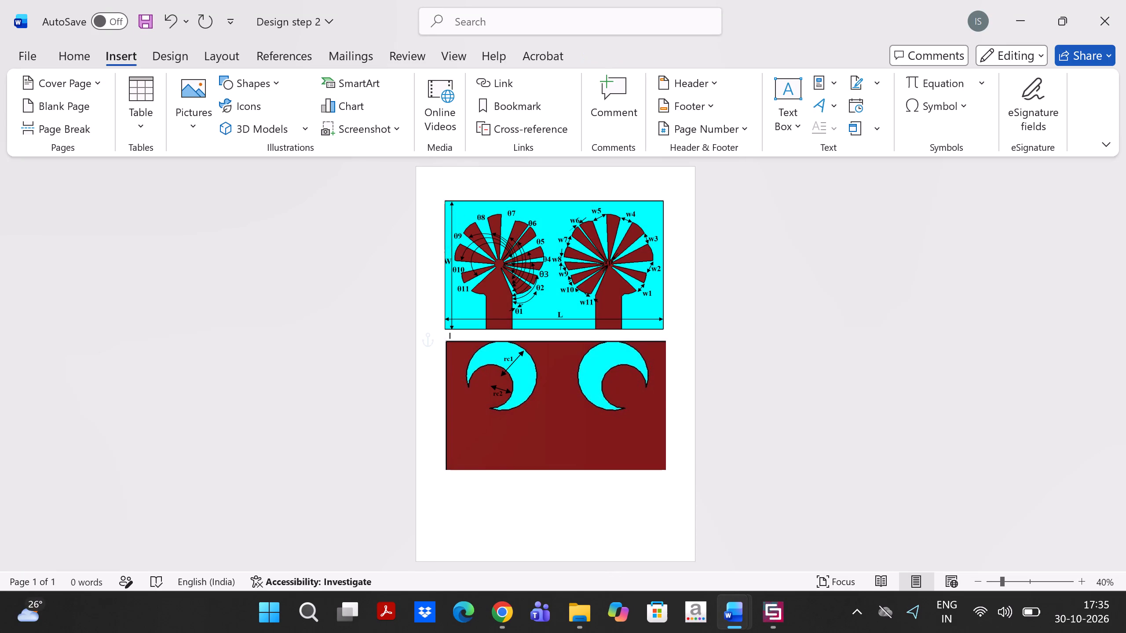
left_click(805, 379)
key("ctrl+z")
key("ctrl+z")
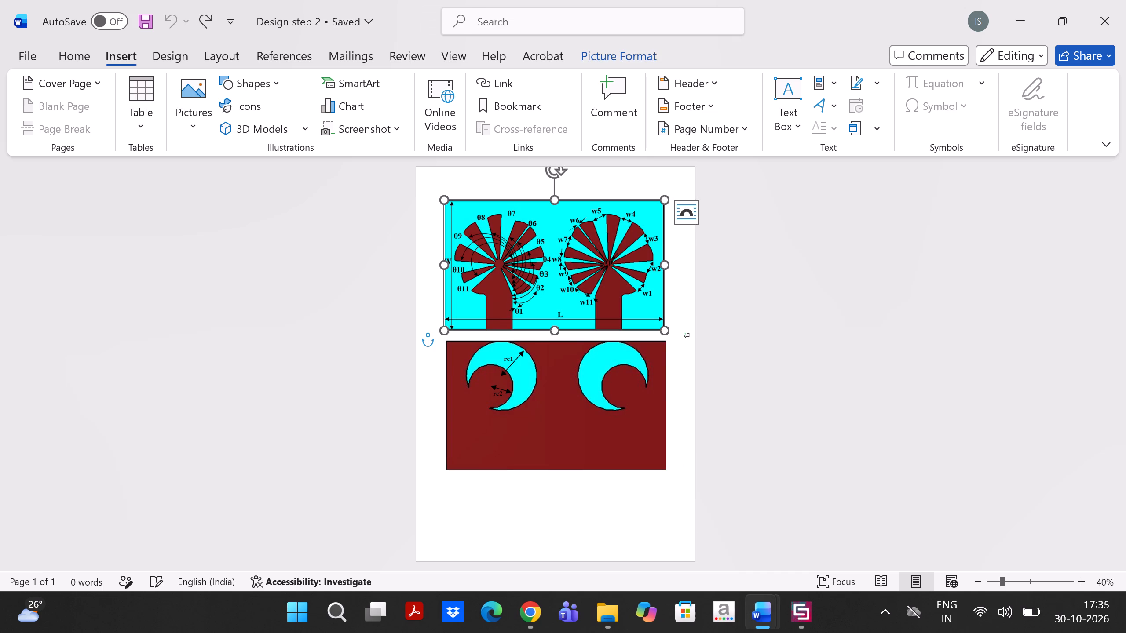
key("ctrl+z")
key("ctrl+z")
Draw a text box about 2.54 cm high and 2.37 cm wide below the crescent figure and enter 2 in it.
left_click(783, 118)
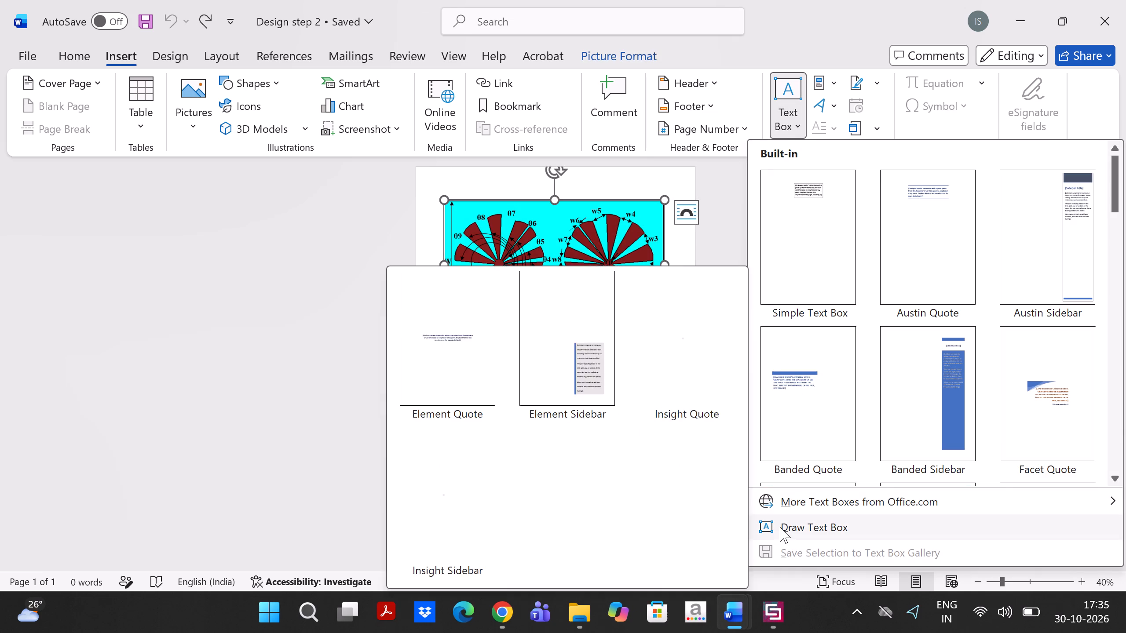
left_click(780, 527)
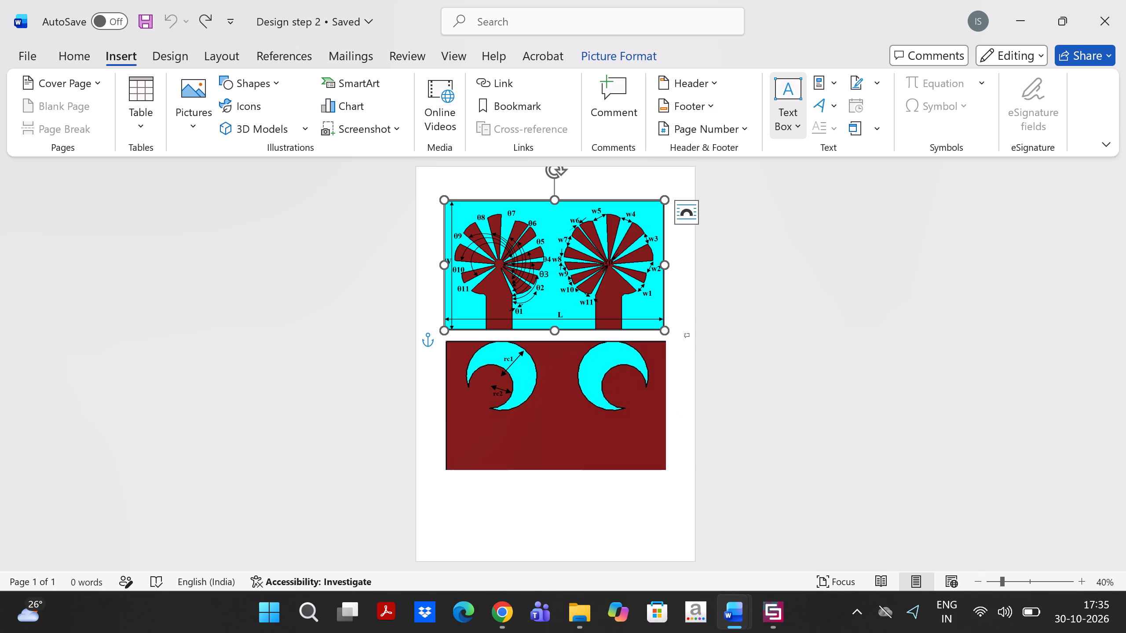
left_click(617, 500)
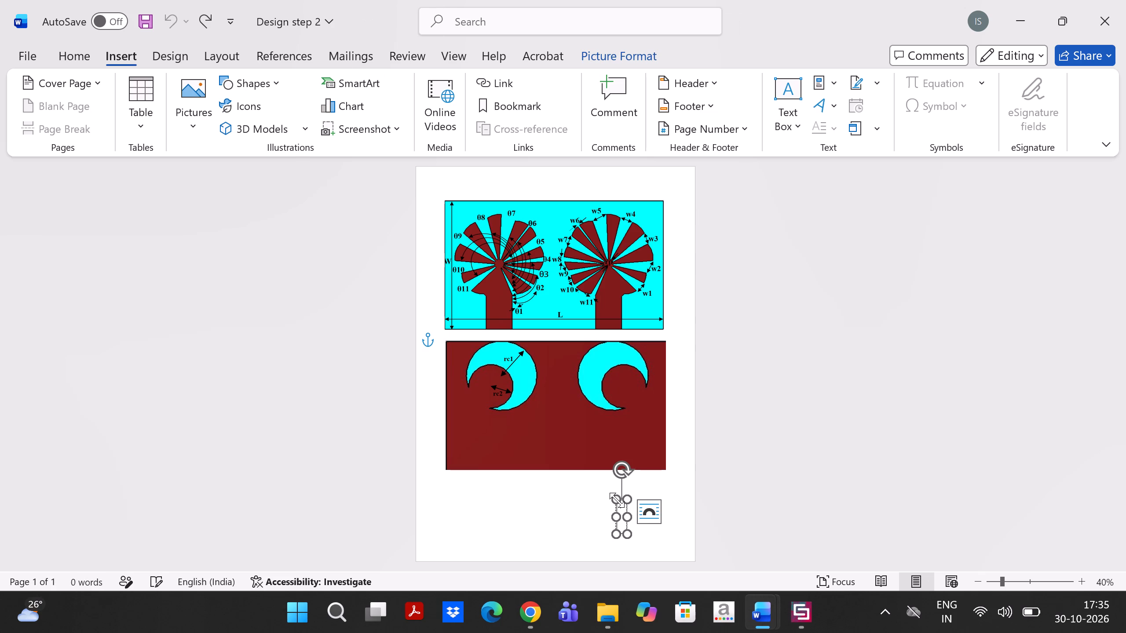
left_click_drag(618, 520, 588, 518)
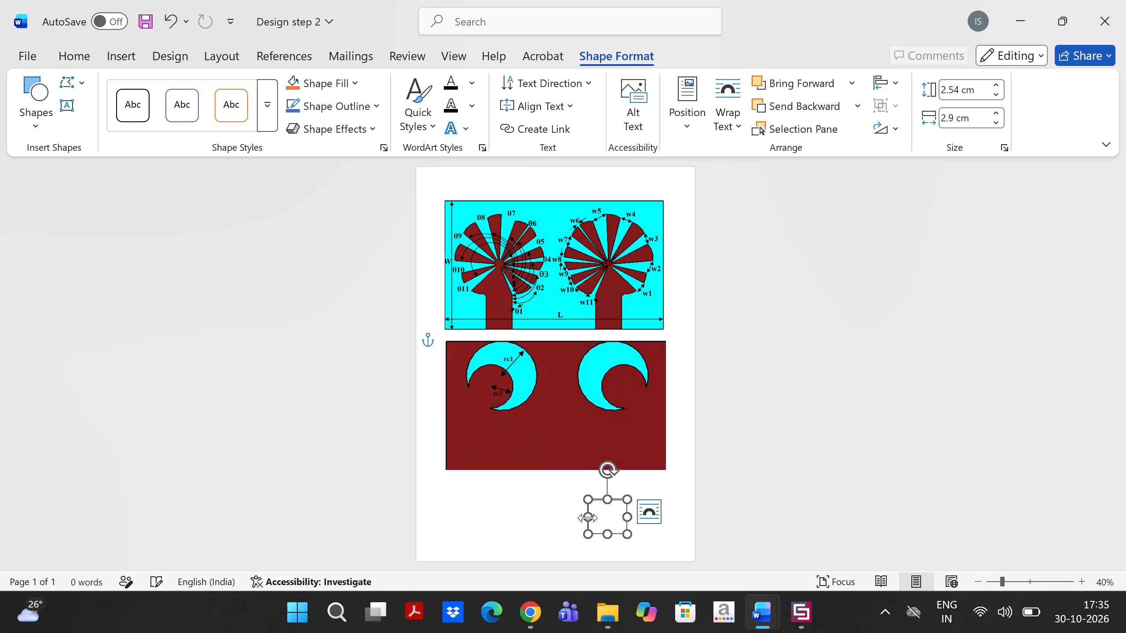
left_click_drag(588, 518, 595, 520)
left_click(606, 518)
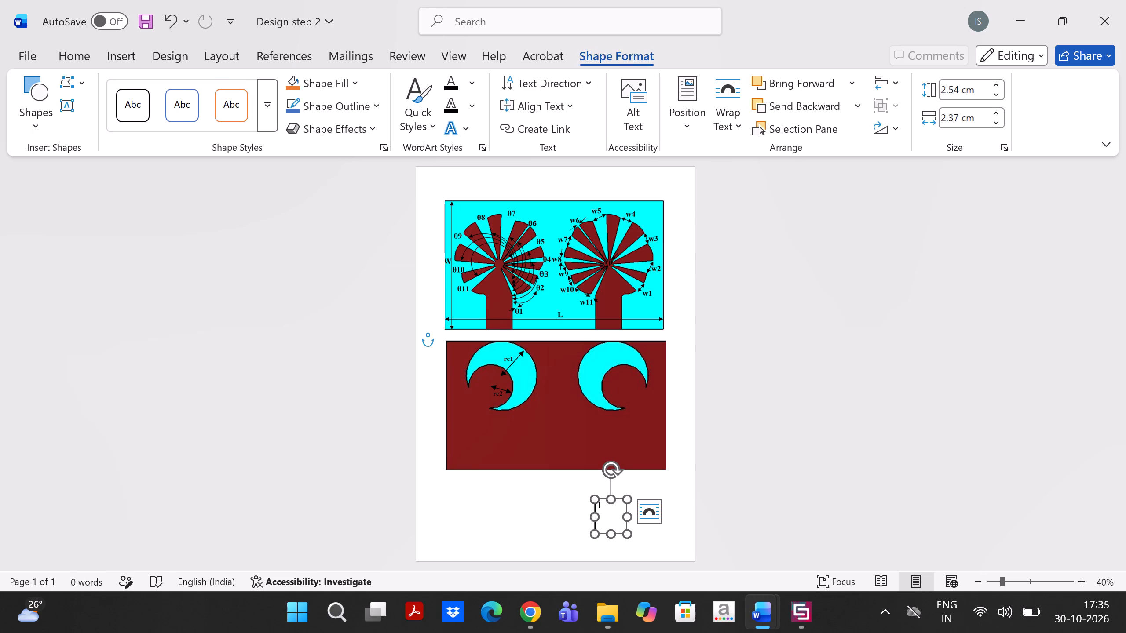
key("2")
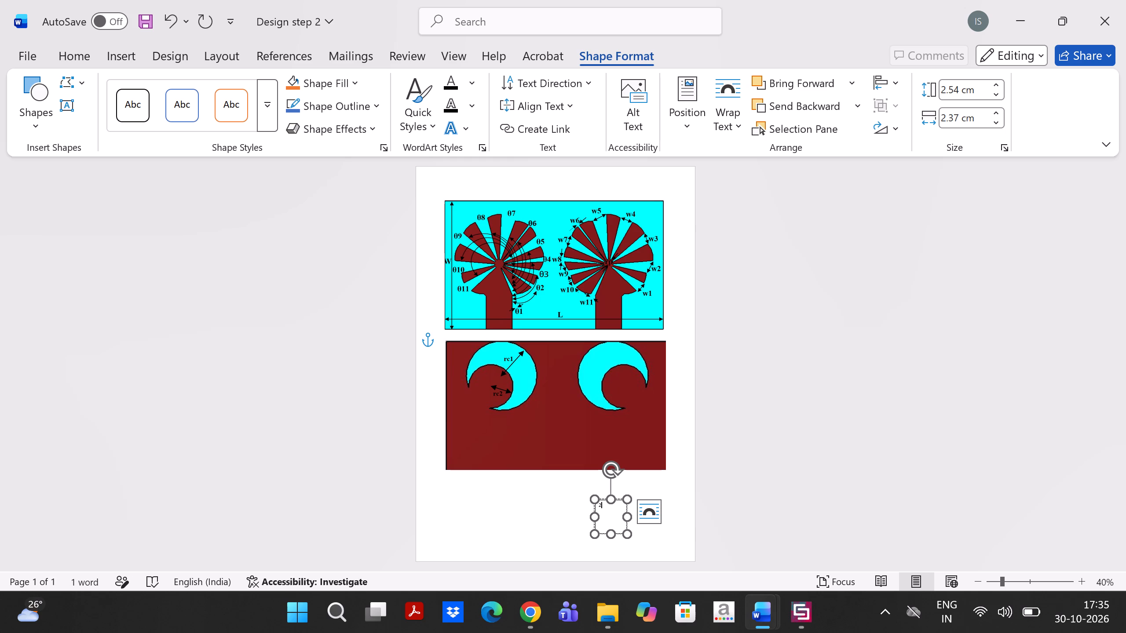
Make the 2 in the text box bold and set its font size to 14.
left_click(69, 64)
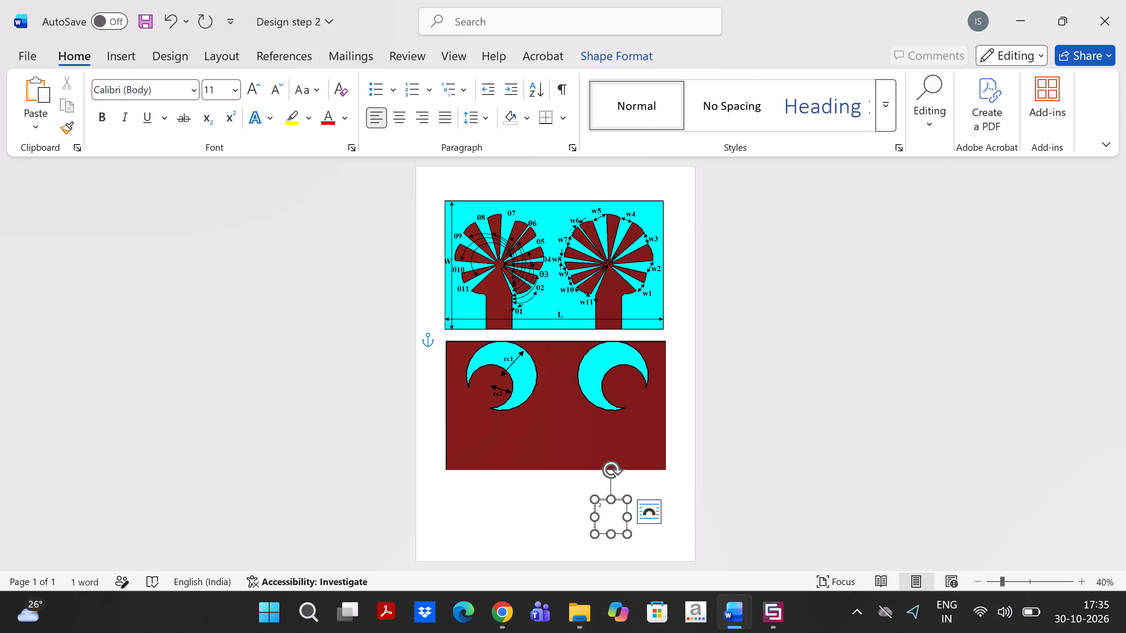
left_click(566, 309)
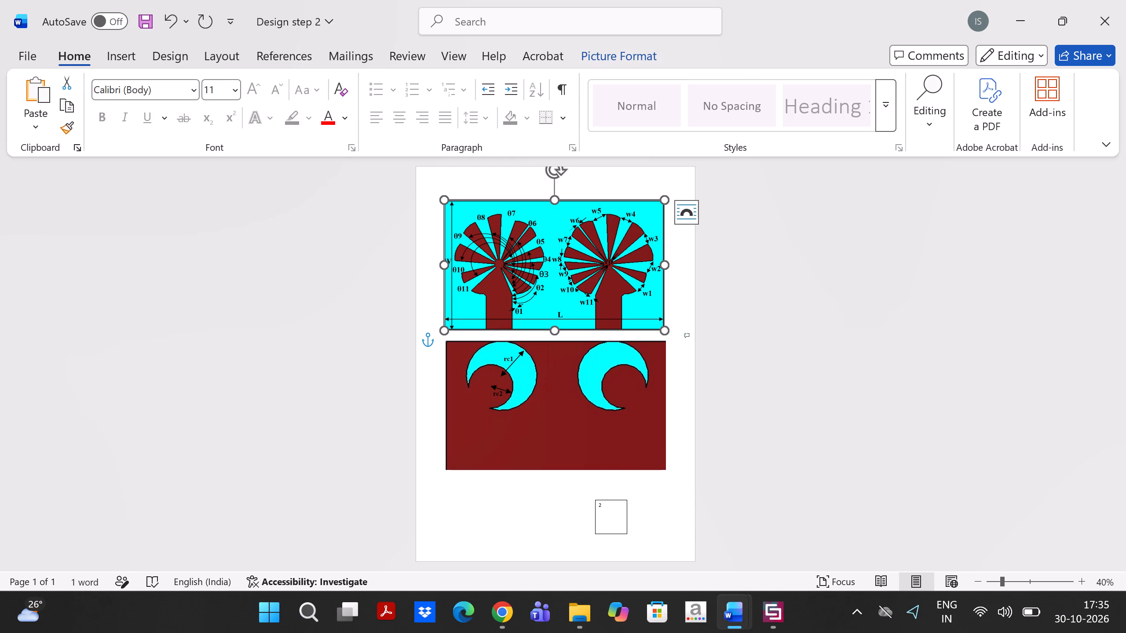
scroll(605, 513, "up", 4, "ctrl")
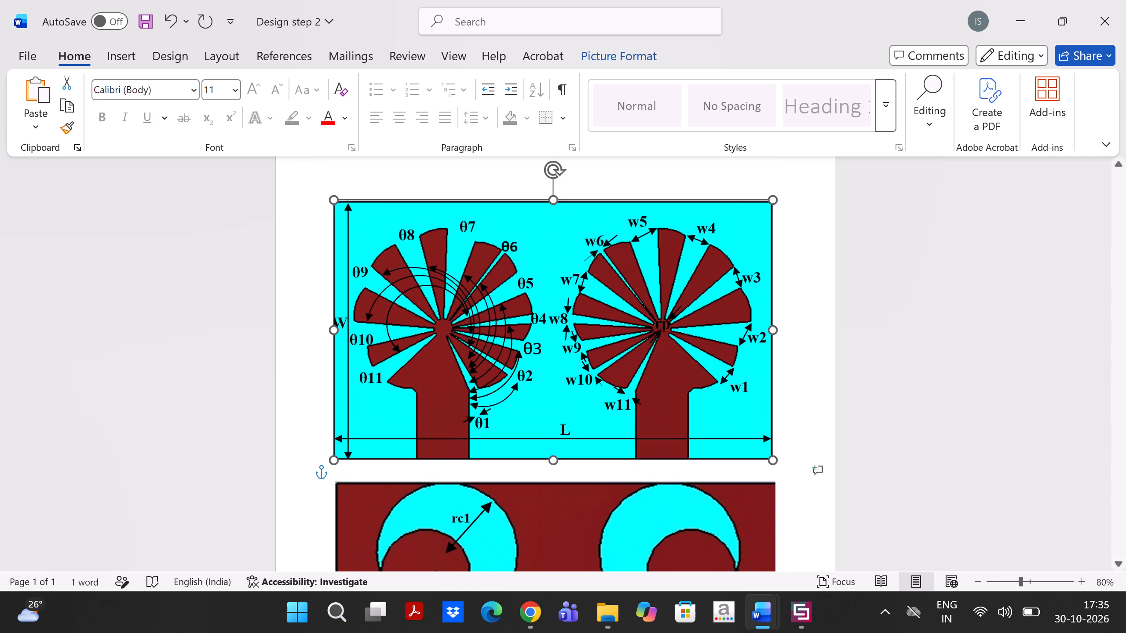
scroll(605, 513, "down", 4)
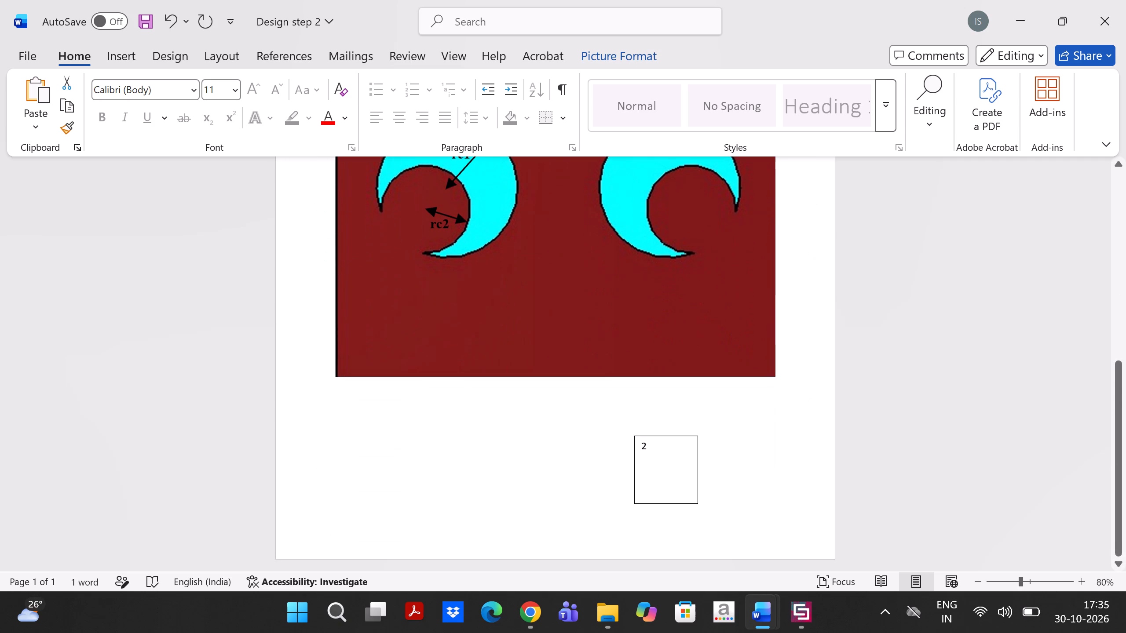
left_click(657, 451)
left_click_drag(657, 451, 640, 449)
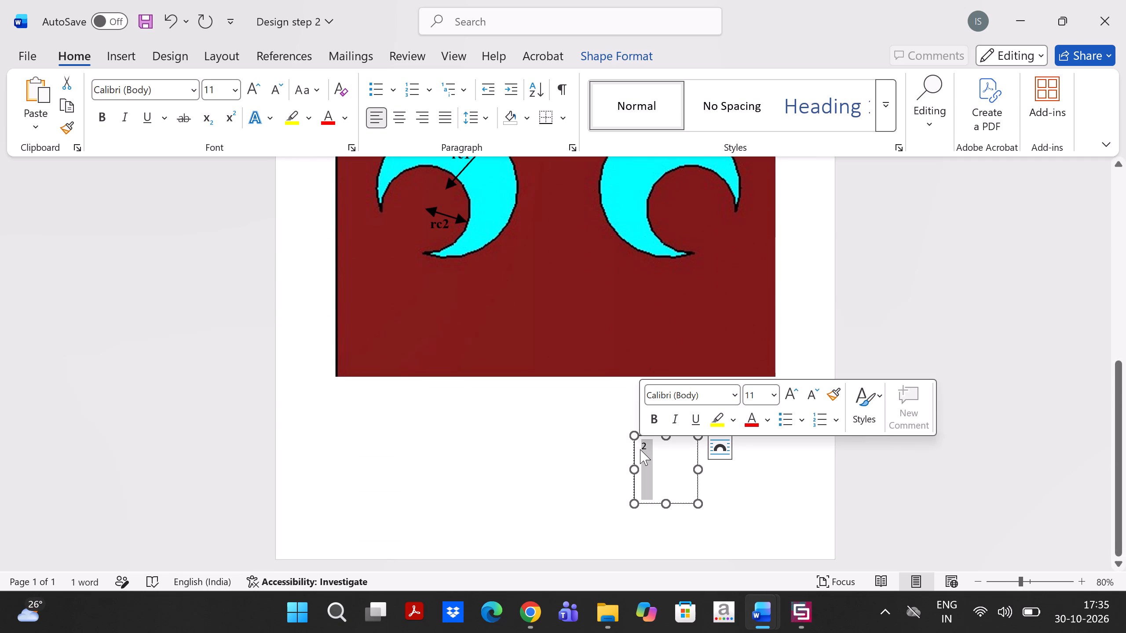
left_click(652, 430)
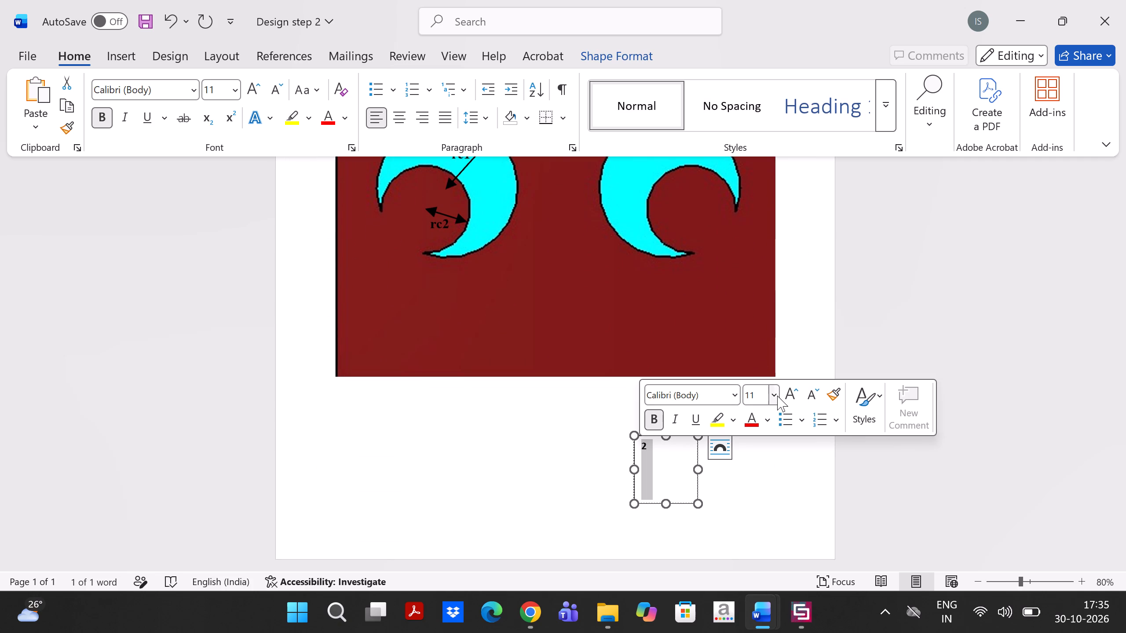
left_click(777, 396)
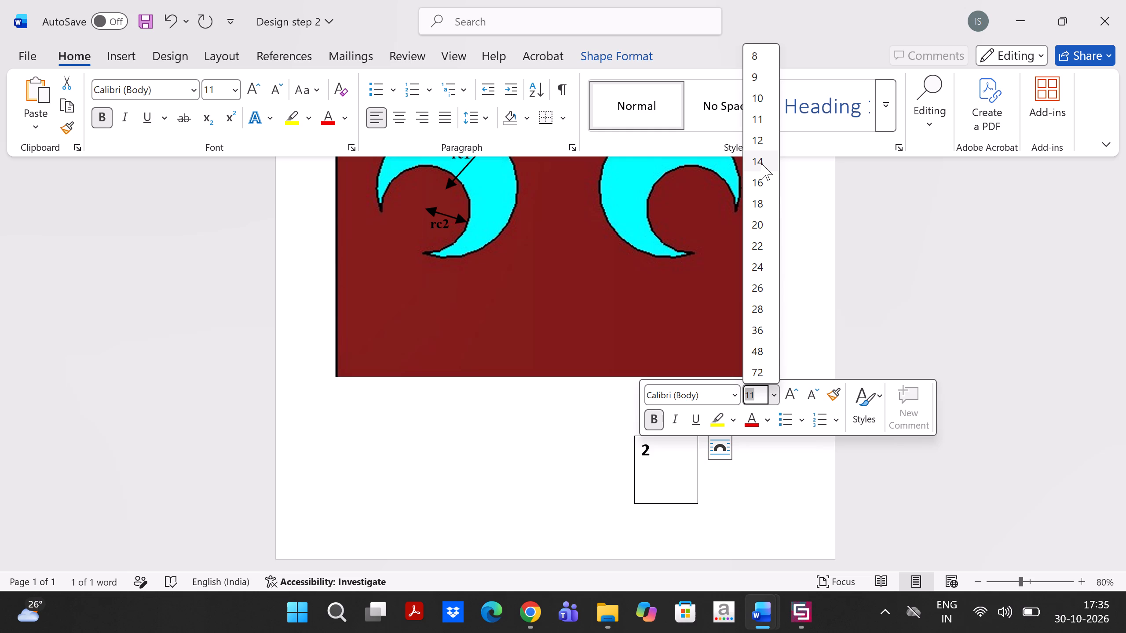
left_click(762, 164)
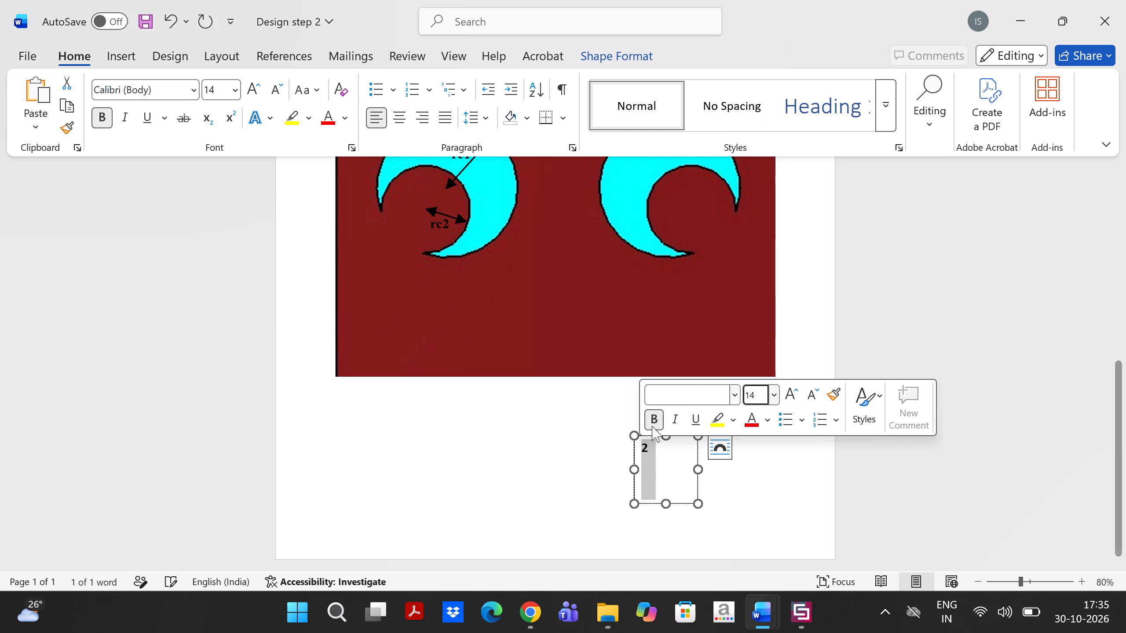
left_click(720, 476)
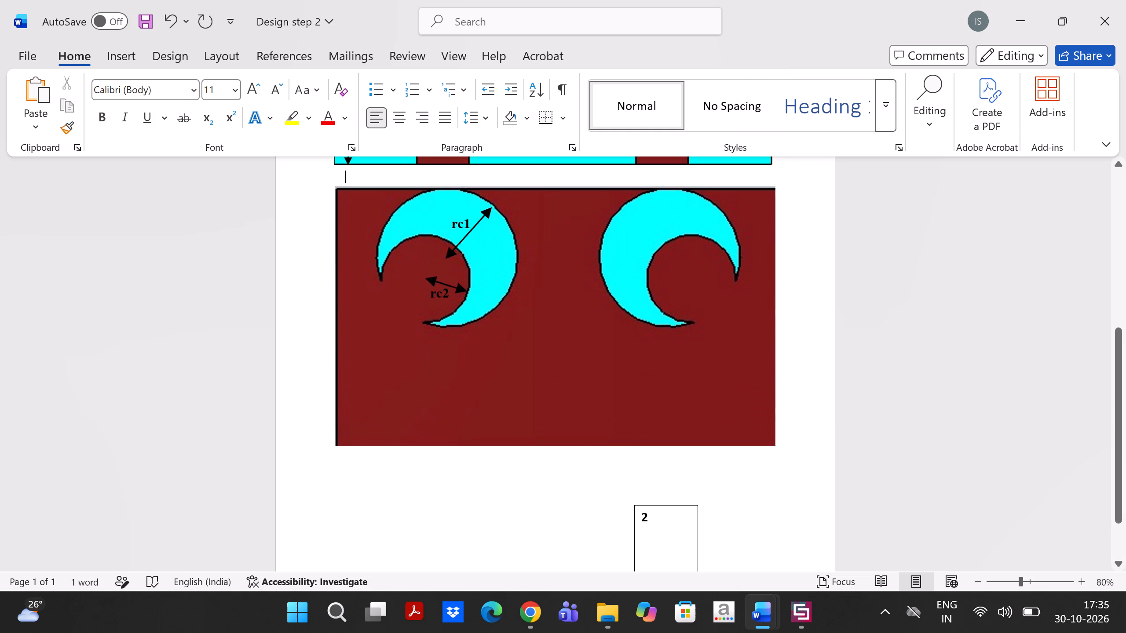
Remove the fill and the outline from the text box containing the 2.
left_click(663, 542)
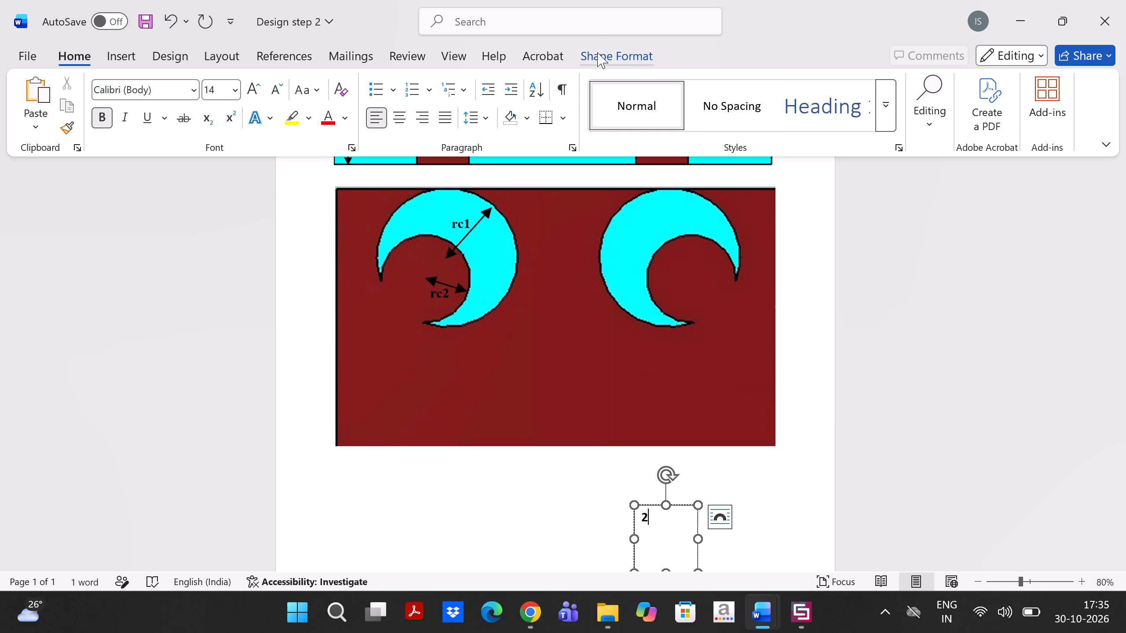
left_click(597, 52)
left_click(330, 82)
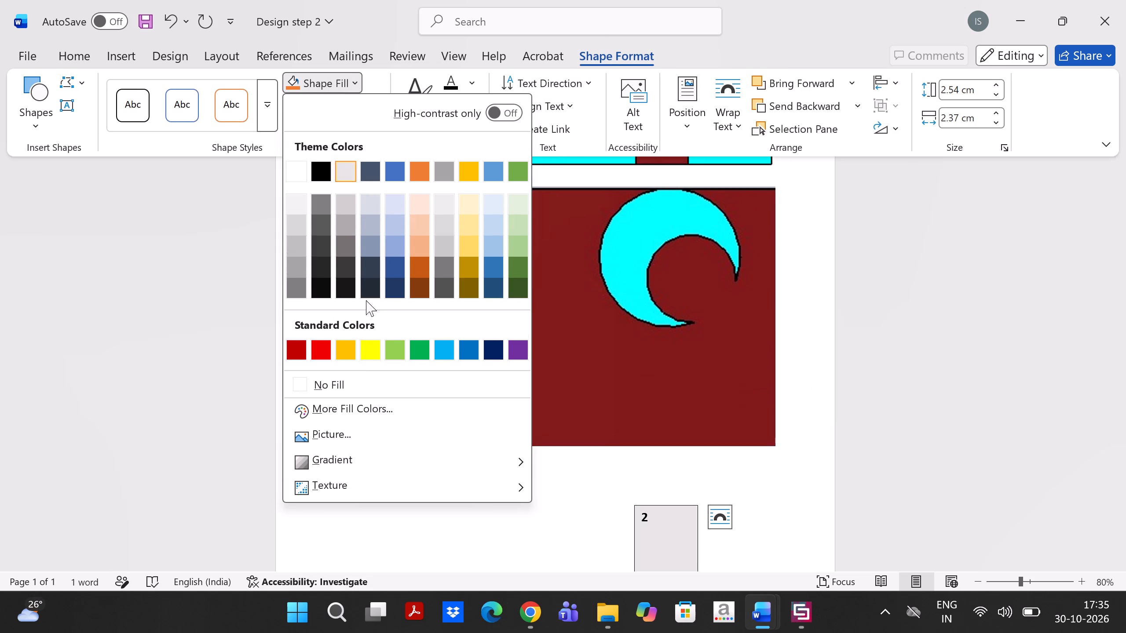
left_click(335, 378)
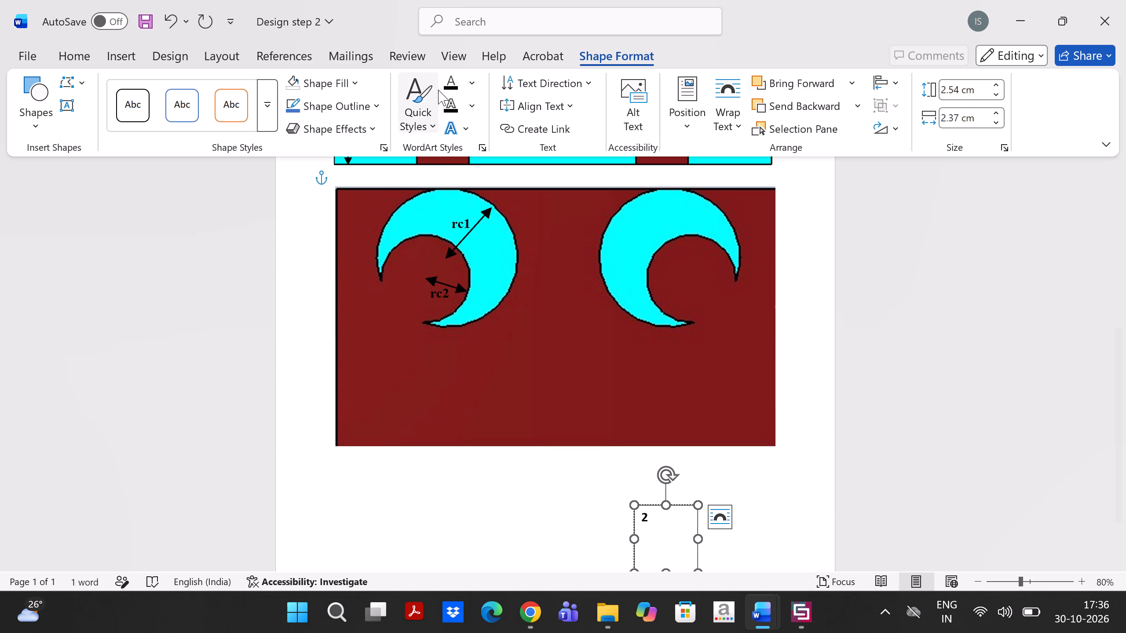
left_click(340, 106)
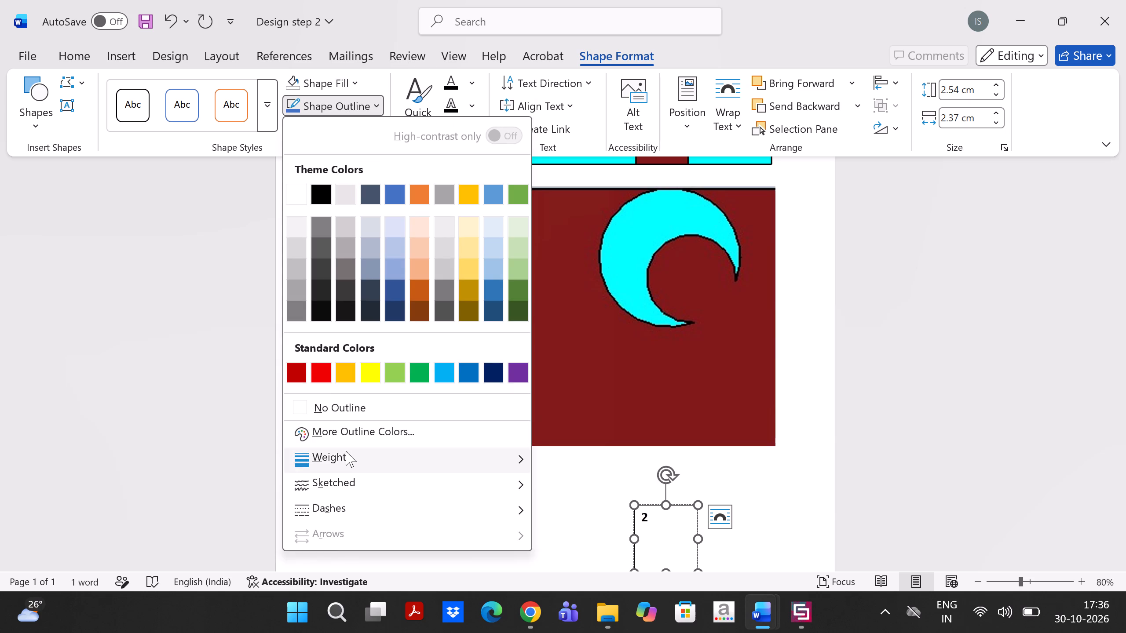
left_click(333, 402)
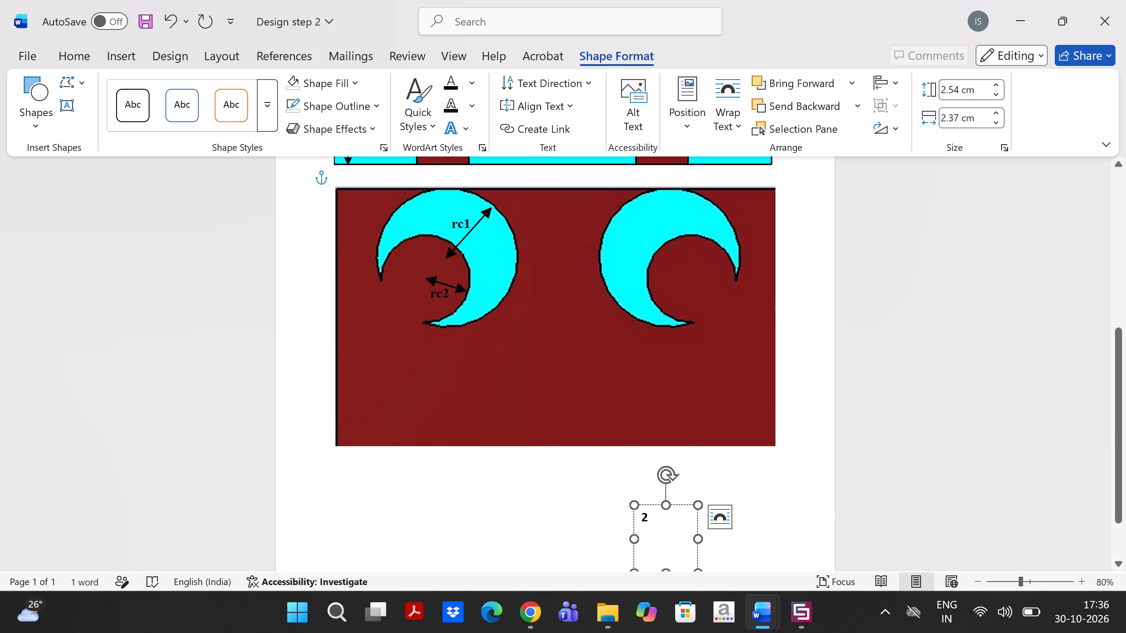
Move the text box up onto the first figure so the 2 sits just before the L dimension label.
left_click_drag(631, 511, 530, 318)
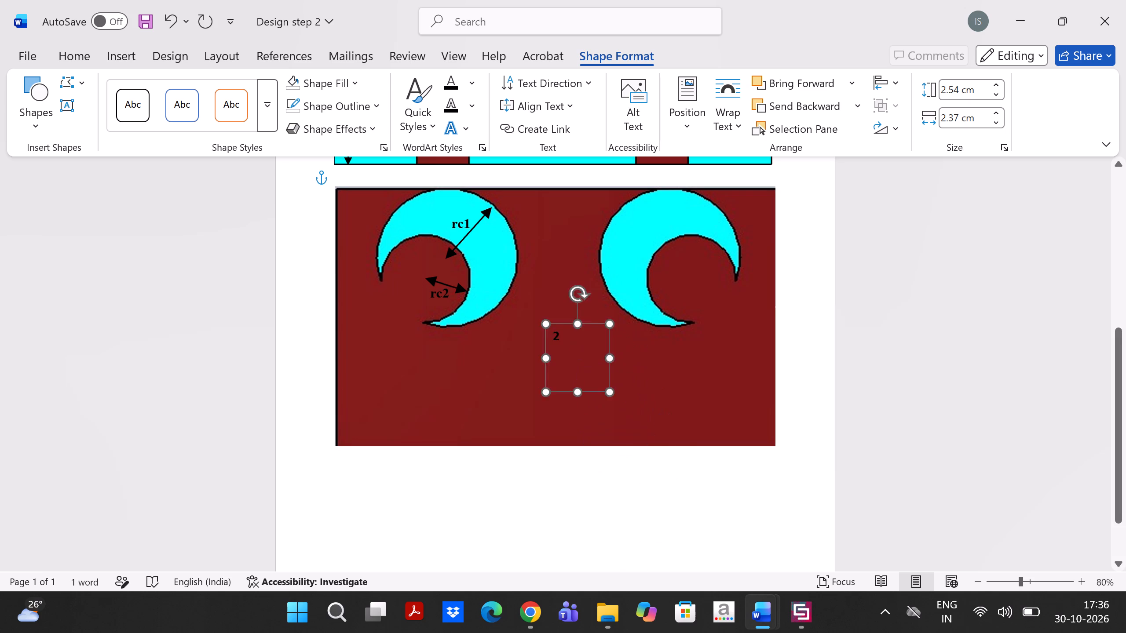
left_click_drag(530, 318, 533, 228)
scroll(533, 228, "up", 2)
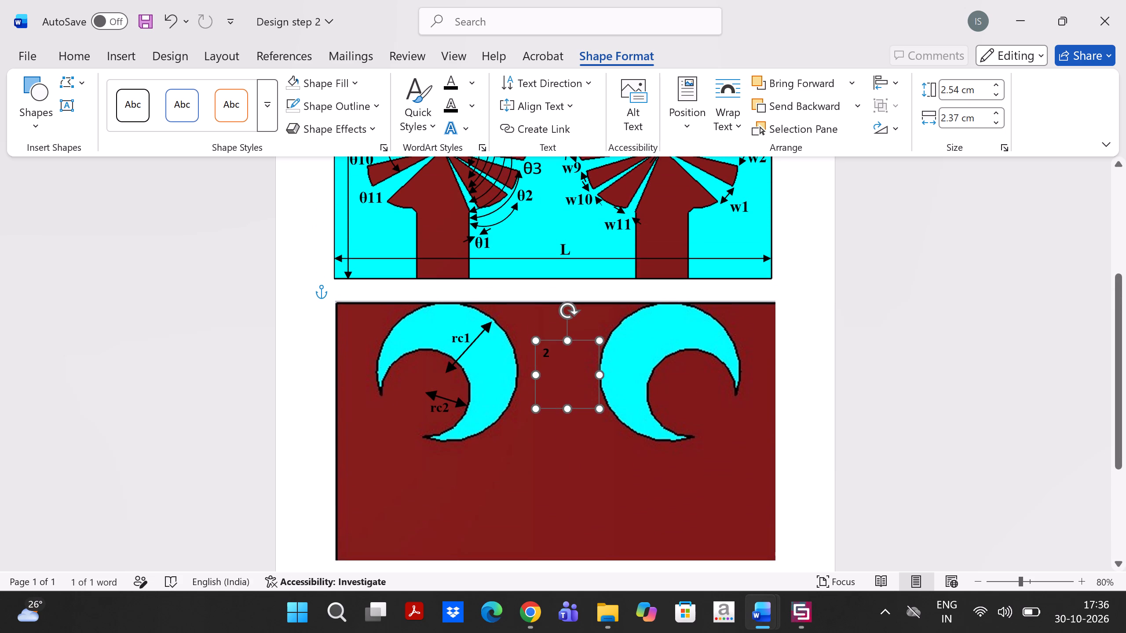
left_click_drag(537, 350, 528, 272)
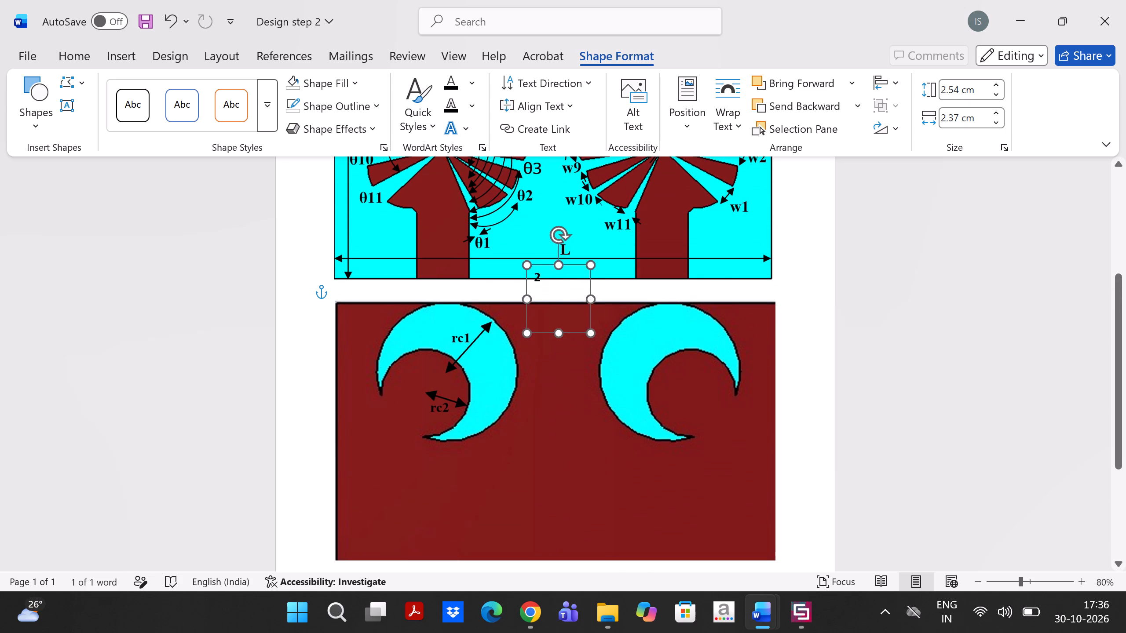
left_click_drag(528, 272, 541, 251)
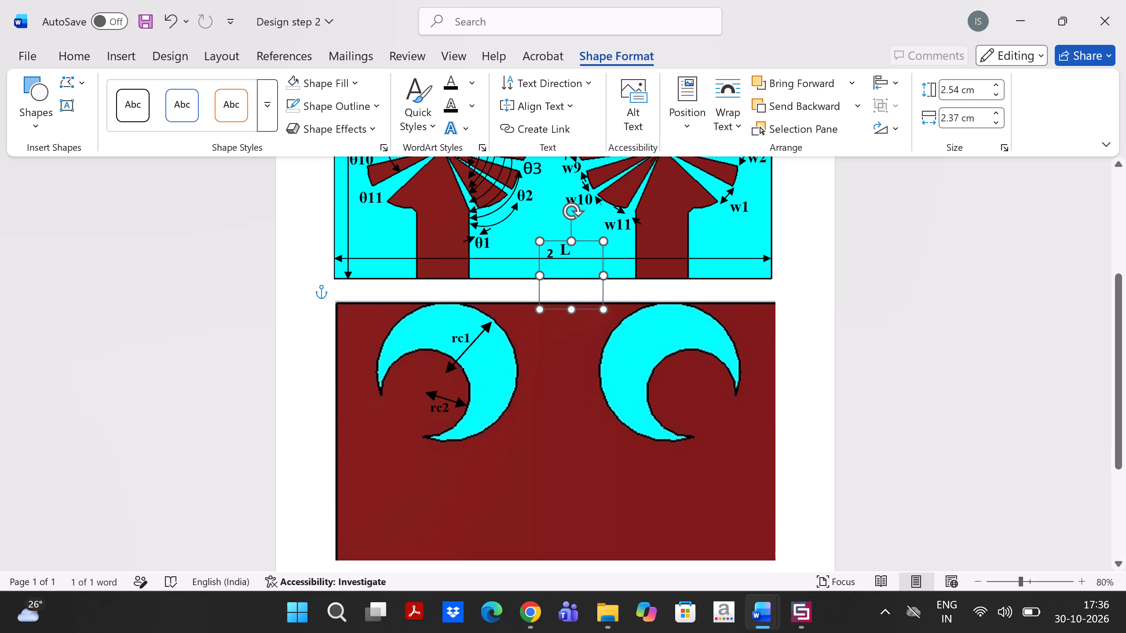
left_click_drag(541, 251, 543, 246)
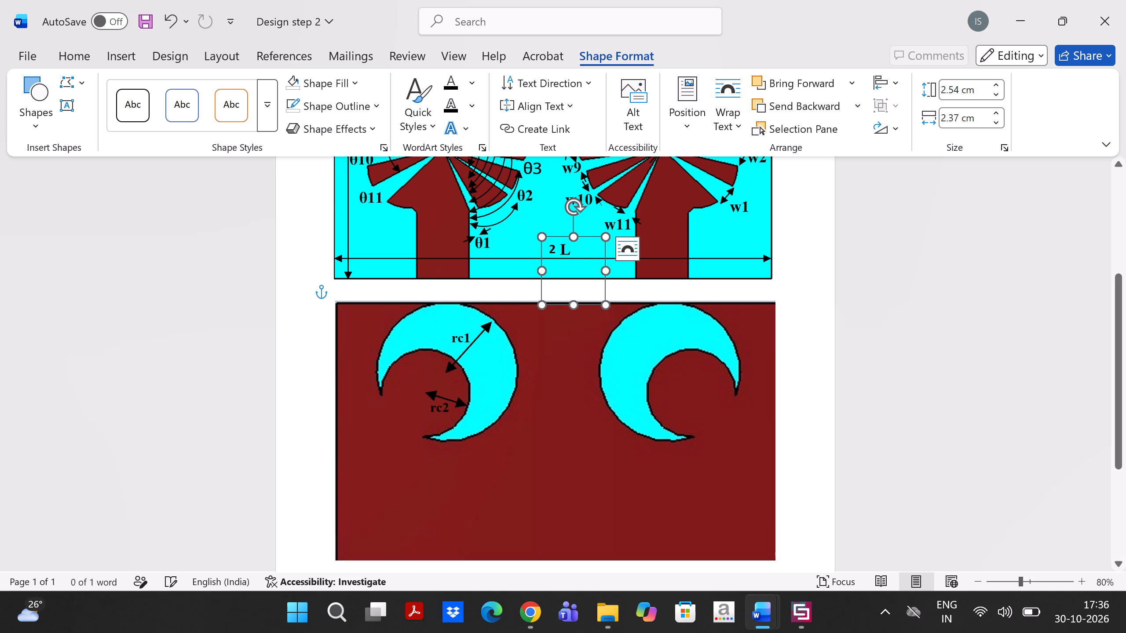
Set the 2 in the text box to Times New Roman, size 16.
left_click_drag(558, 249, 550, 246)
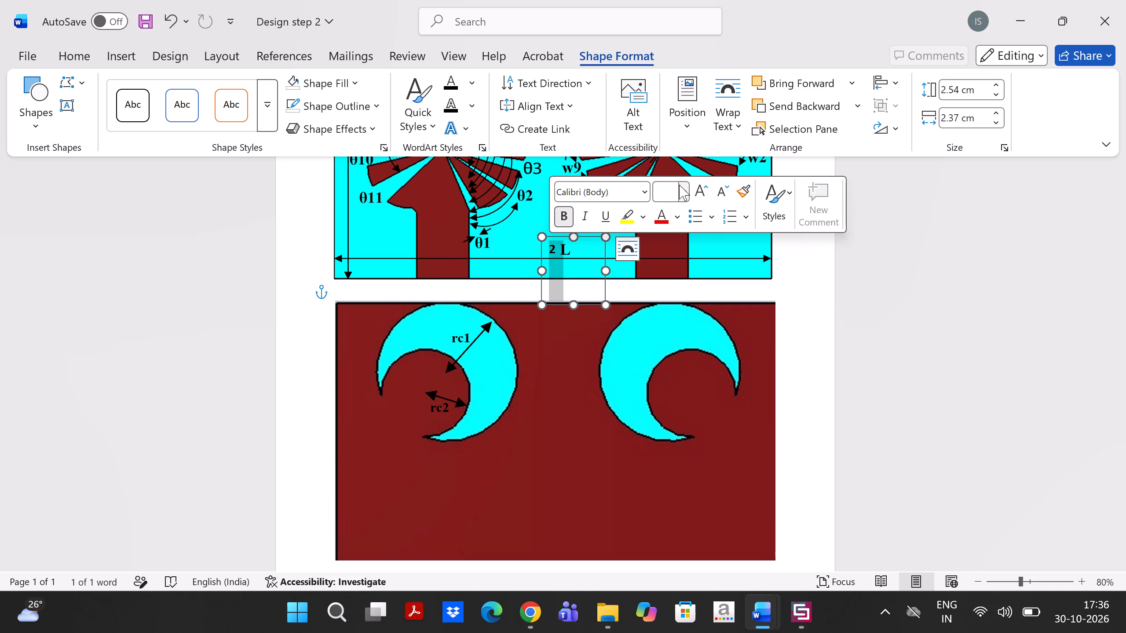
left_click(647, 189)
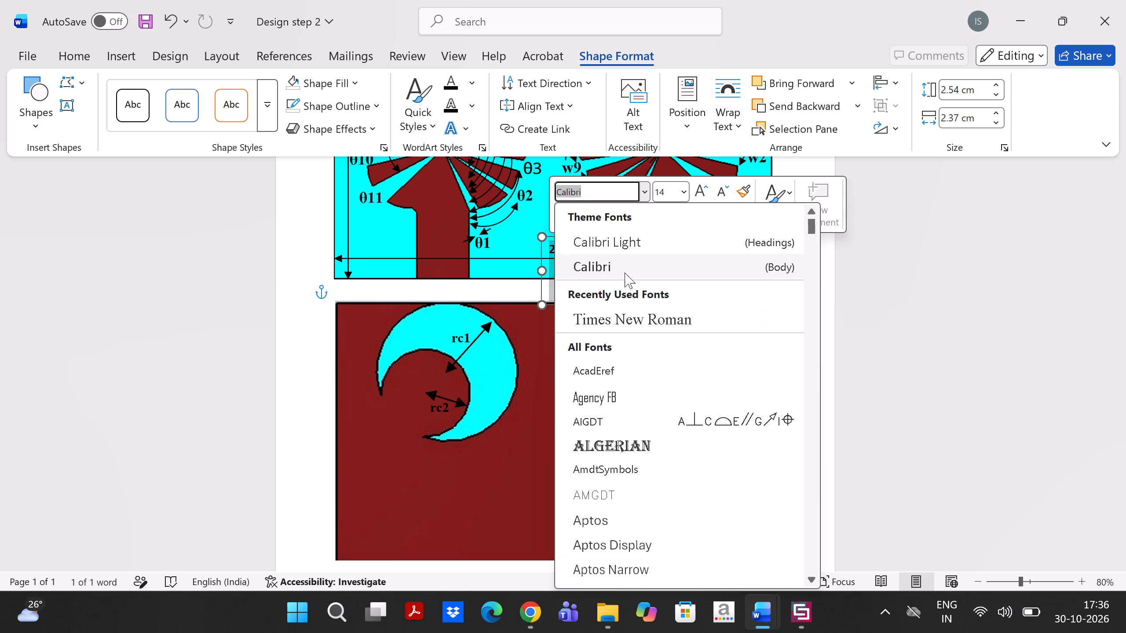
left_click(611, 323)
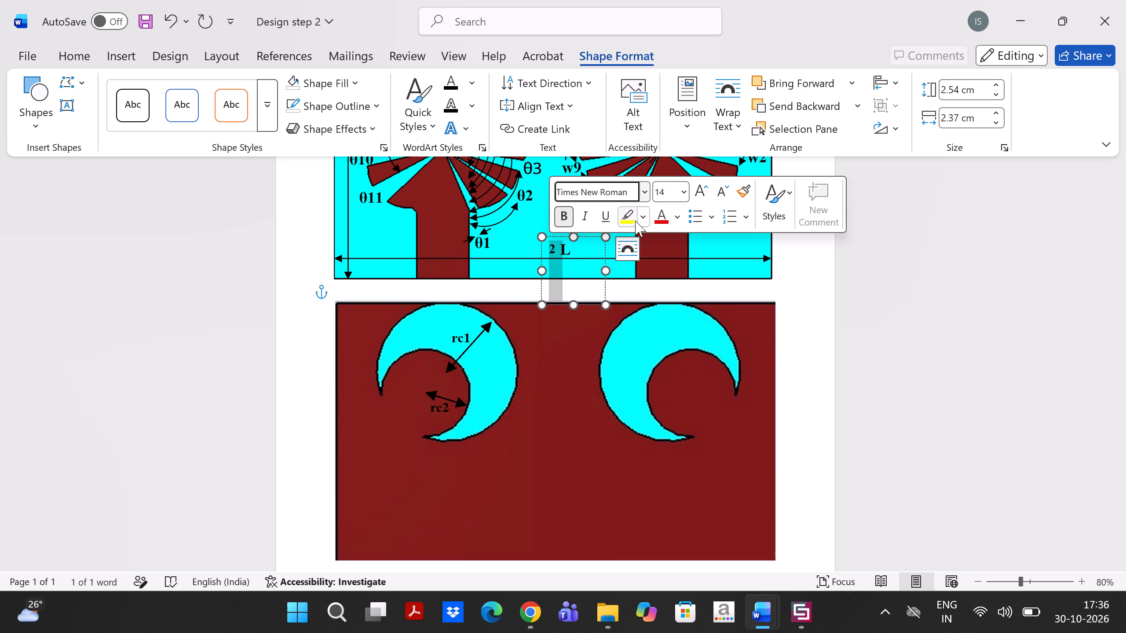
left_click(681, 193)
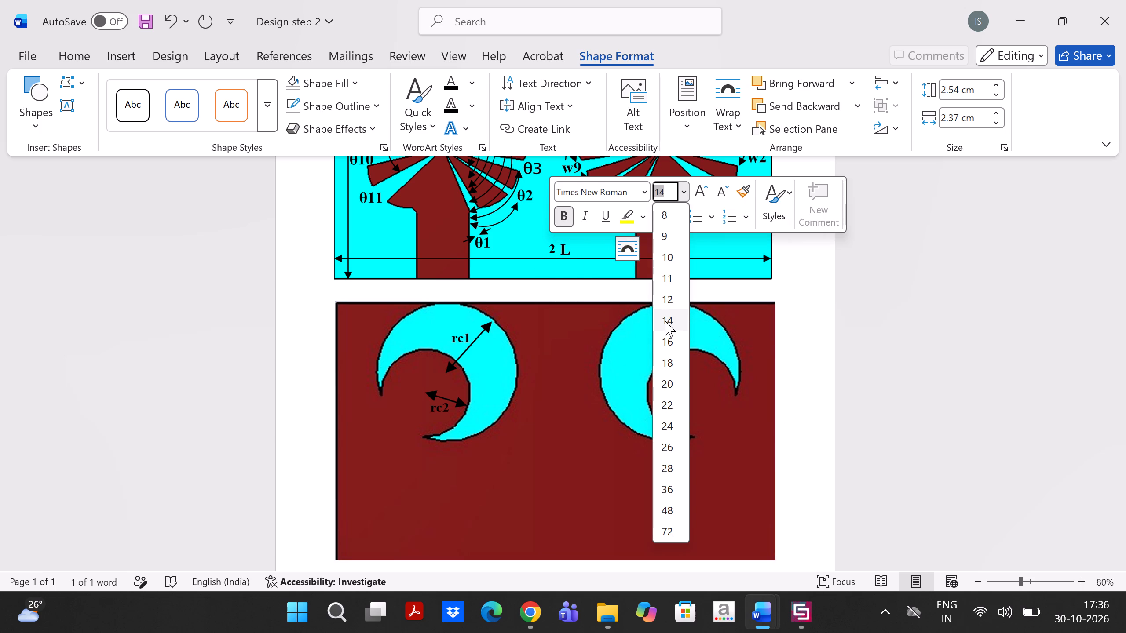
left_click(669, 344)
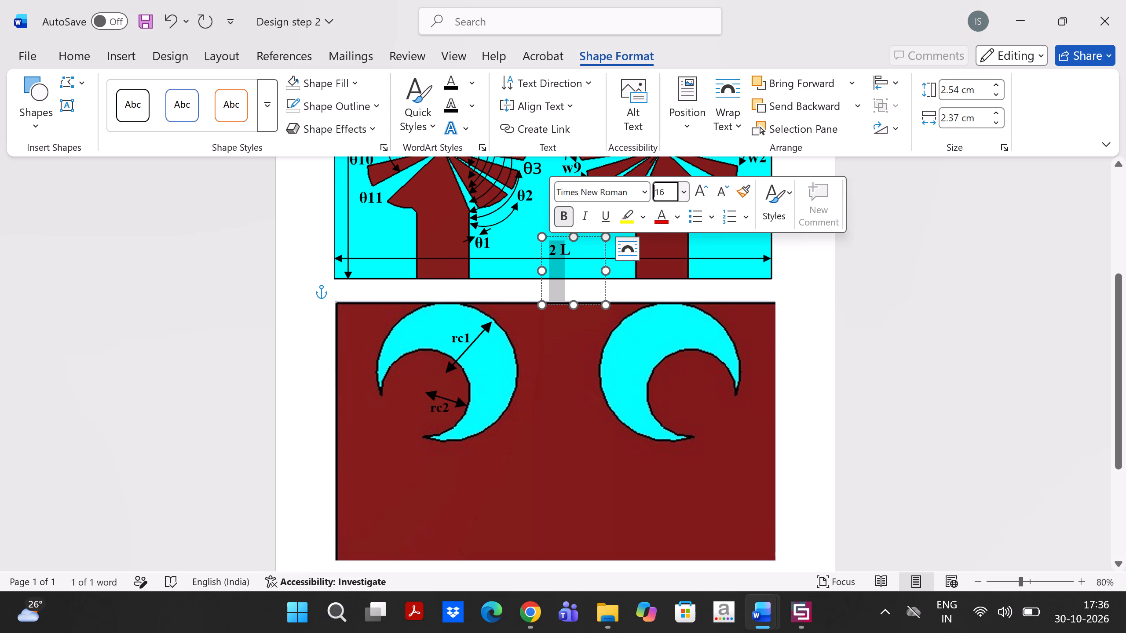
Nudge the text box slightly closer to the L so the two characters read as 2L.
left_click(544, 245)
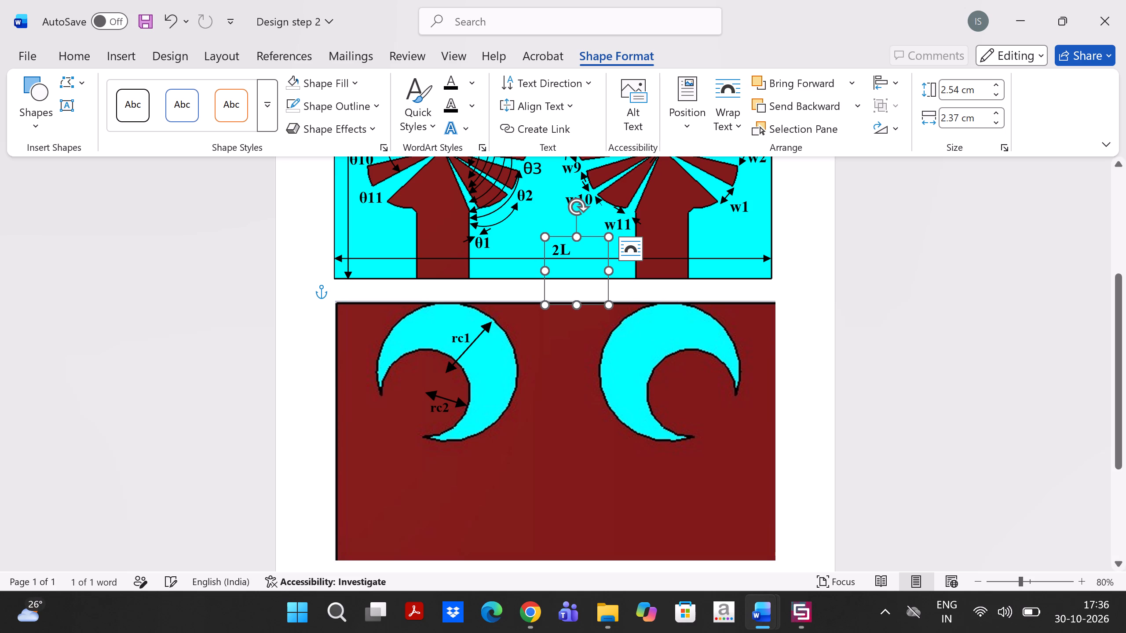
Deselect the text box and save the Design step 2 document.
left_click(870, 268)
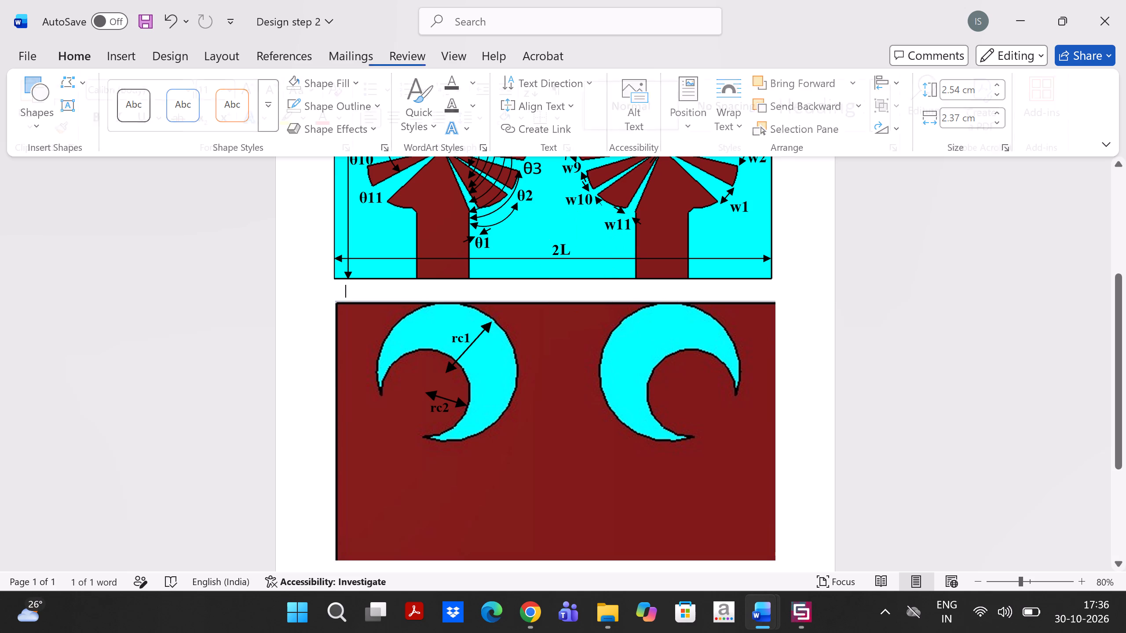
scroll(674, 353, "up", 2)
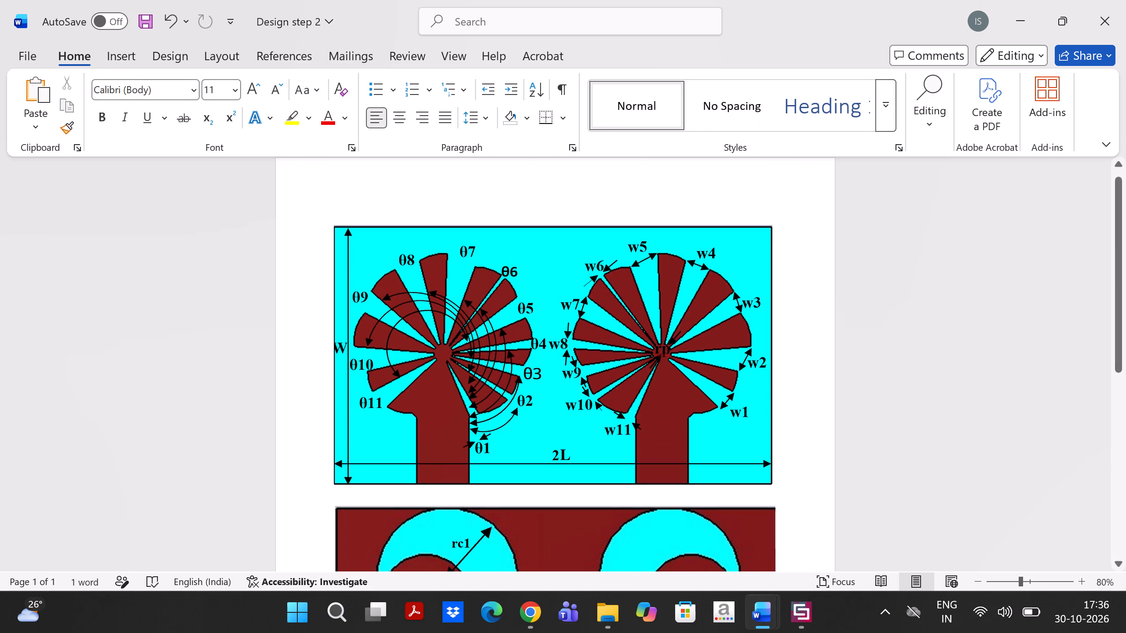
key("ctrl+s")
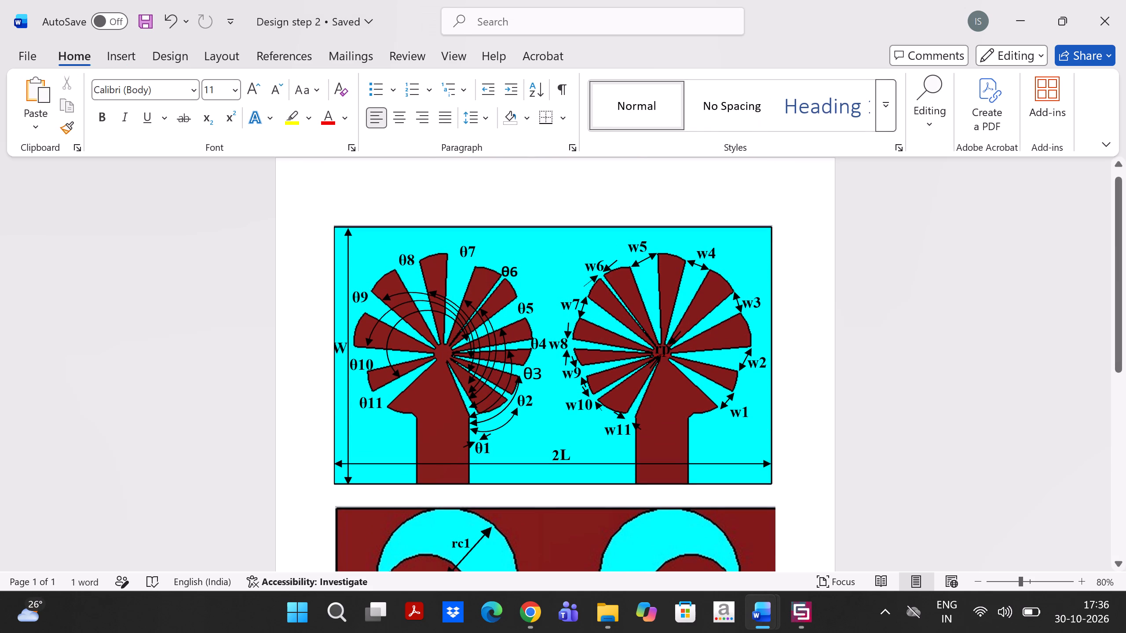
Take a screen snip of the first antenna figure with its 2L label.
key("shift+super+s")
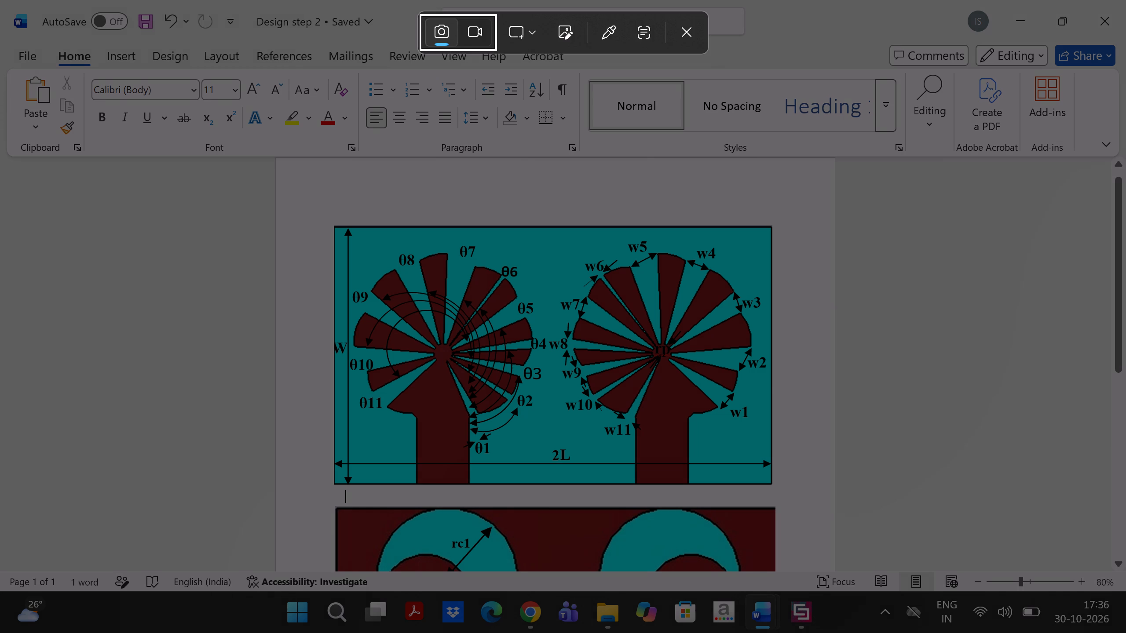
Capture a screen snip framing the whole first antenna figure, cropped tightly to its outer border including the W and 2L dimension arrows.
left_click_drag(334, 226, 855, 478)
scroll(732, 404, "right", 1)
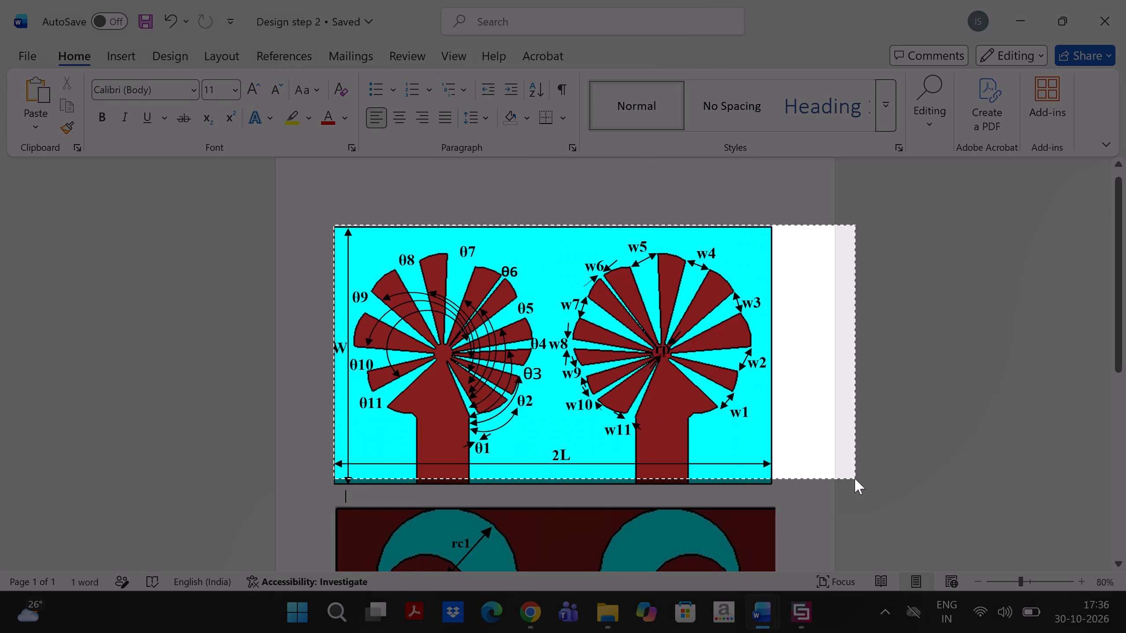
left_click_drag(855, 478, 771, 485)
scroll(817, 498, "left", 1)
scroll(771, 485, "left", 2)
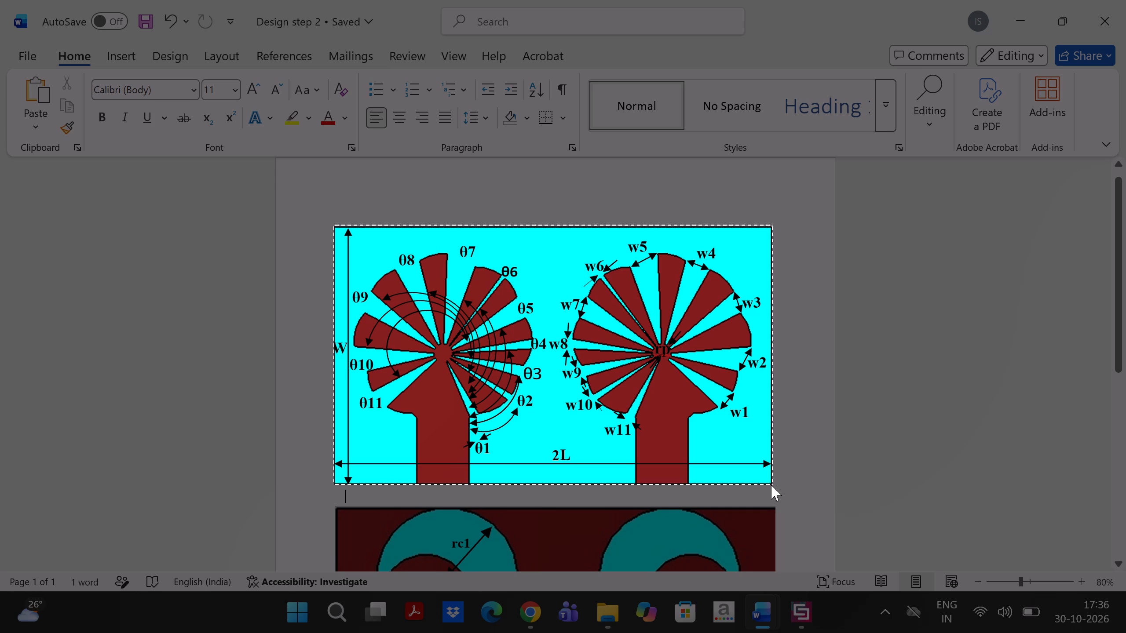
scroll(771, 485, "left", 1)
left_click_drag(771, 485, 771, 485)
scroll(771, 485, "left", 1)
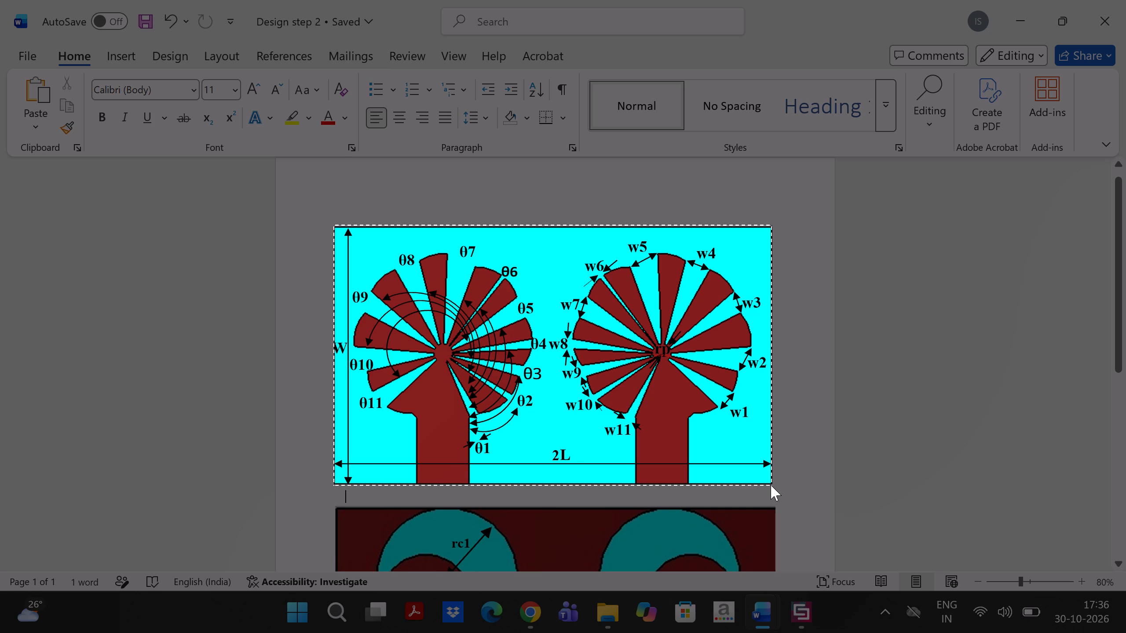
left_click_drag(771, 485, 772, 482)
scroll(771, 484, "left", 4)
left_click_drag(772, 482, 771, 482)
scroll(771, 484, "left", 1)
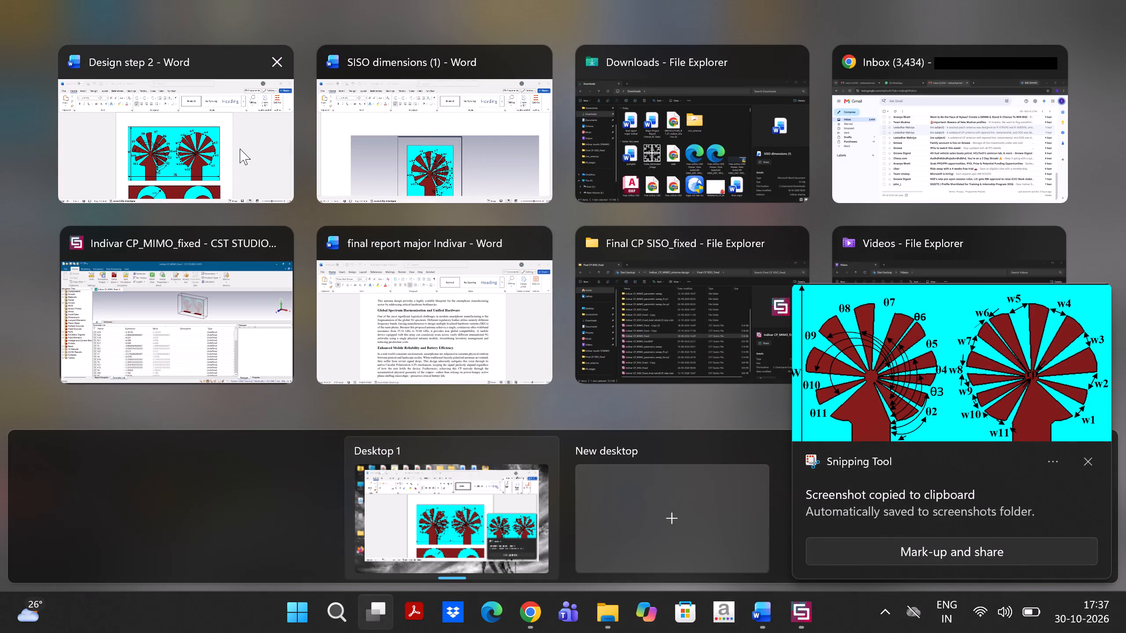
Switch to the final report major Word document and look through the pages around the Hardware and Software and Hardware Images headings.
left_click(422, 331)
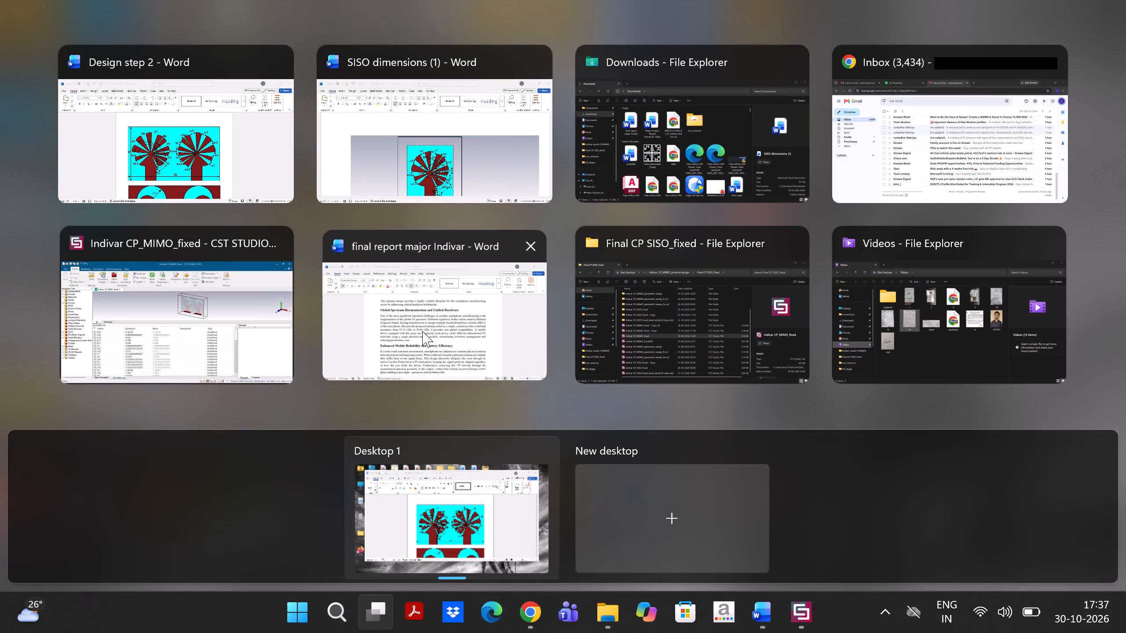
scroll(422, 331, "up", 7)
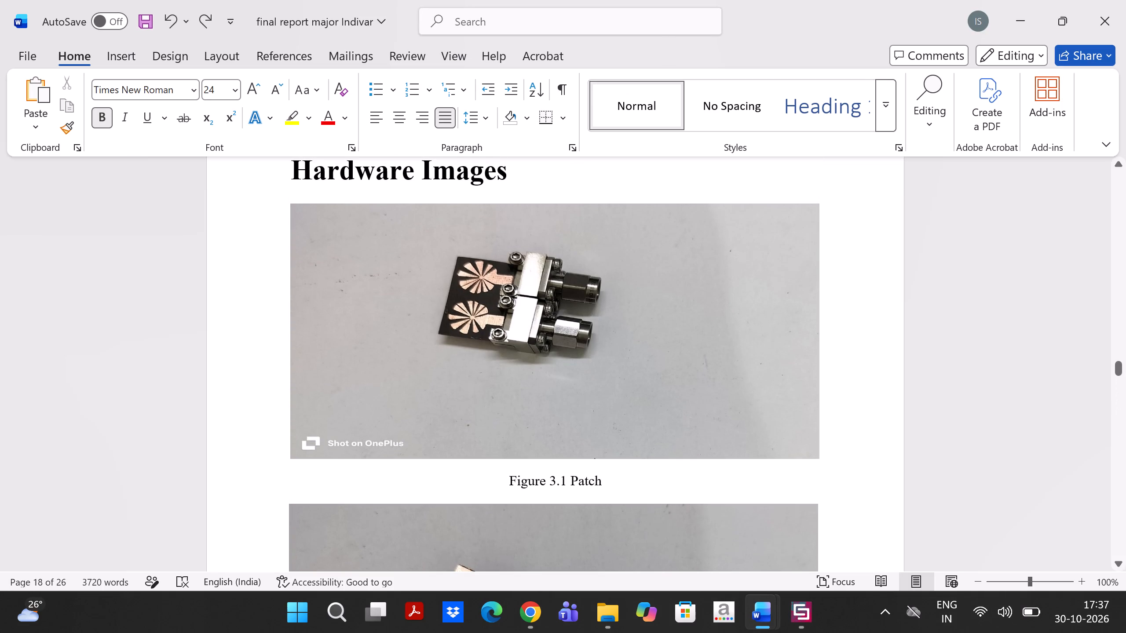
scroll(422, 331, "up", 2)
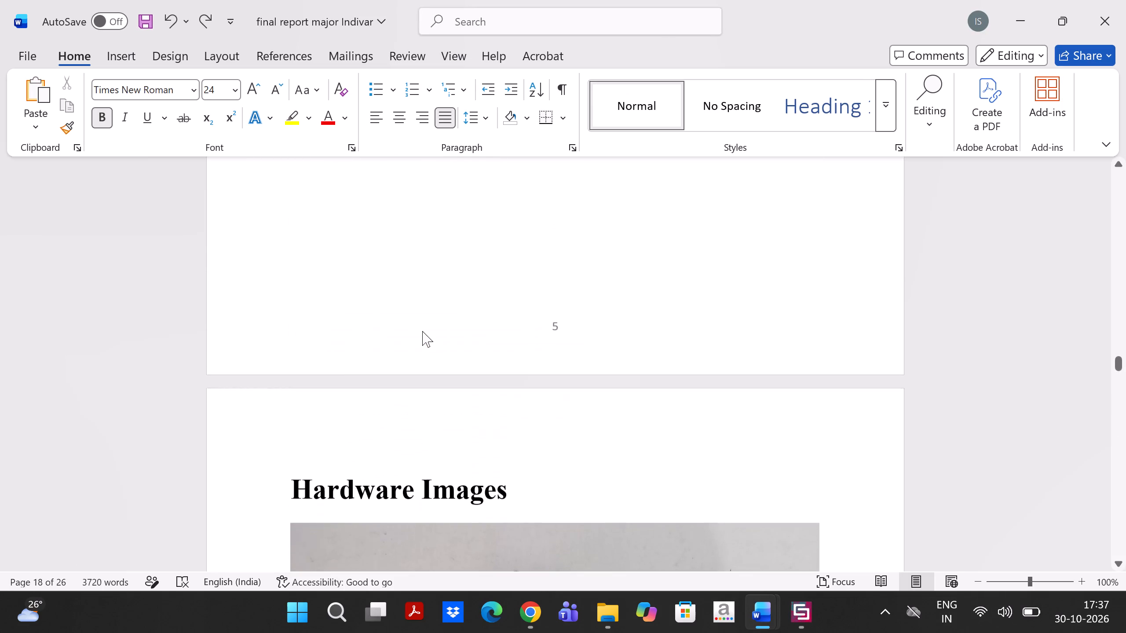
scroll(422, 331, "up", 2)
scroll(422, 331, "down", 1)
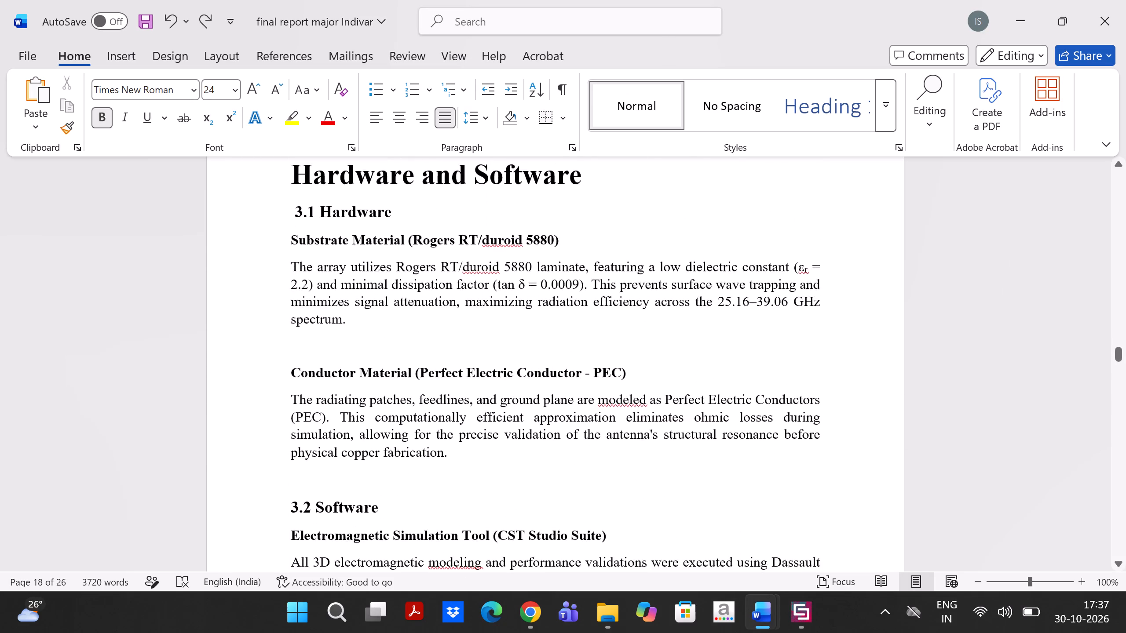
scroll(422, 331, "down", 2)
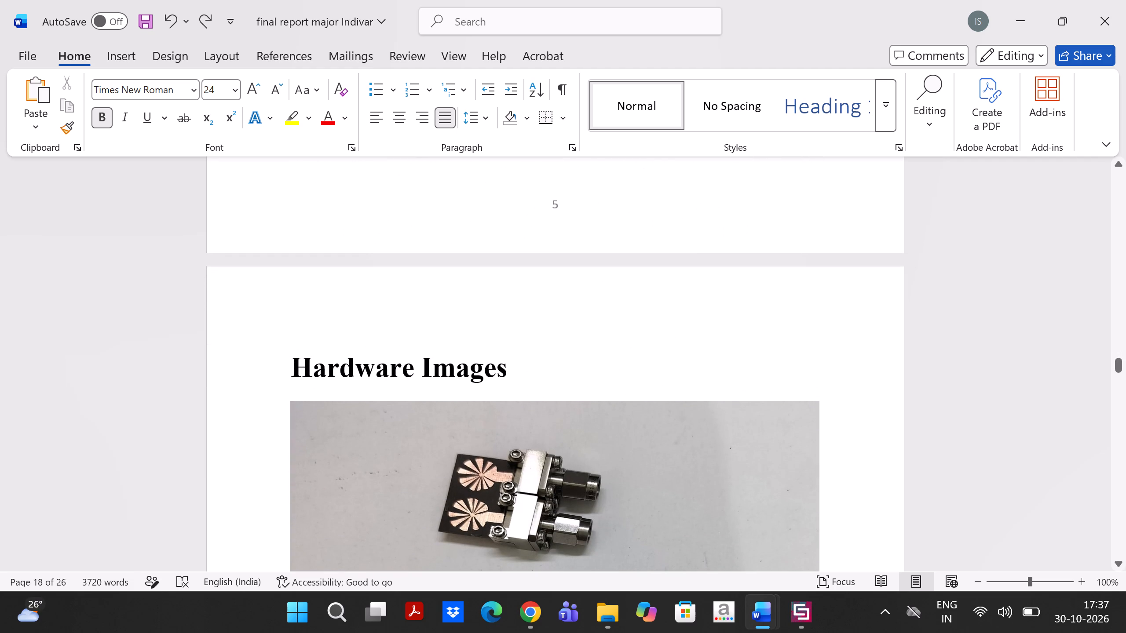
In the final major report, insert blank lines before the Hardware Images heading to push it onto the following page.
left_click(289, 348)
key("Return")
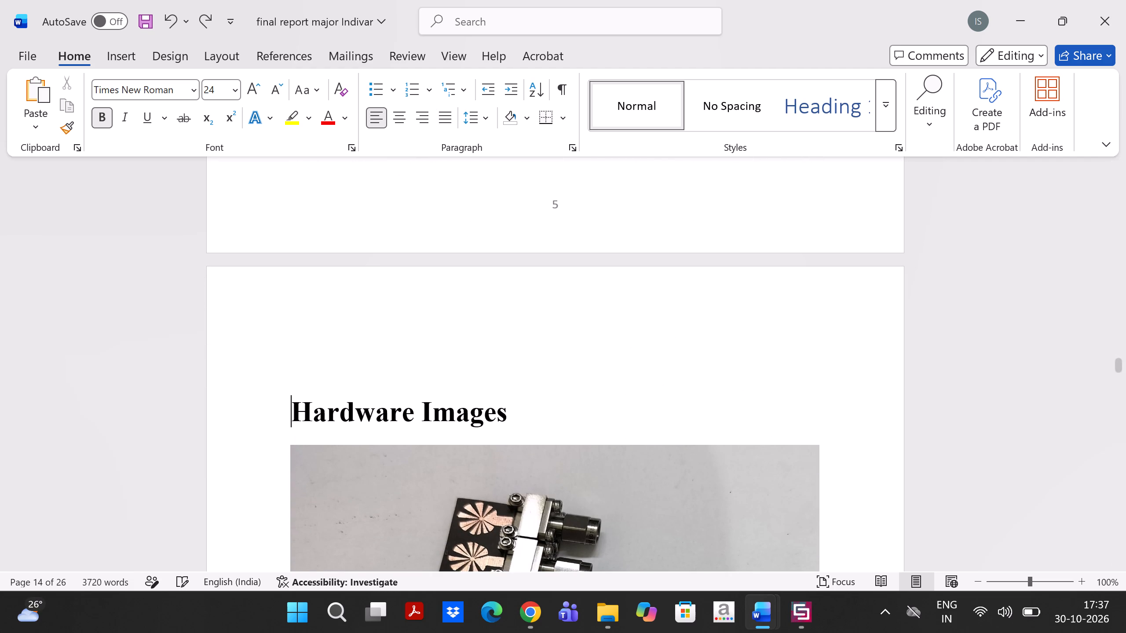
key("Return")
key("Return")
key("Return")
key("Return")
key("Return")
key("Return")
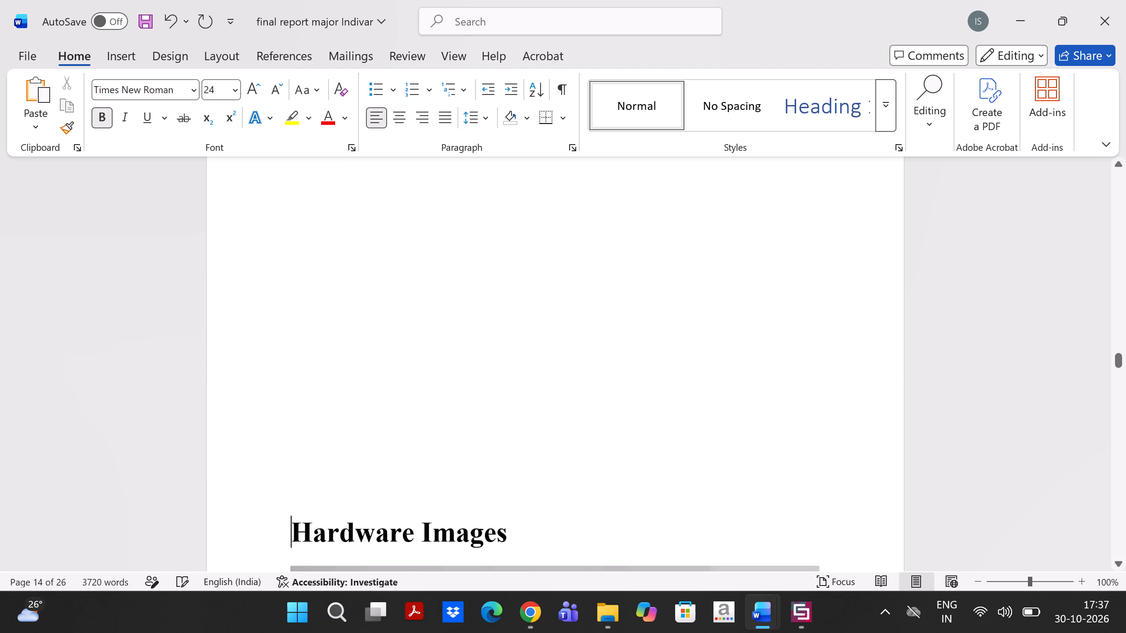
key("Return")
key("Return")
key("Return")
key("Return")
key("Return")
key("Return")
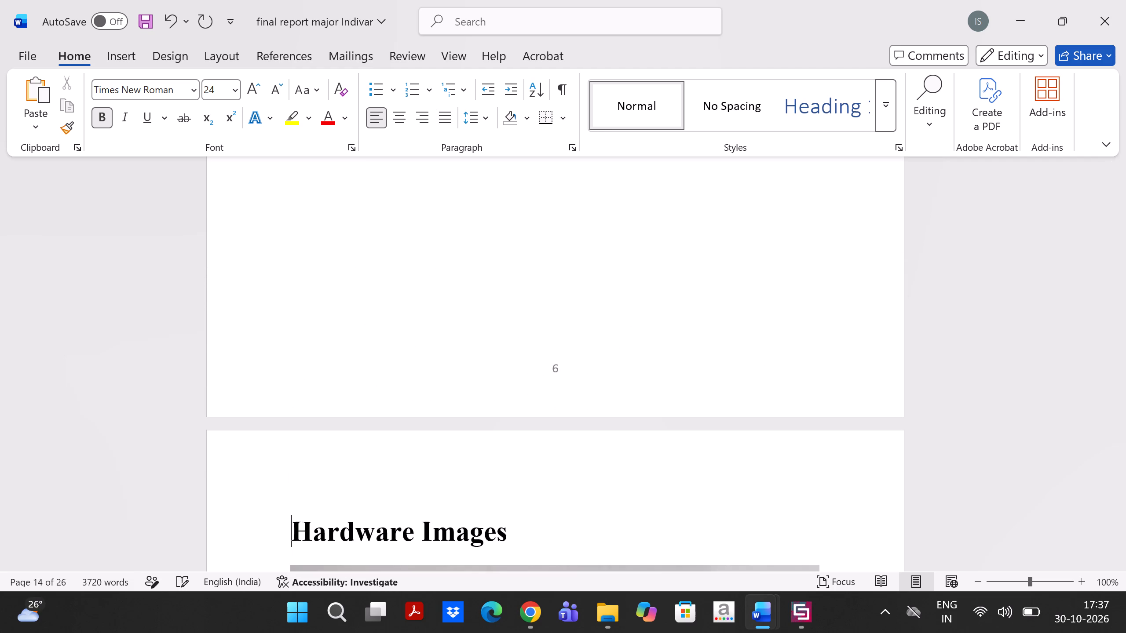
Add more blank lines before the Hardware Images heading until it moves past a second blank page.
key("Return")
key("Return")
key("Return")
key("Return")
key("Return")
scroll(289, 348, "down", 1)
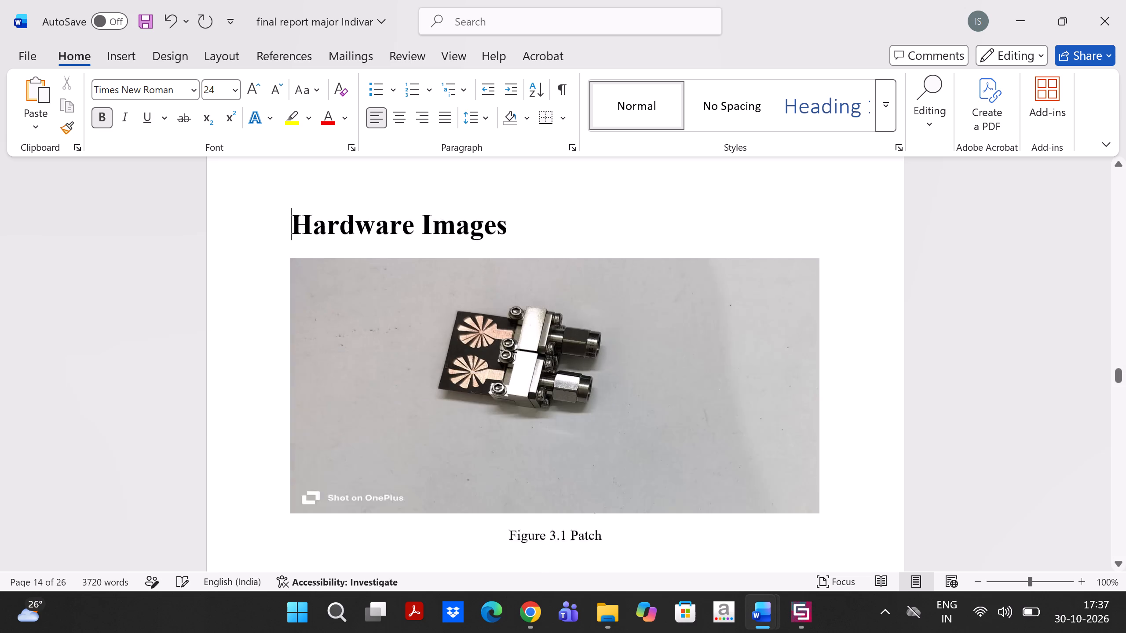
scroll(289, 348, "down", 1)
key("Return")
key("Return")
key("Return")
key("Return")
key("Return")
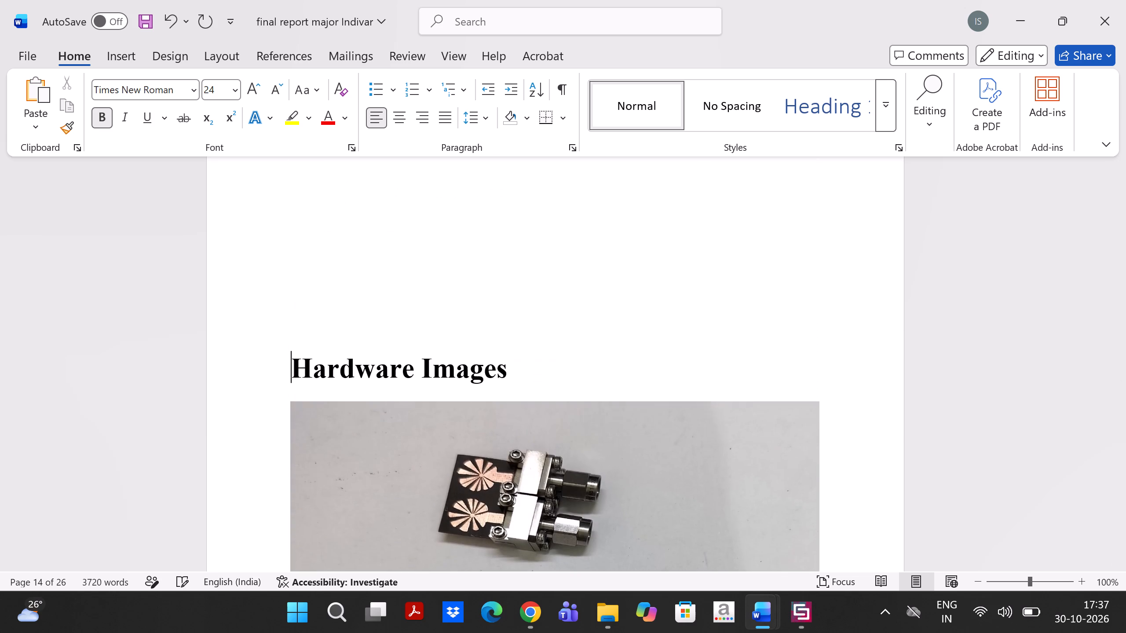
key("Return")
key("Return")
key("Return")
key("Return")
key("Return")
key("Return")
key("Return")
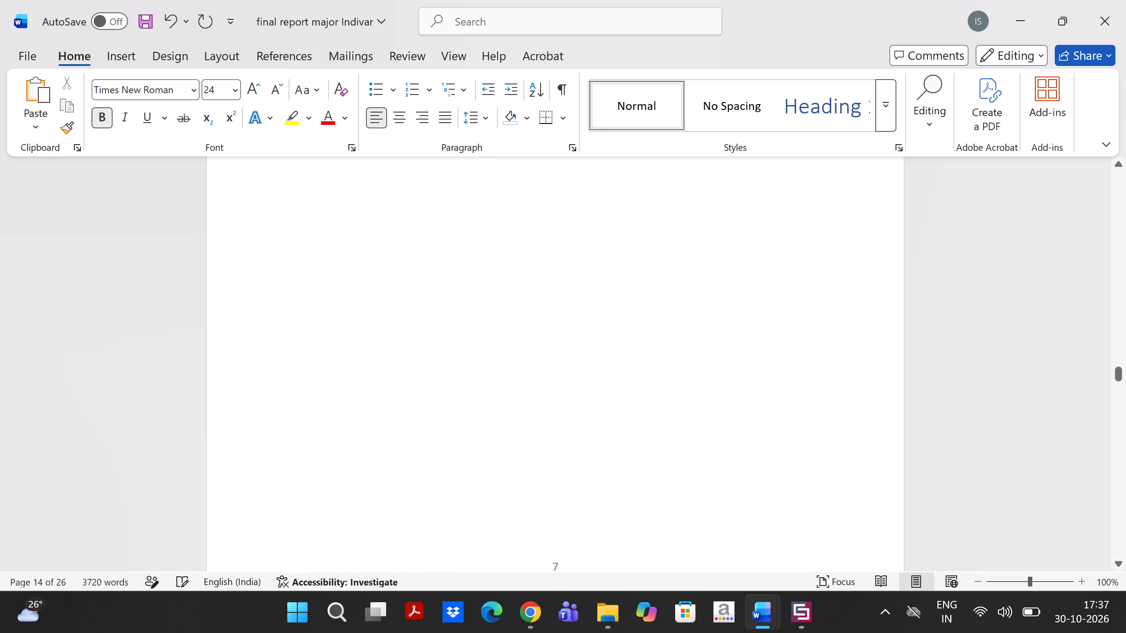
Paste the captured antenna figure at the top of the blank page that follows the Chapter 3 text.
scroll(289, 348, "up", 6)
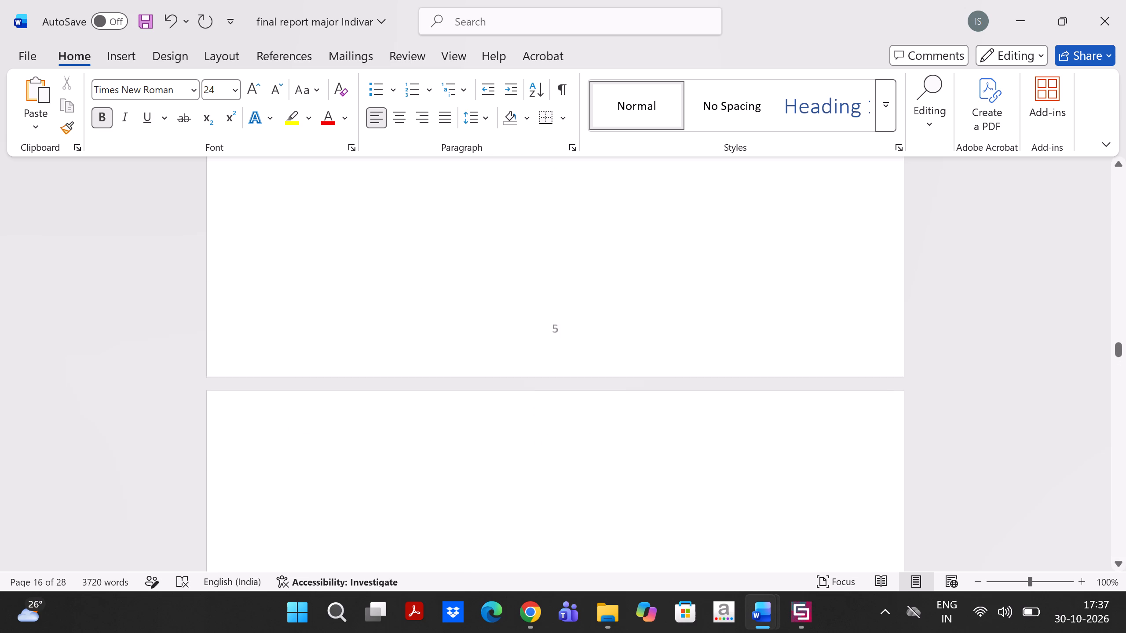
scroll(289, 348, "up", 1)
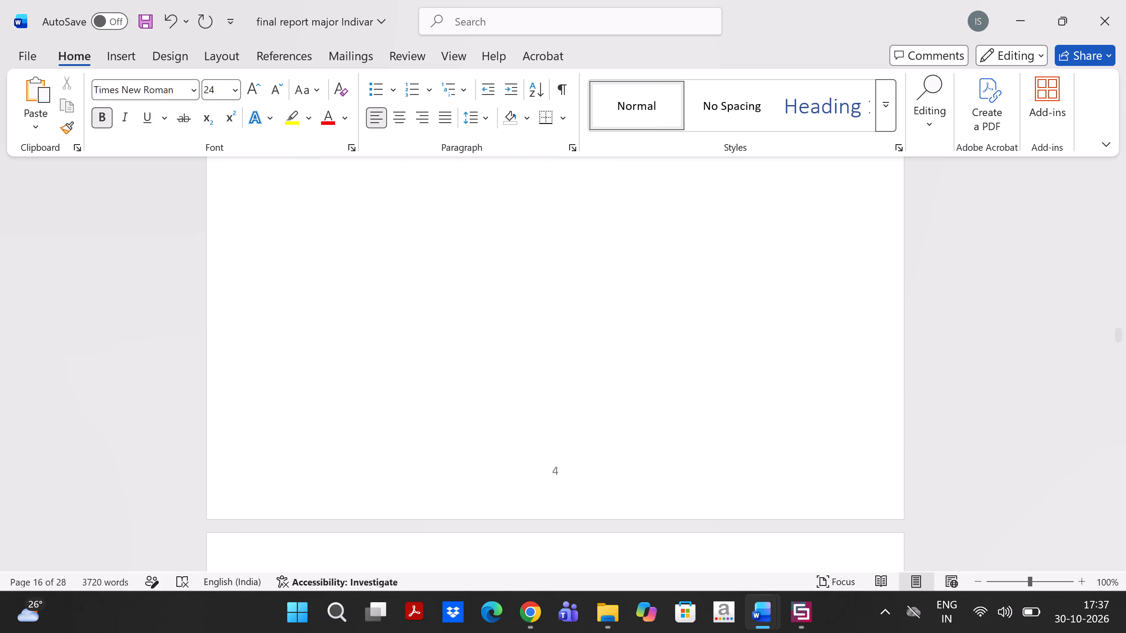
scroll(289, 348, "up", 1)
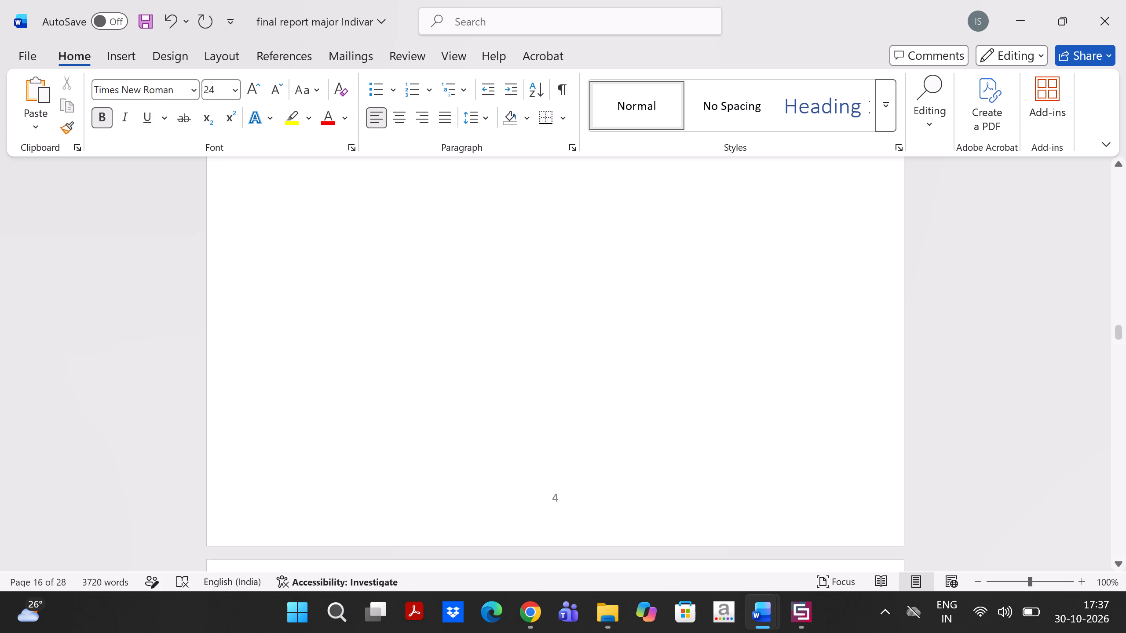
scroll(289, 348, "up", 1)
scroll(289, 348, "down", 2)
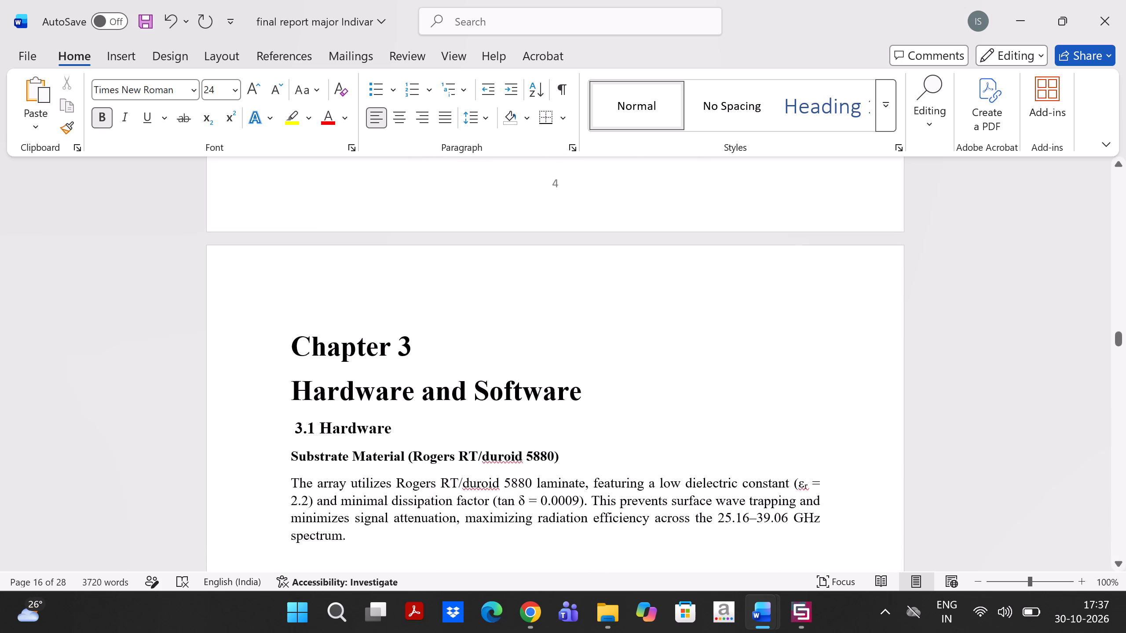
scroll(289, 348, "down", 2)
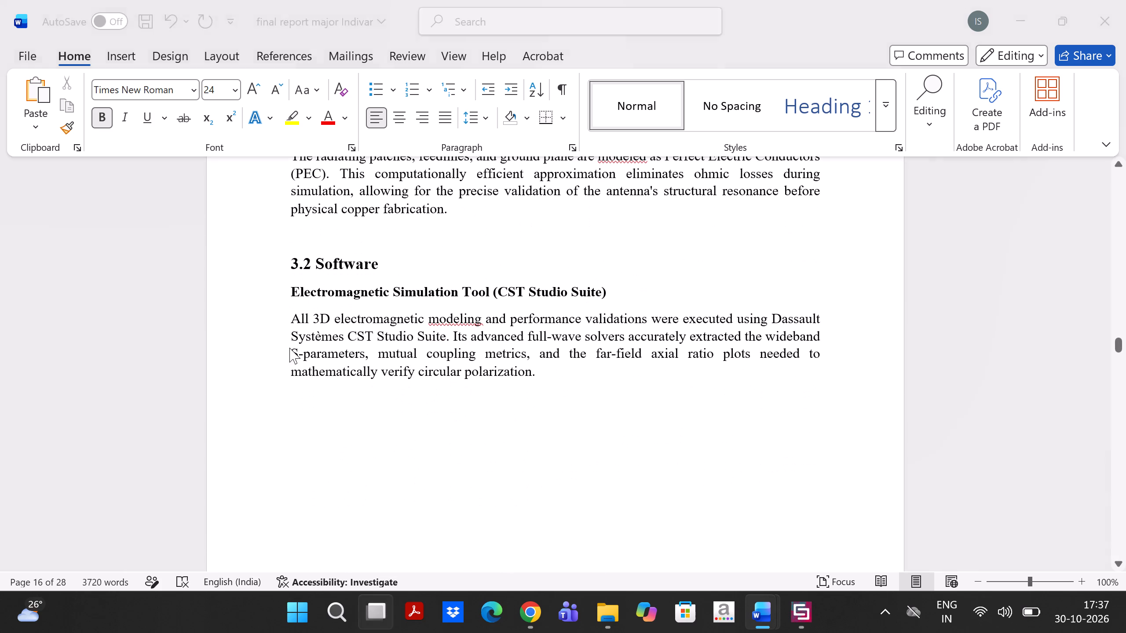
scroll(289, 348, "down", 2)
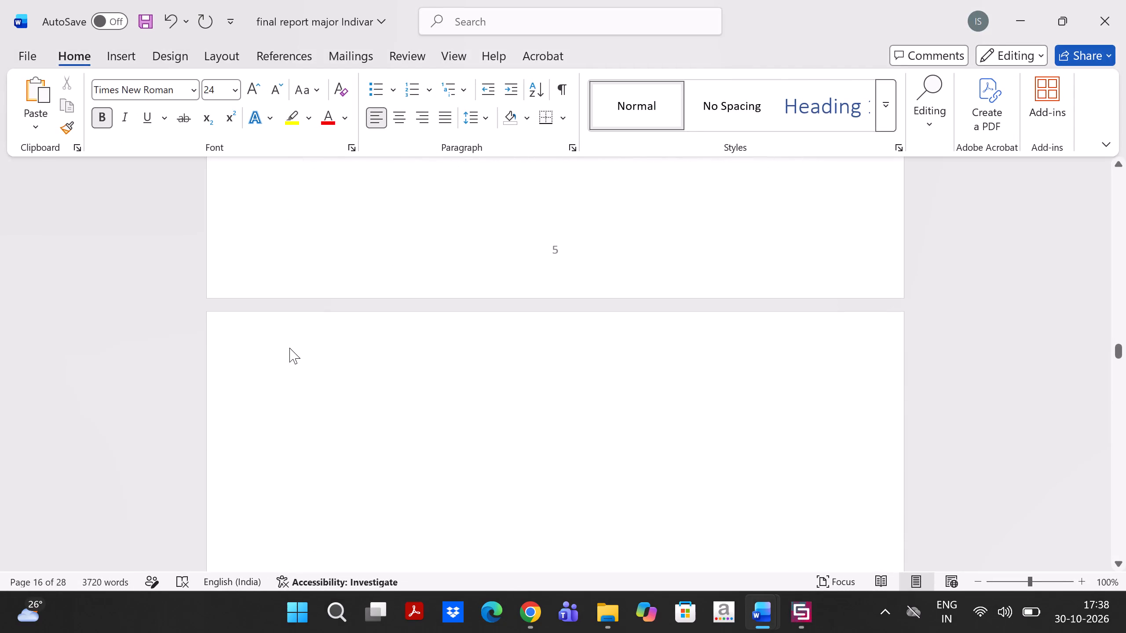
left_click(337, 401)
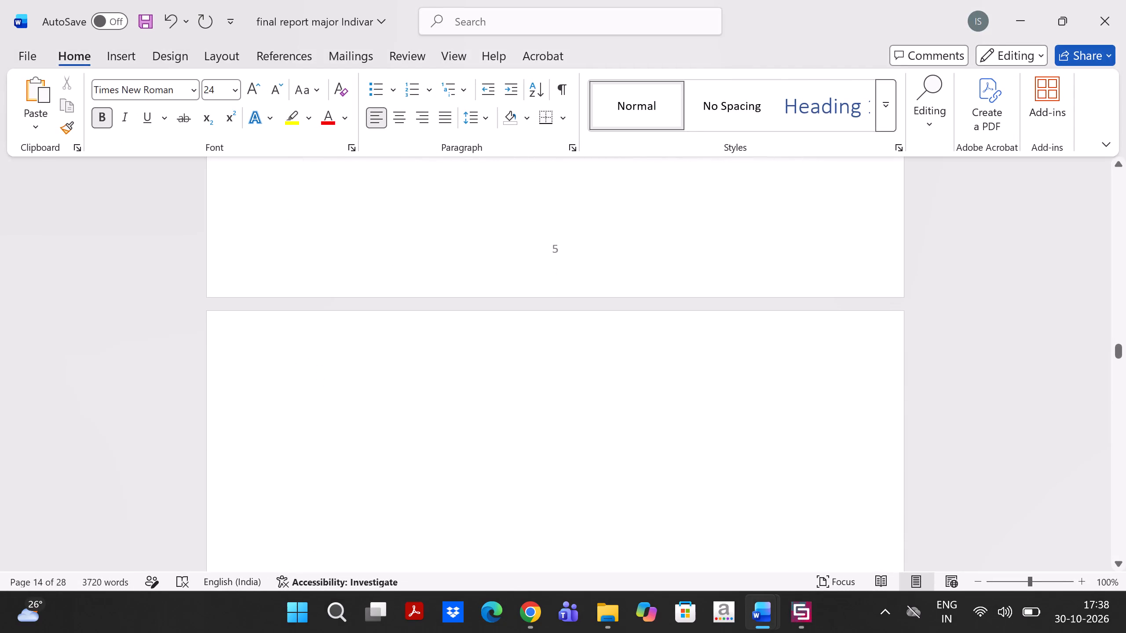
key("ctrl+v")
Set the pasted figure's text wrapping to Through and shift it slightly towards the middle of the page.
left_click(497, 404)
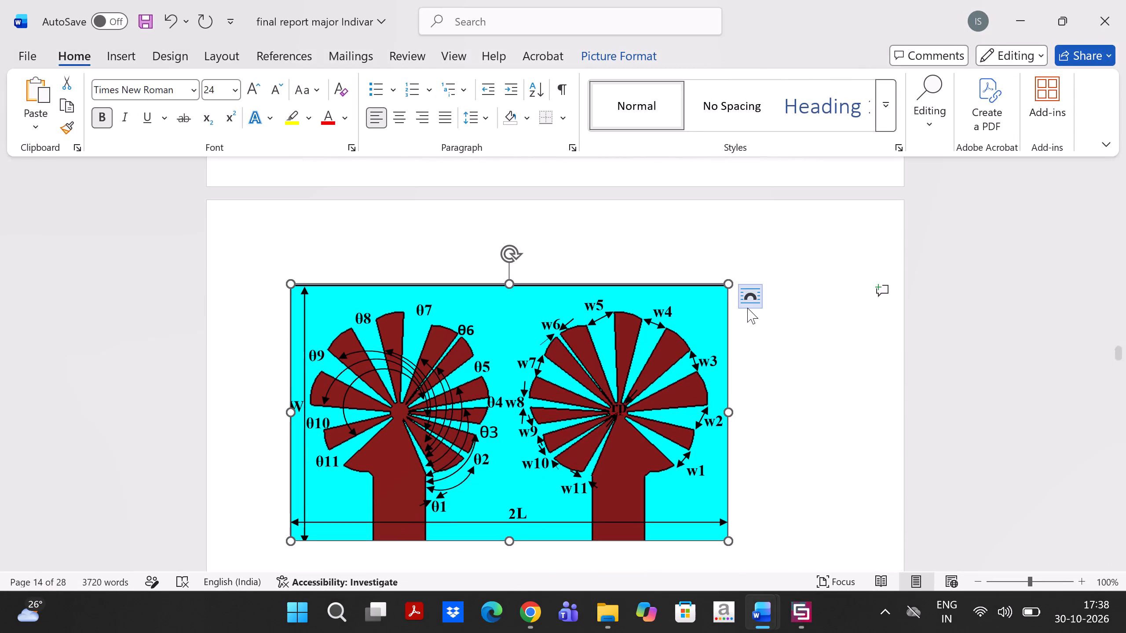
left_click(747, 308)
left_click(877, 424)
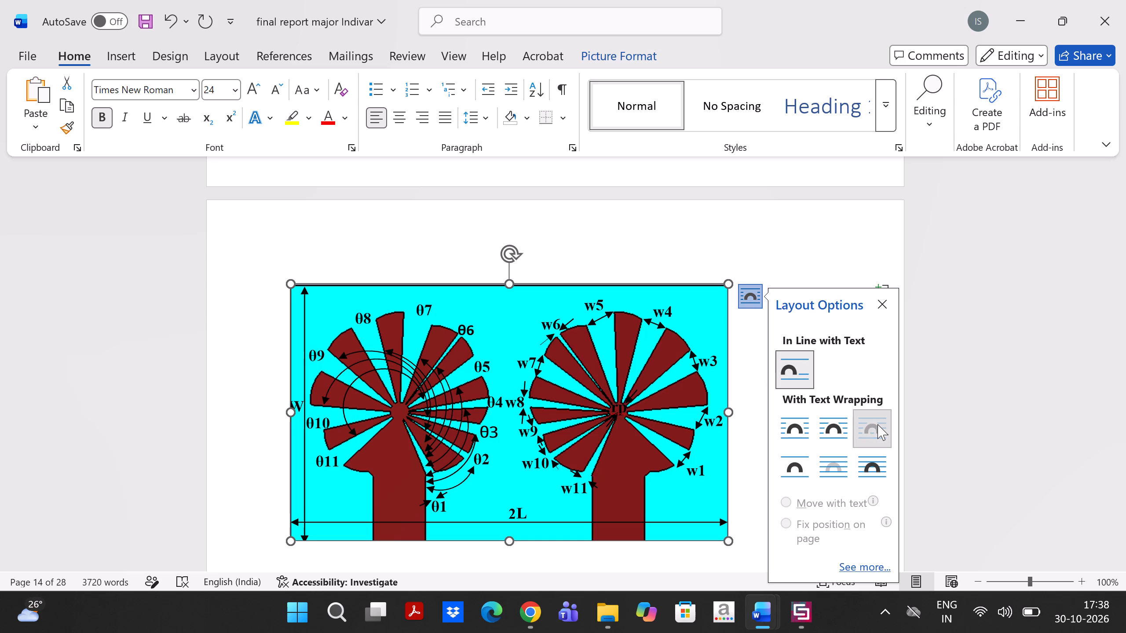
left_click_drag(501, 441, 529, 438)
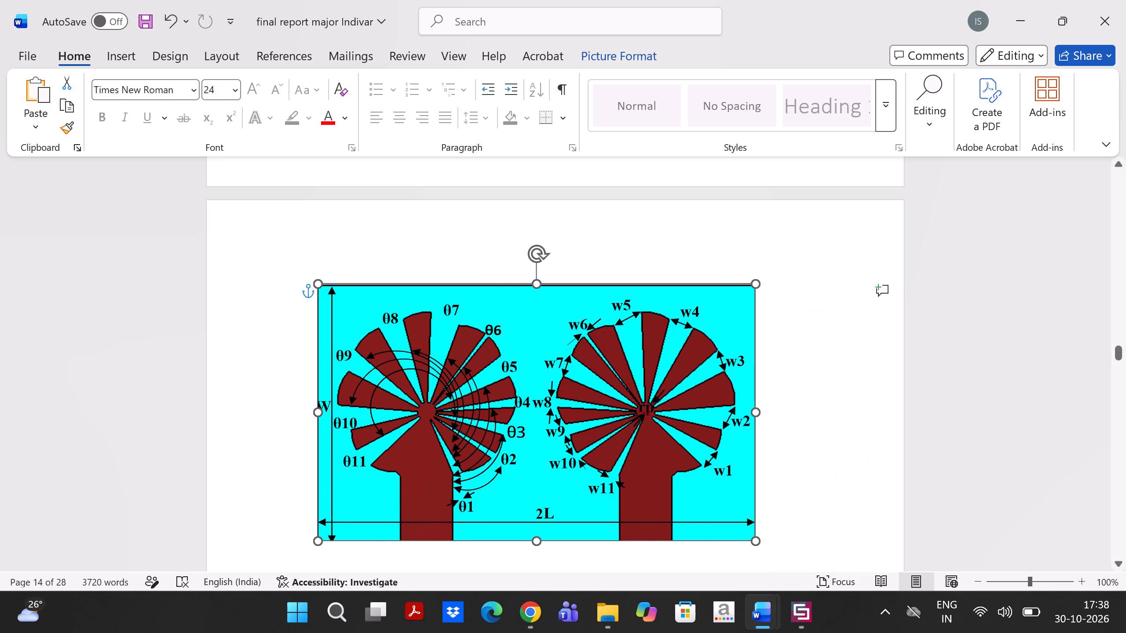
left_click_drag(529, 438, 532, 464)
Delete surplus blank lines below and beside the pasted figure, working back up towards the top of its page.
left_click(312, 308)
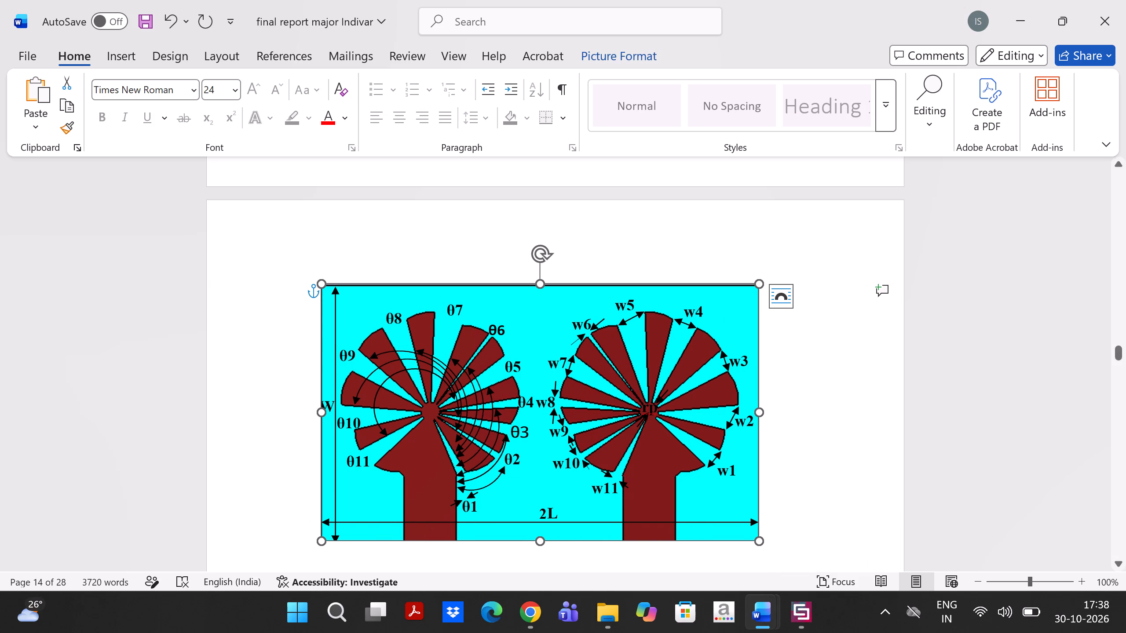
left_click(312, 308)
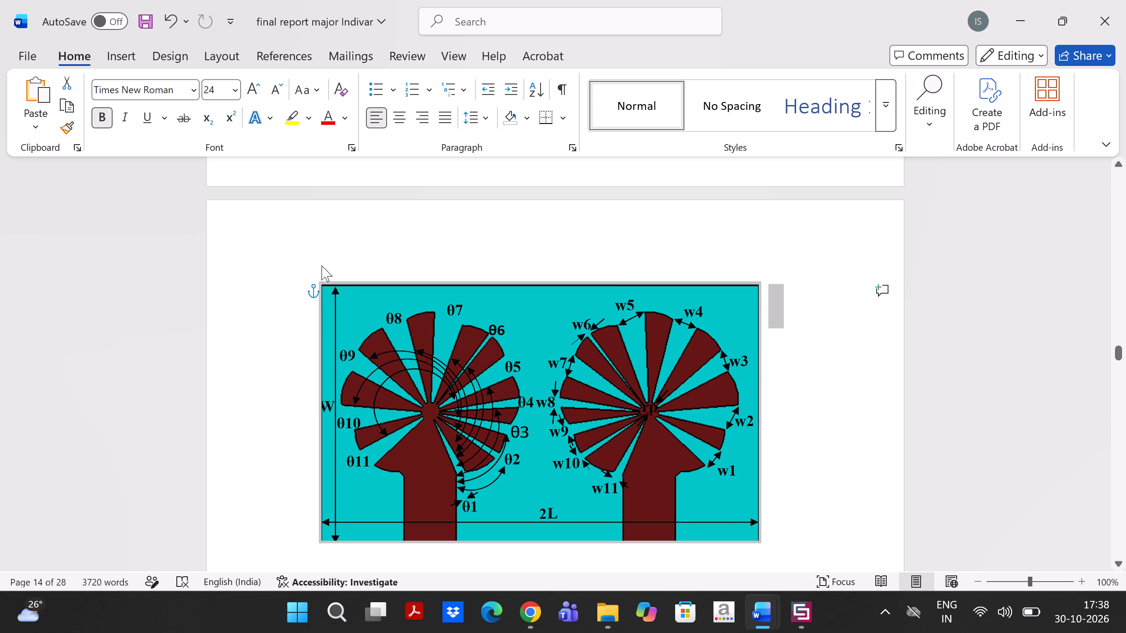
left_click(322, 266)
double_click(315, 486)
scroll(315, 486, "down", 1)
left_click(391, 373)
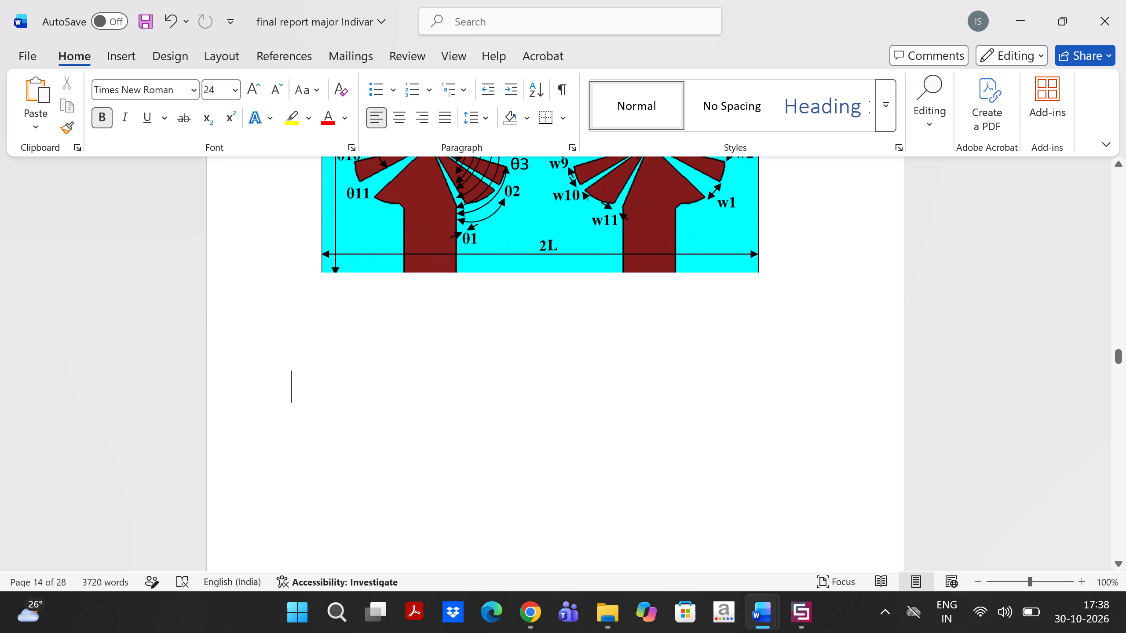
scroll(391, 373, "up", 1)
key("Return")
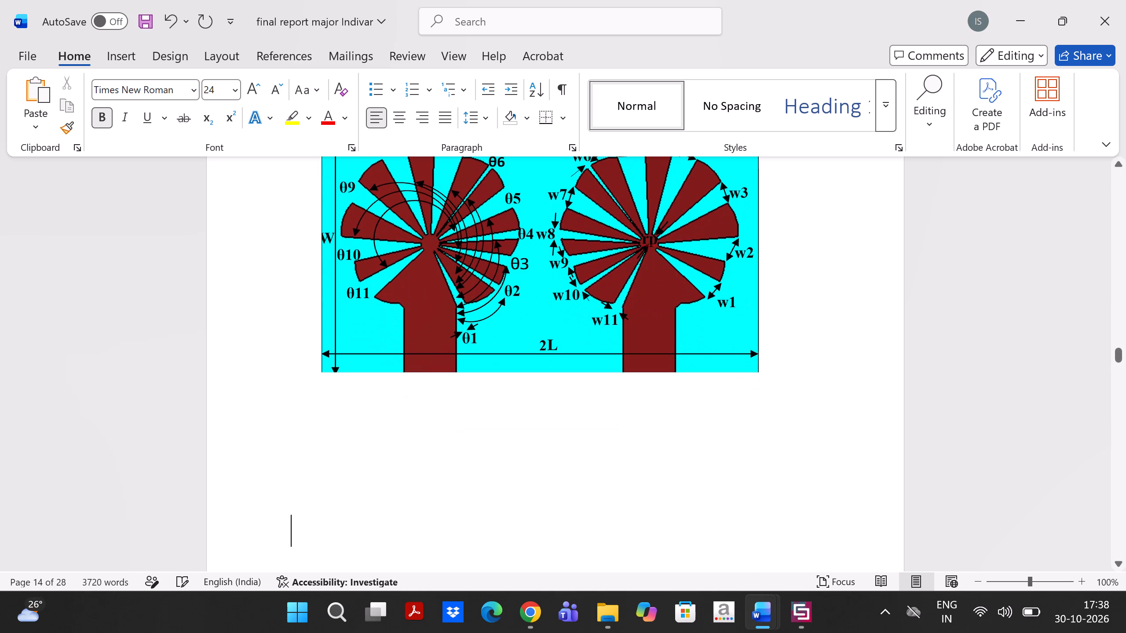
key("BackSpace")
key("BackSpace")
key("BackSpace")
key("BackSpace")
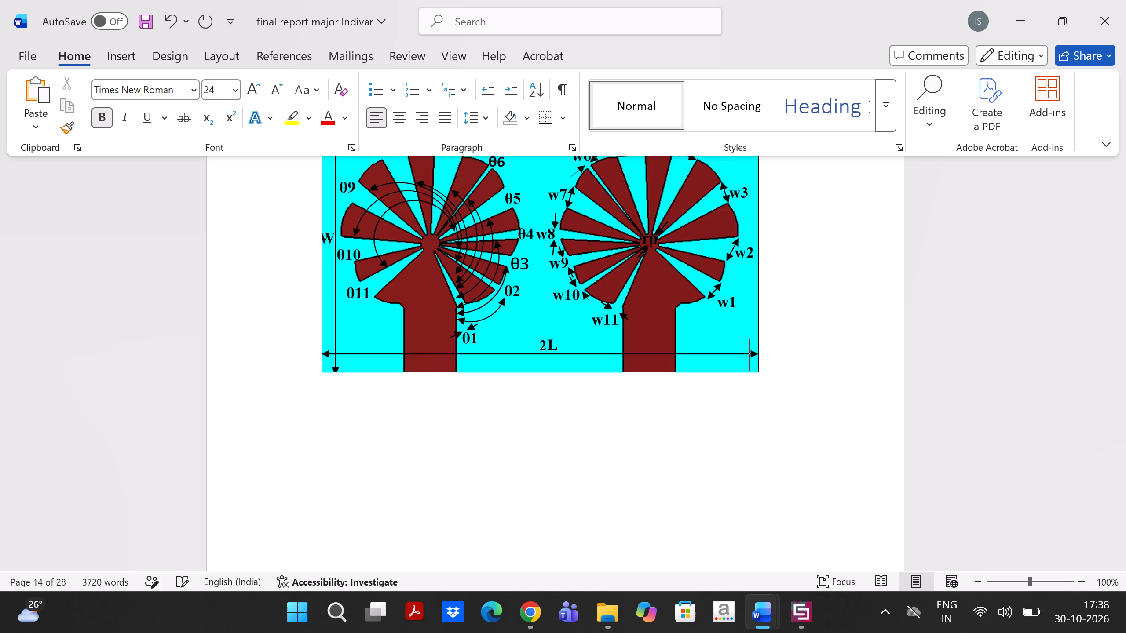
key("Return")
key("BackSpace")
key("BackSpace")
key("BackSpace")
key("BackSpace")
key("BackSpace")
key("BackSpace")
scroll(391, 373, "up", 3)
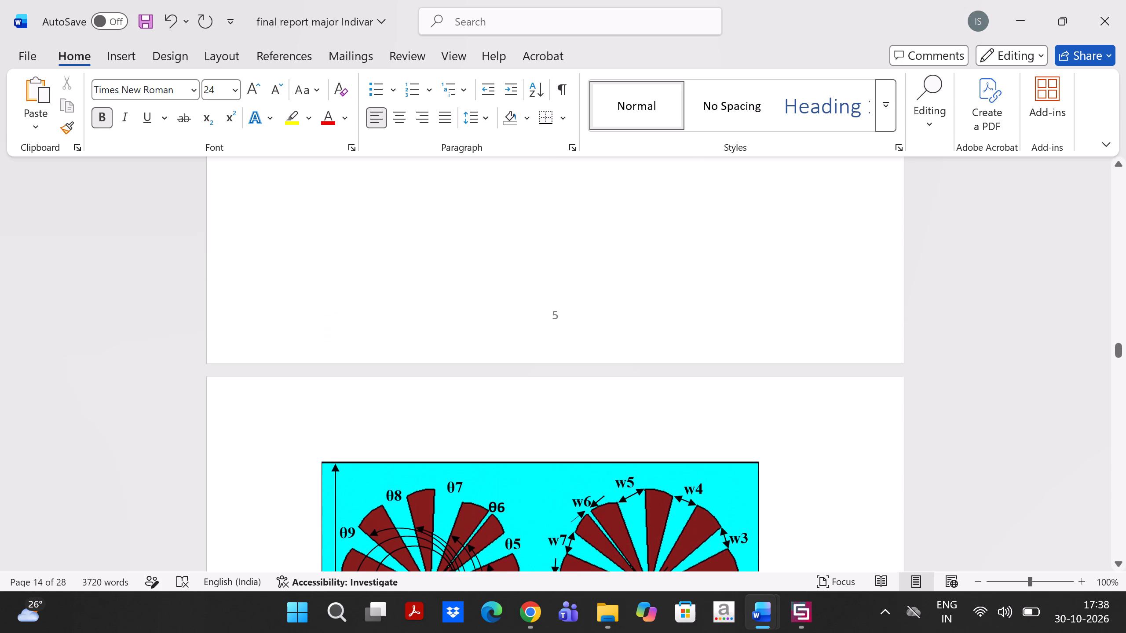
key("Return")
key("BackSpace")
key("BackSpace")
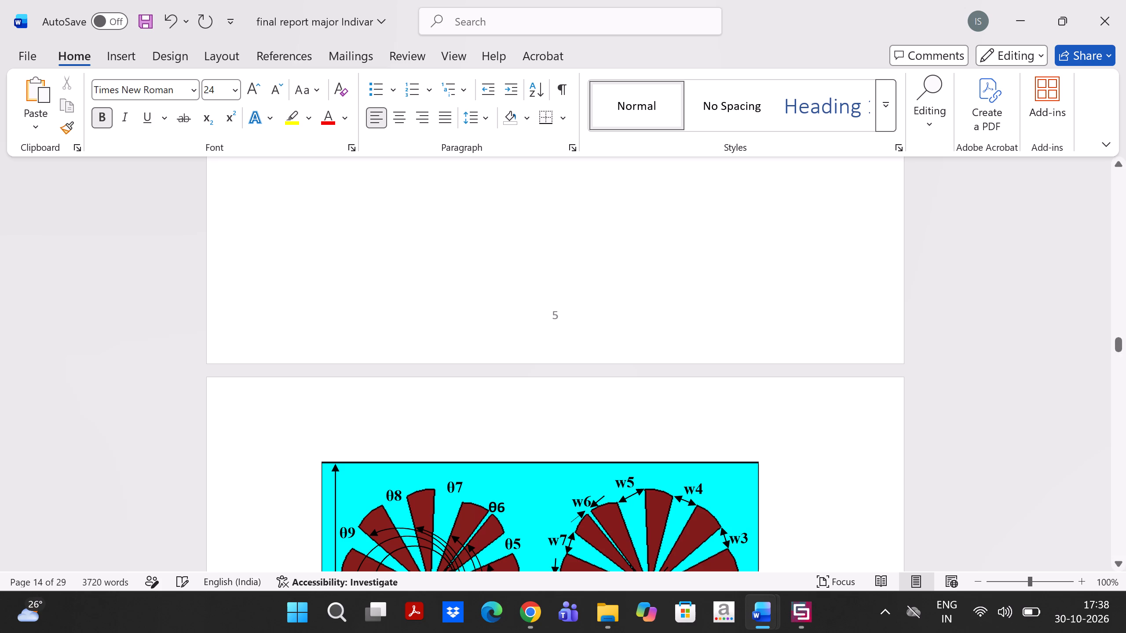
Set the figure's text wrapping to Tight and move it down, centred across the page with space above it.
left_click(497, 518)
left_click_drag(497, 518, 498, 531)
scroll(498, 531, "down", 1)
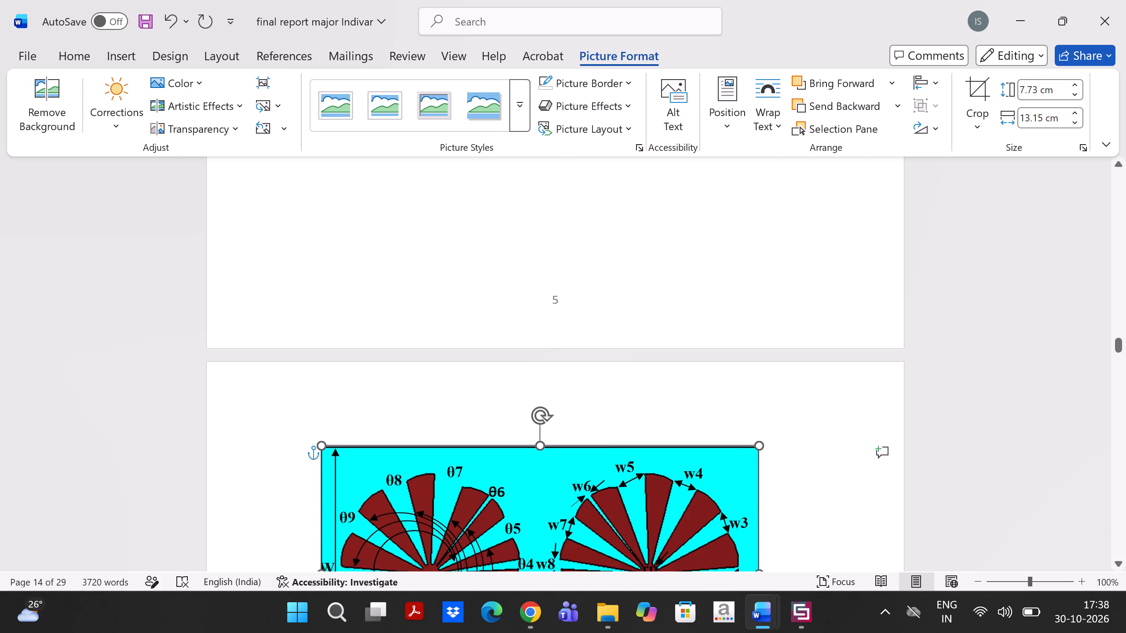
scroll(498, 531, "down", 1)
left_click(644, 368)
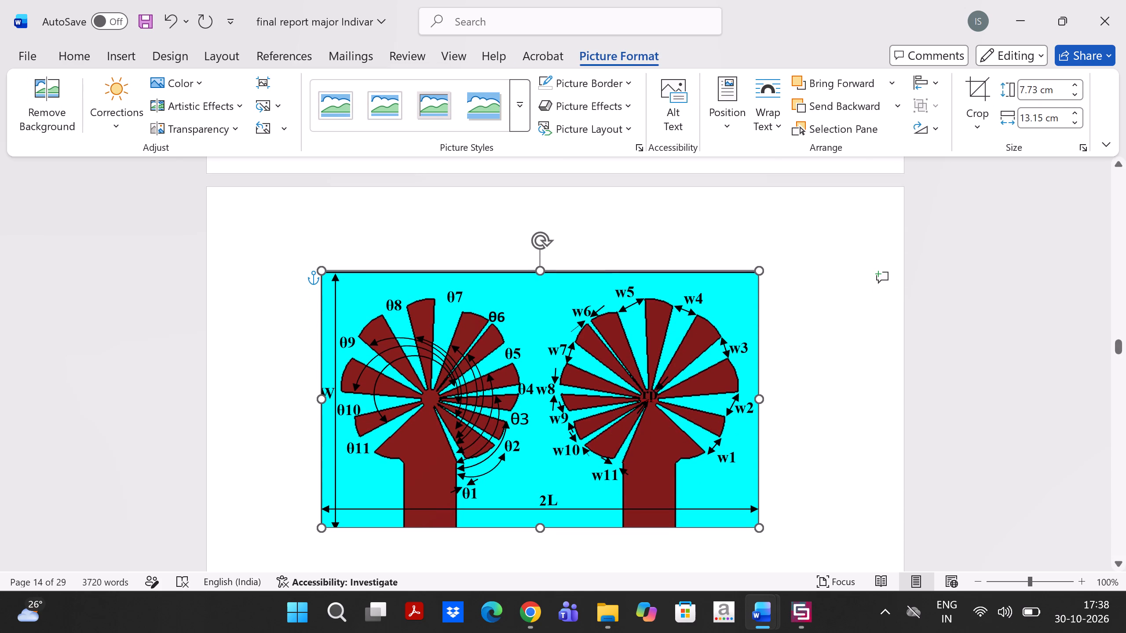
left_click(785, 286)
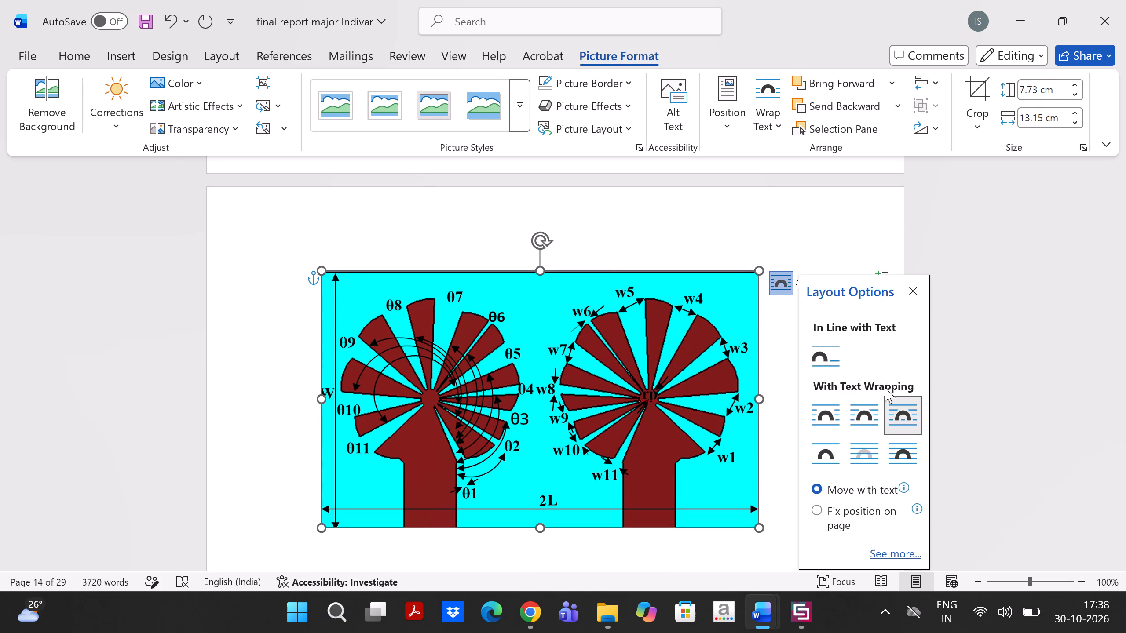
left_click(873, 422)
left_click_drag(537, 408, 543, 415)
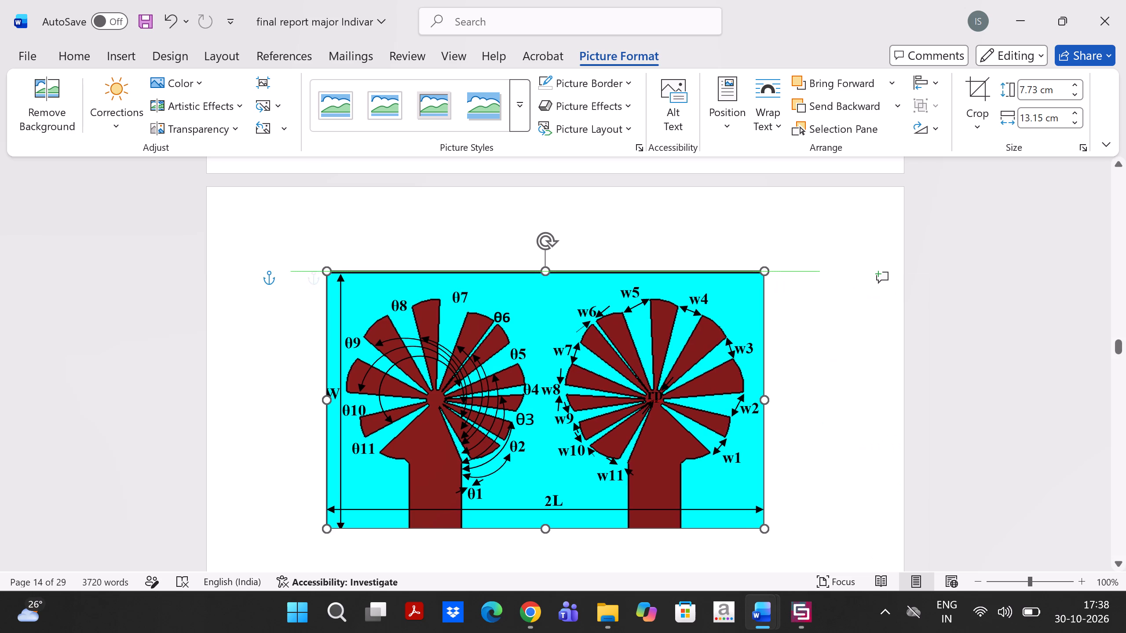
left_click_drag(543, 415, 545, 524)
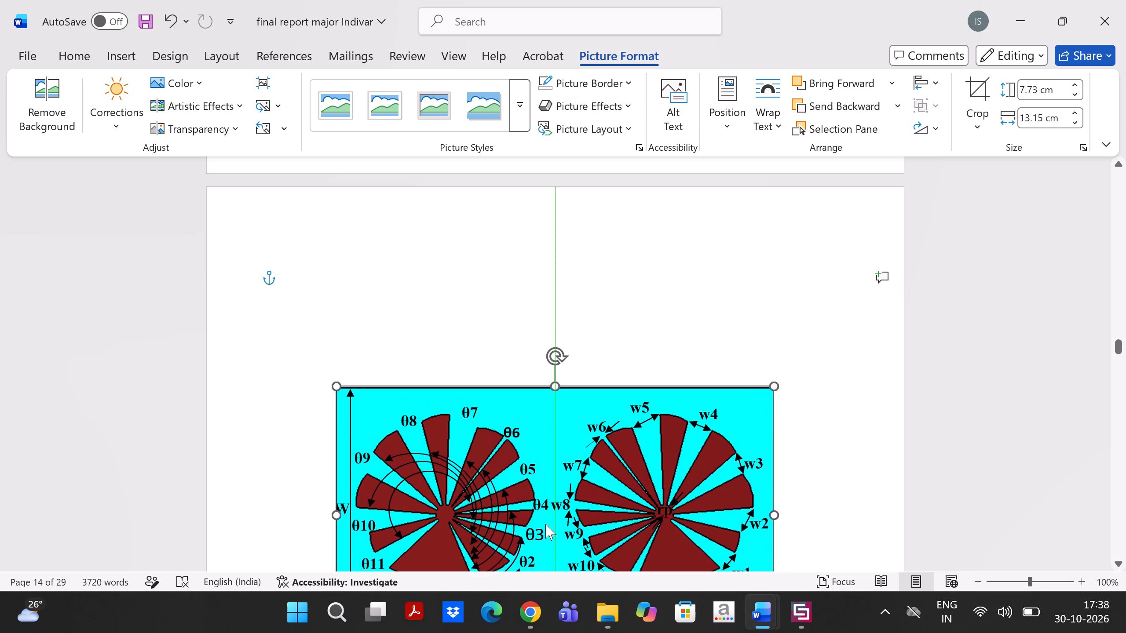
Enter a heading beginning with Dimensions for the antenna figure.
scroll(433, 386, "up", 1)
left_click(362, 333)
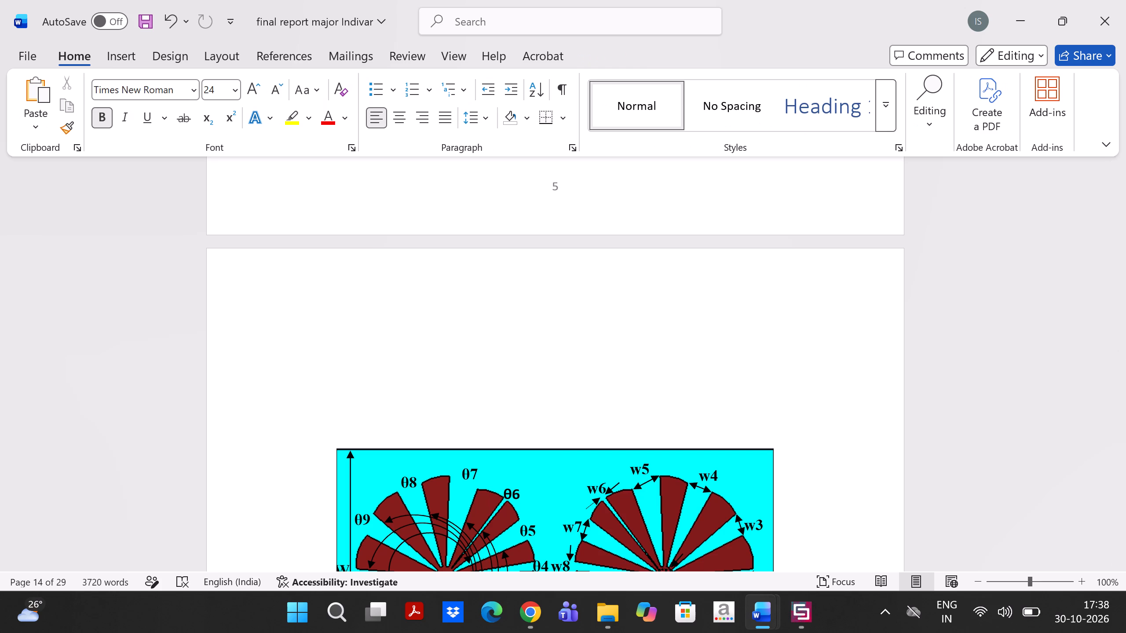
type("Dimensio")
key("n")
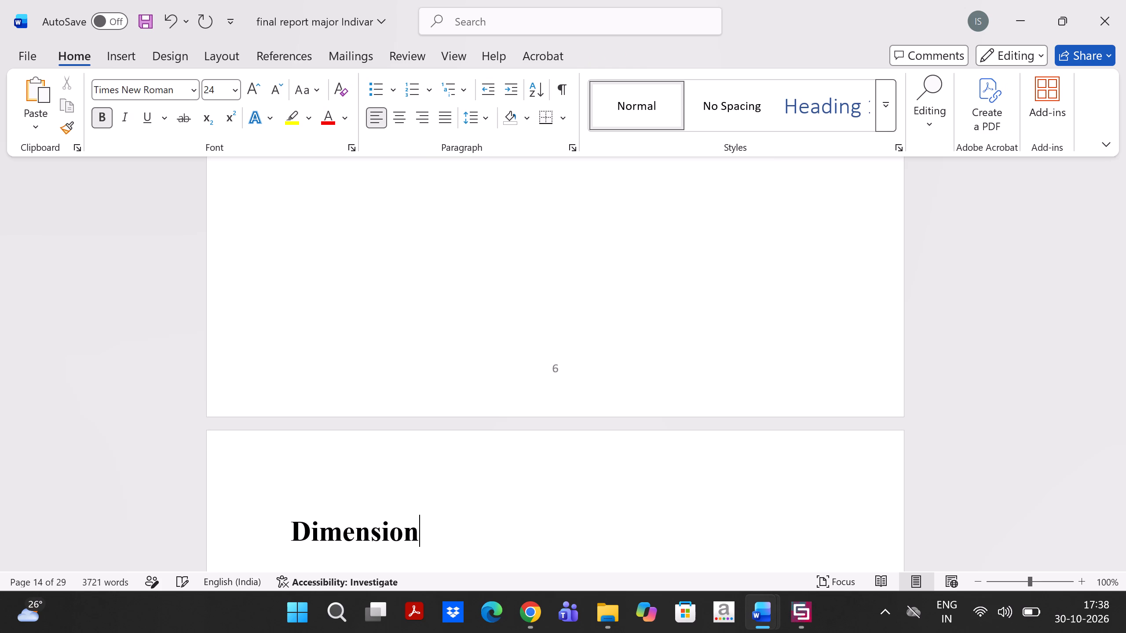
type("s")
key("space")
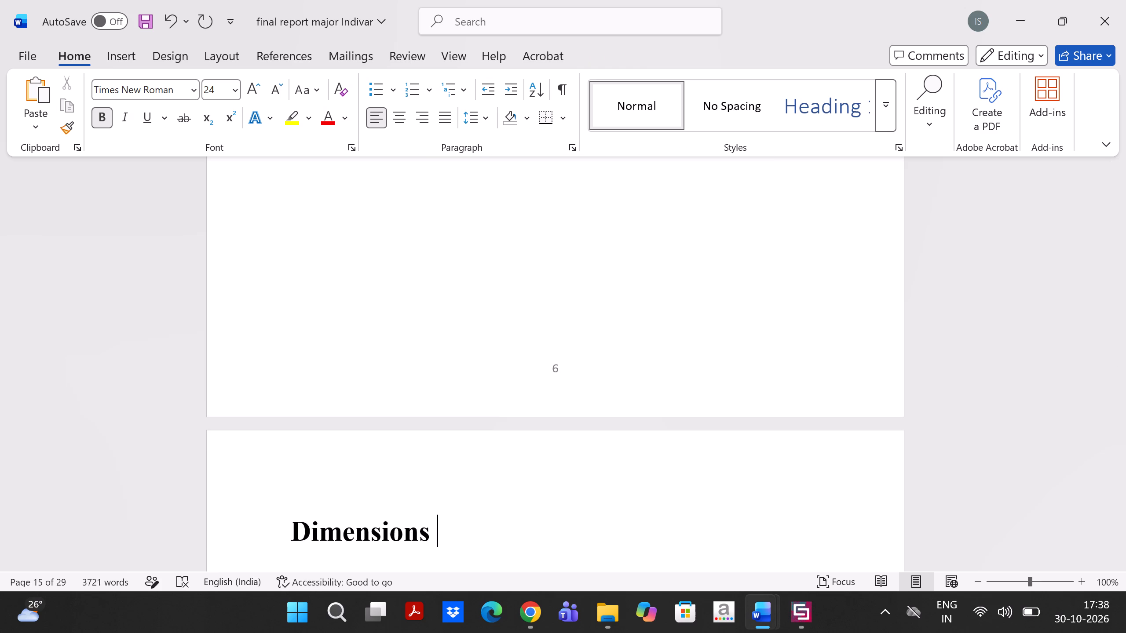
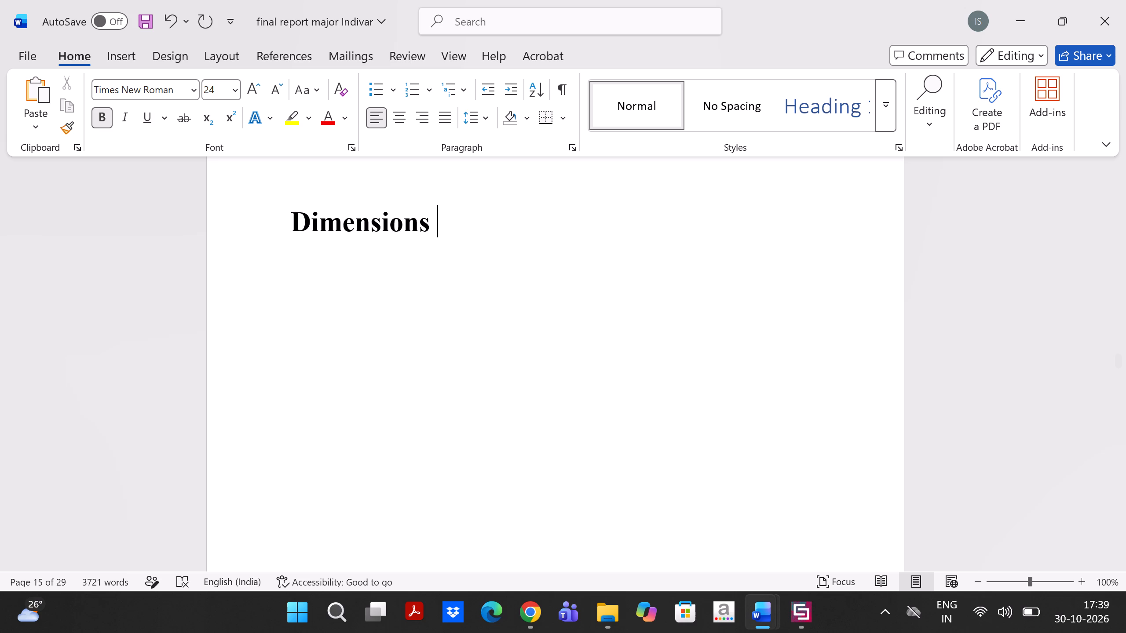
Copy the Dimensions heading on the page after the antenna figure and delete it from there.
scroll(362, 333, "down", 2)
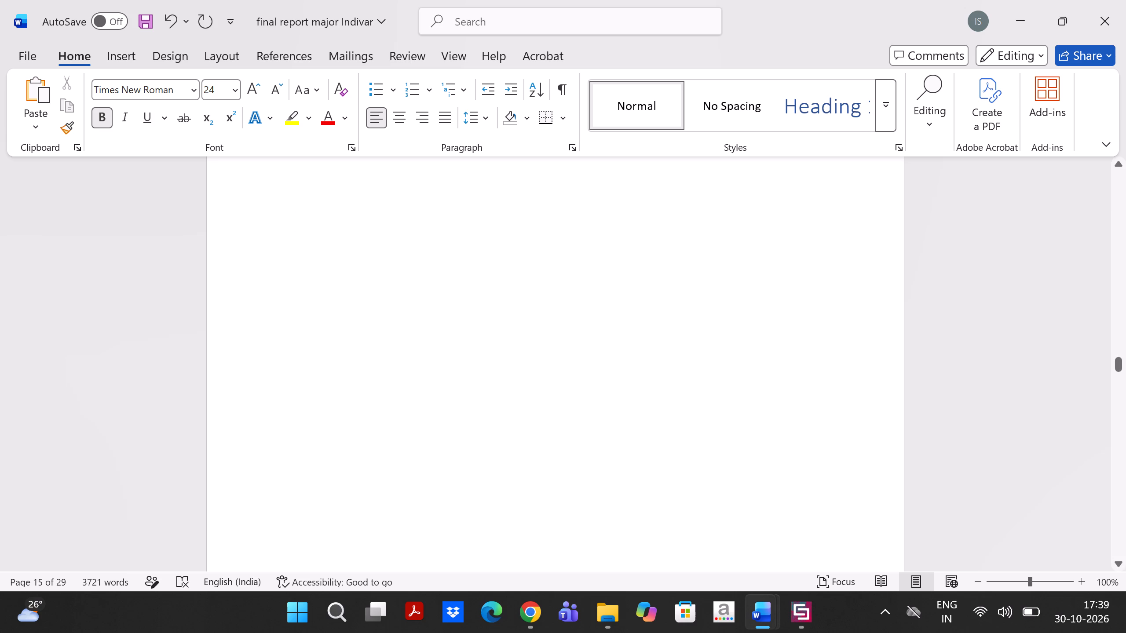
scroll(362, 333, "down", 2)
scroll(362, 333, "up", 4)
scroll(362, 333, "down", 2)
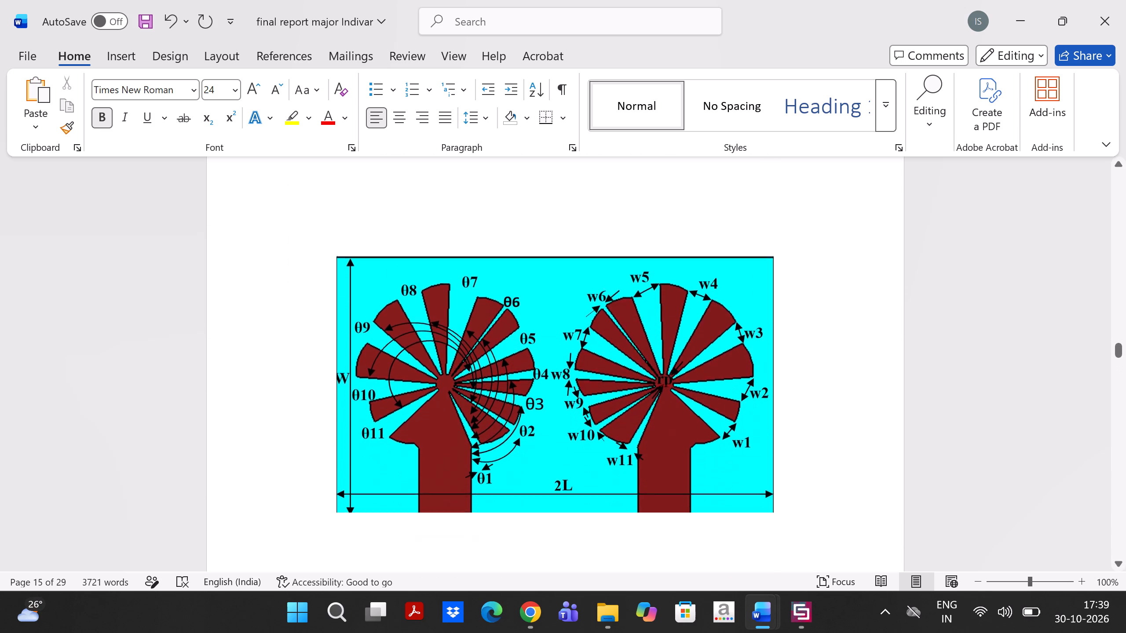
scroll(362, 333, "down", 3)
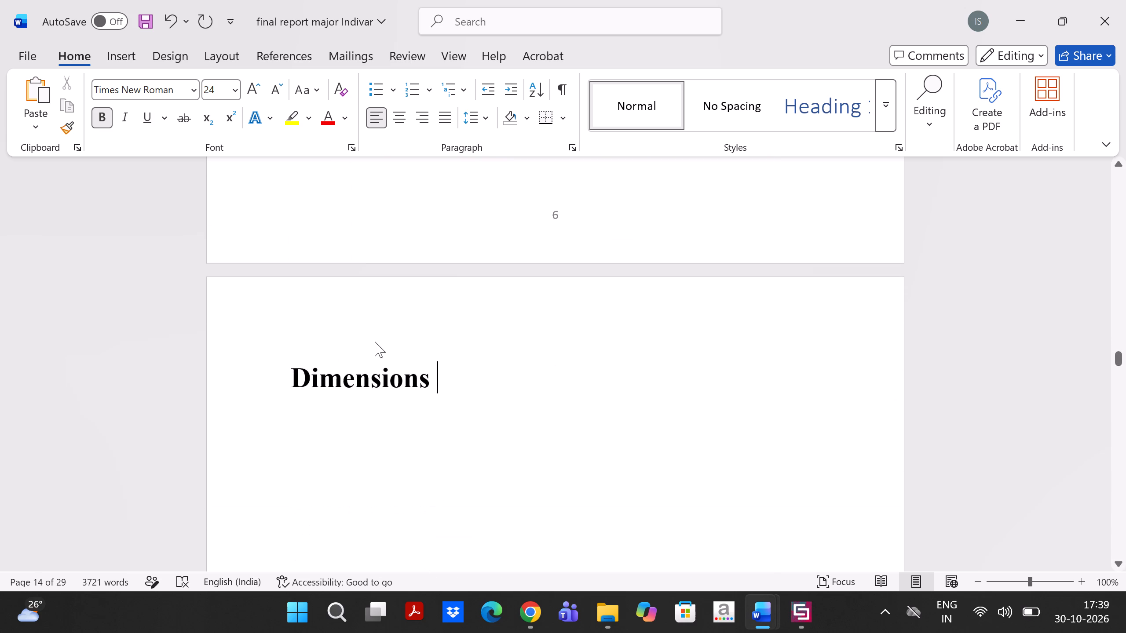
left_click_drag(453, 381, 330, 391)
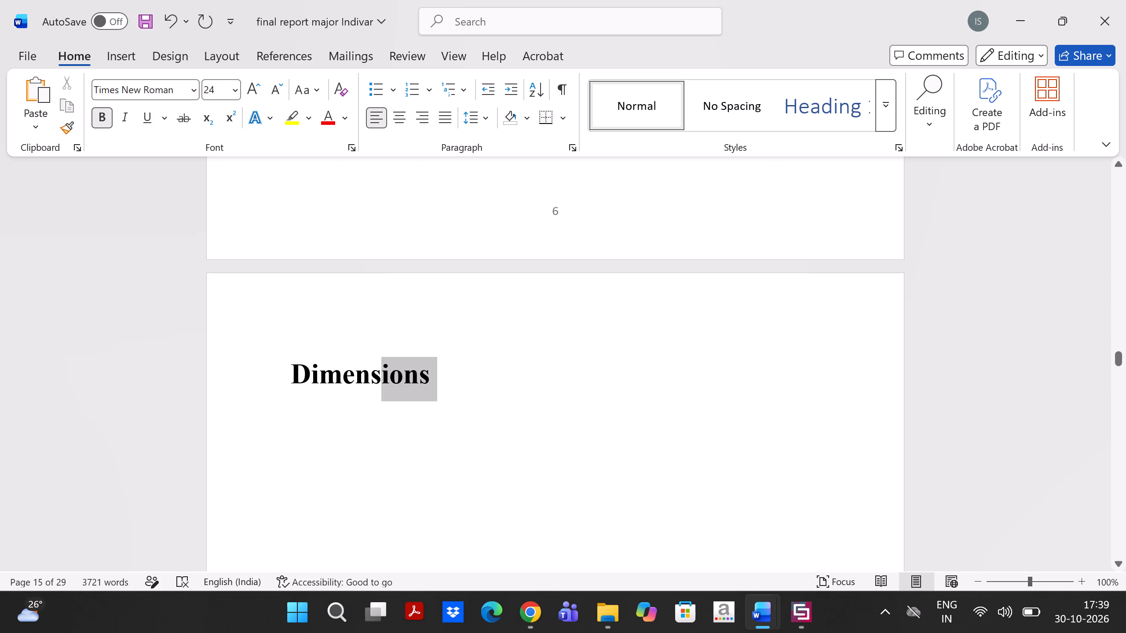
left_click_drag(330, 391, 289, 387)
key("ctrl+c")
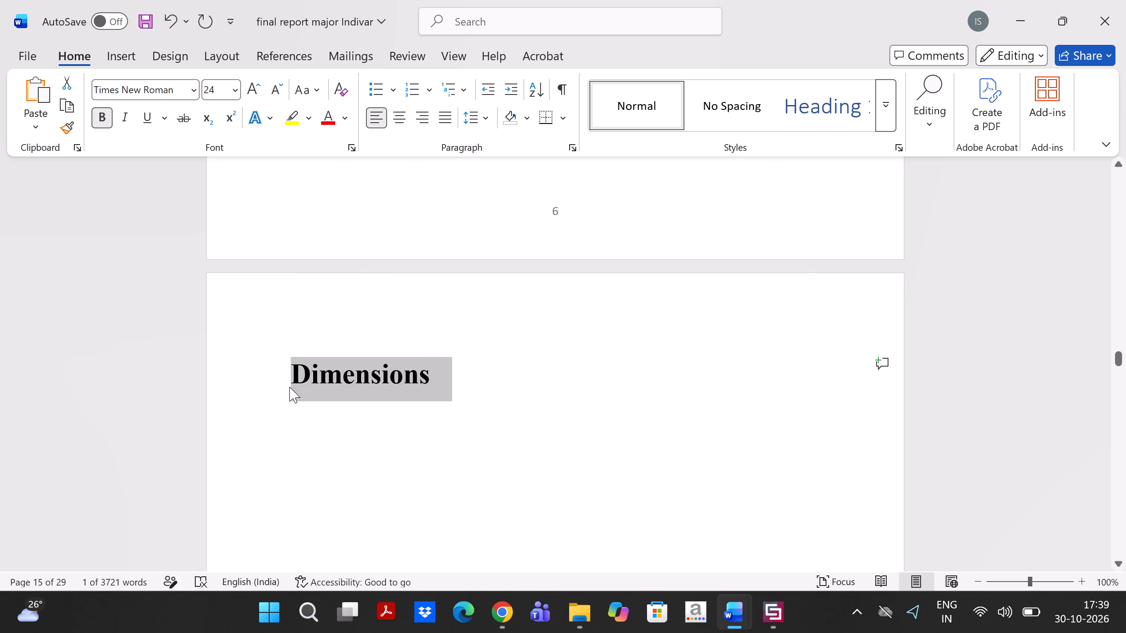
key("BackSpace")
key("BackSpace")
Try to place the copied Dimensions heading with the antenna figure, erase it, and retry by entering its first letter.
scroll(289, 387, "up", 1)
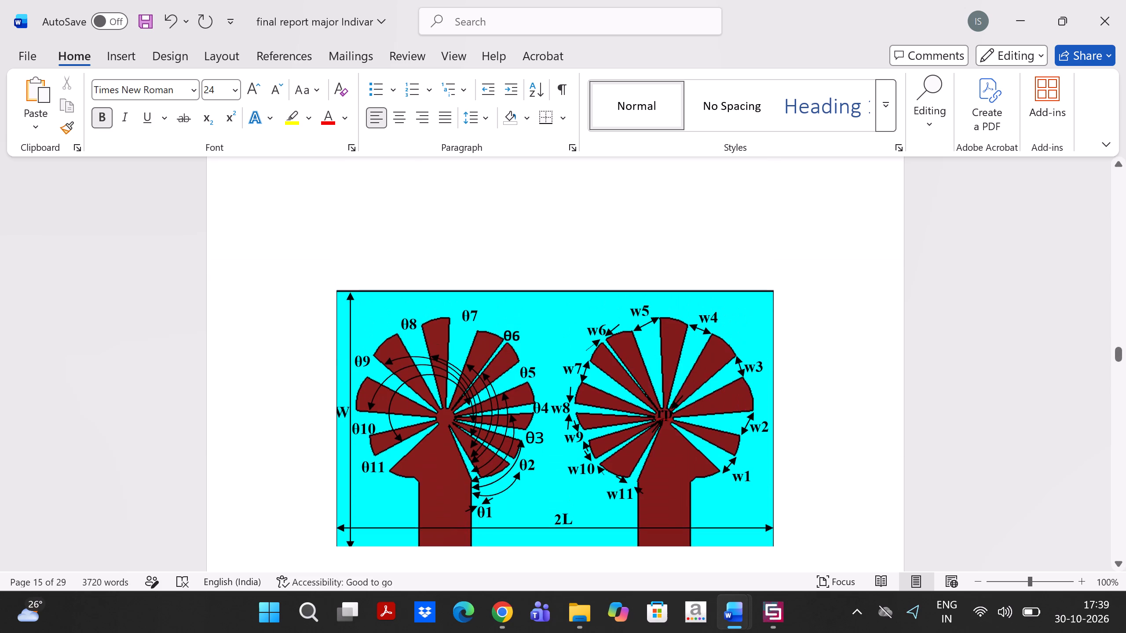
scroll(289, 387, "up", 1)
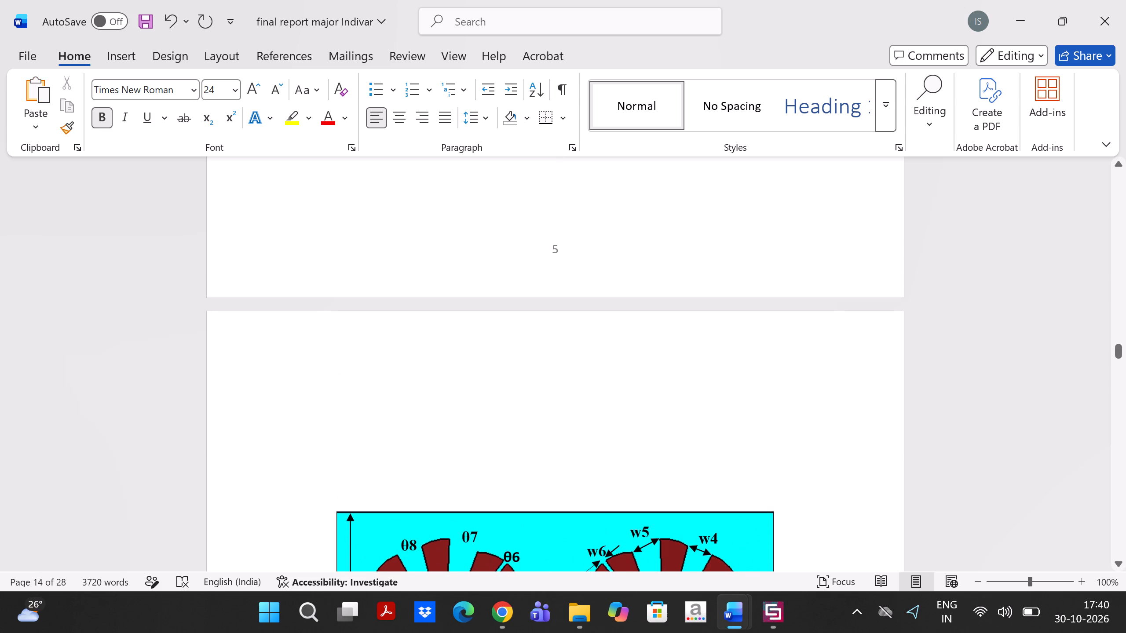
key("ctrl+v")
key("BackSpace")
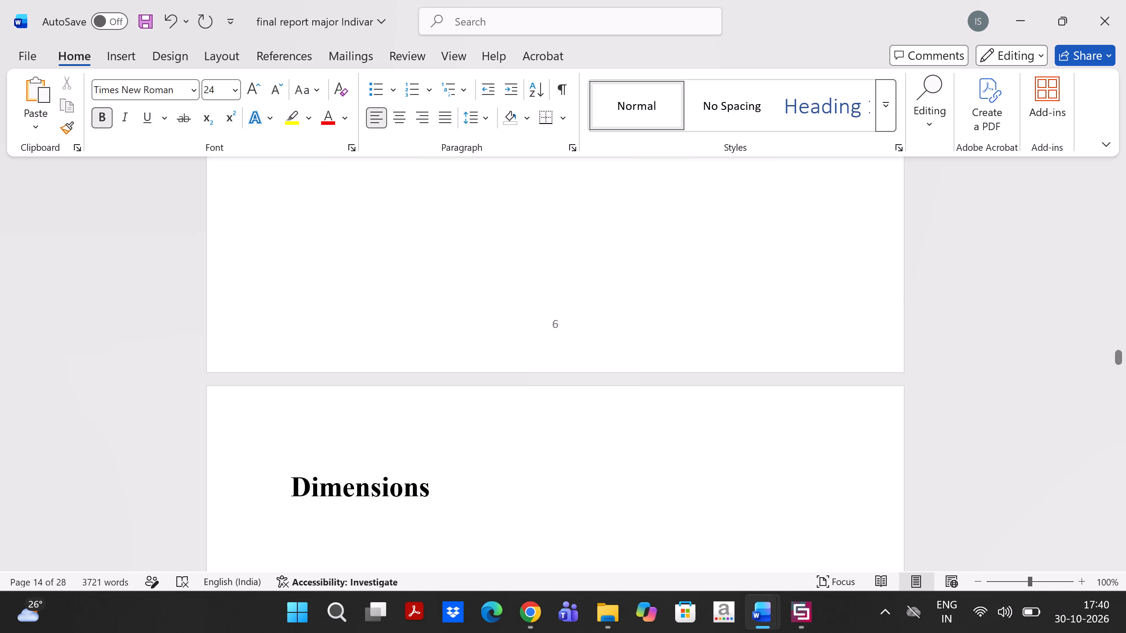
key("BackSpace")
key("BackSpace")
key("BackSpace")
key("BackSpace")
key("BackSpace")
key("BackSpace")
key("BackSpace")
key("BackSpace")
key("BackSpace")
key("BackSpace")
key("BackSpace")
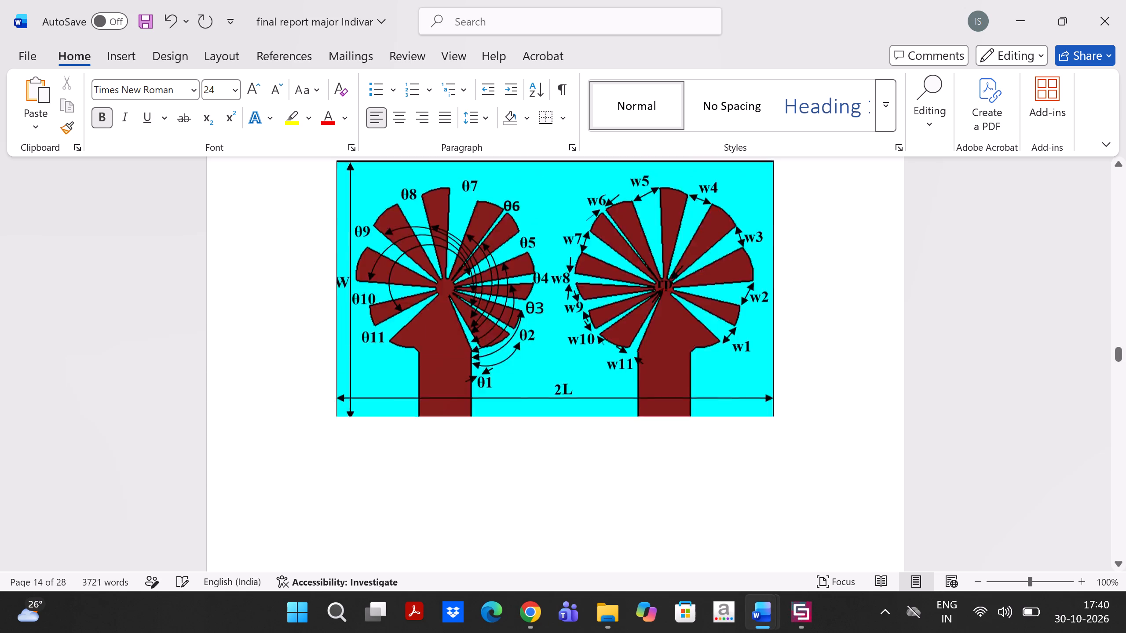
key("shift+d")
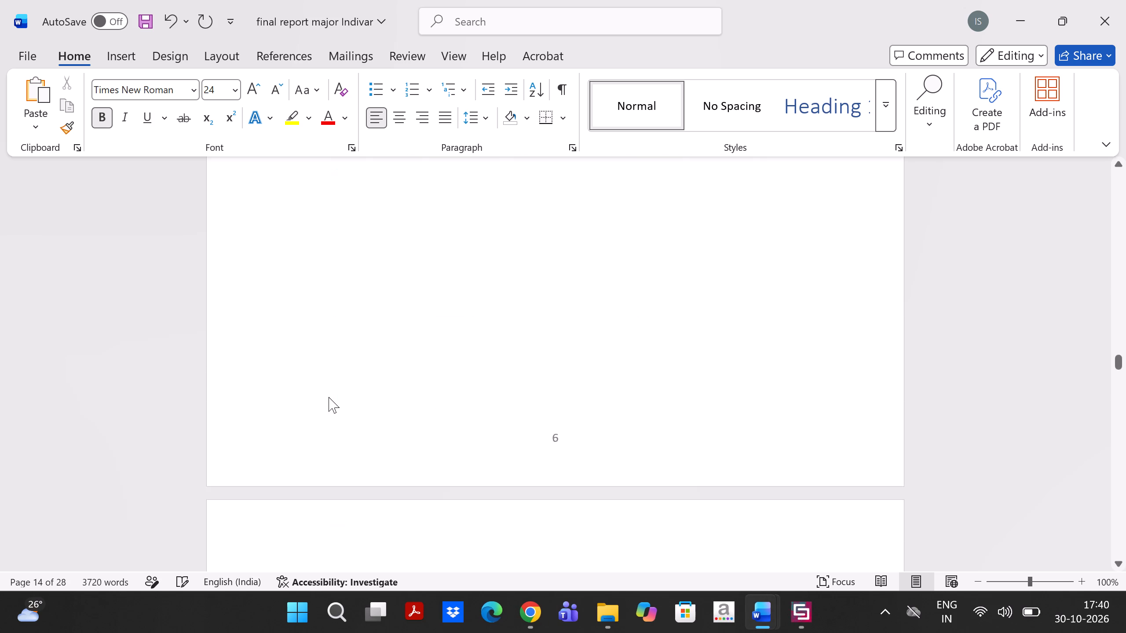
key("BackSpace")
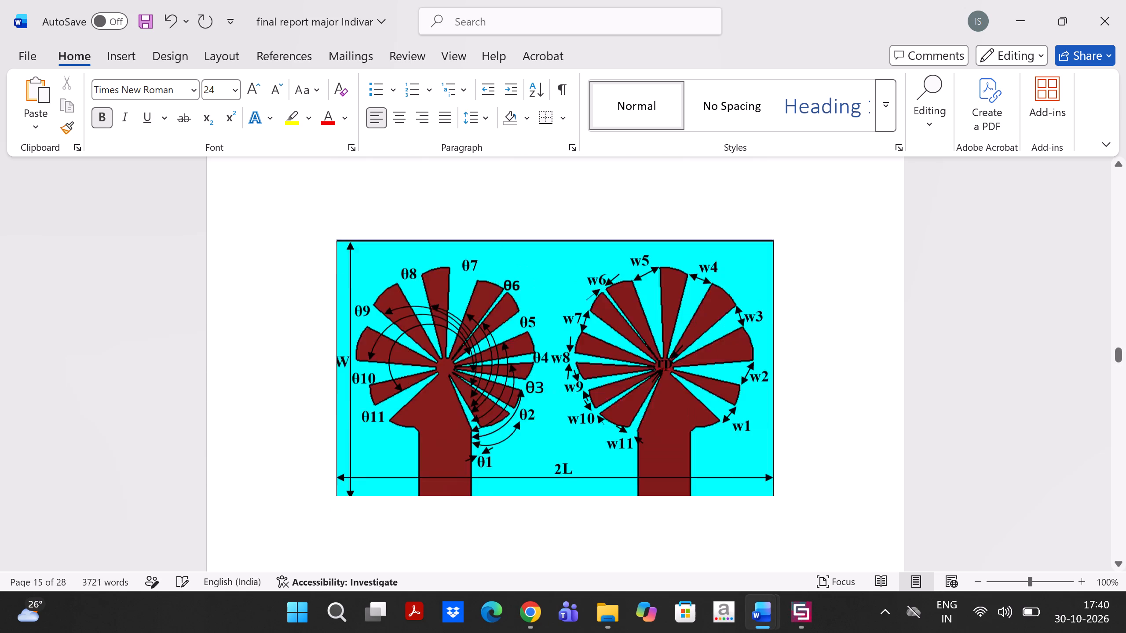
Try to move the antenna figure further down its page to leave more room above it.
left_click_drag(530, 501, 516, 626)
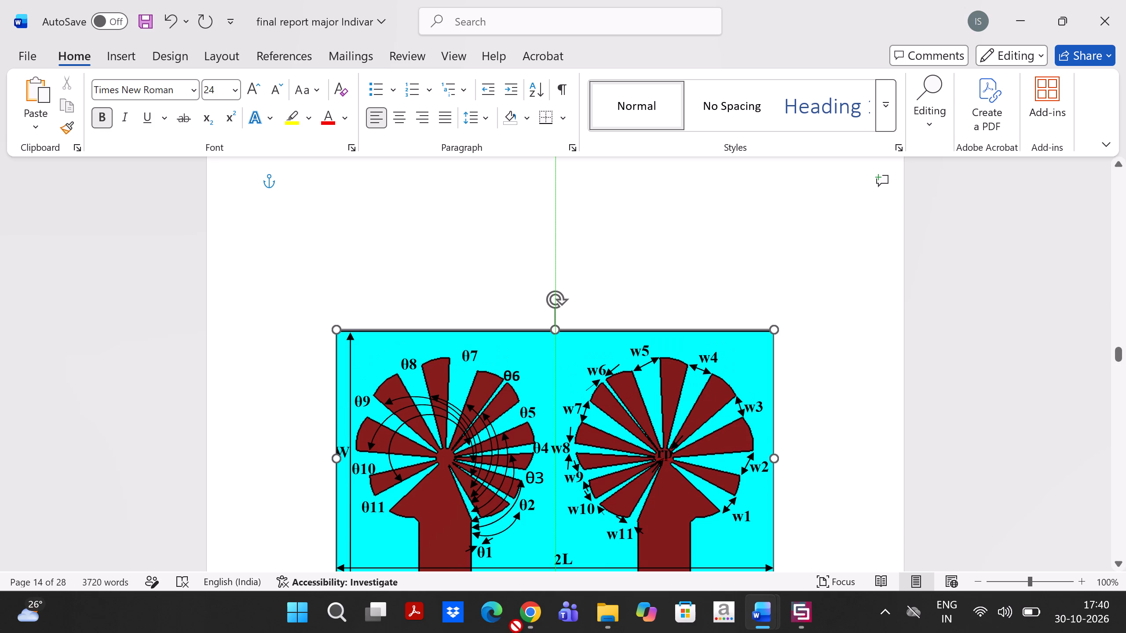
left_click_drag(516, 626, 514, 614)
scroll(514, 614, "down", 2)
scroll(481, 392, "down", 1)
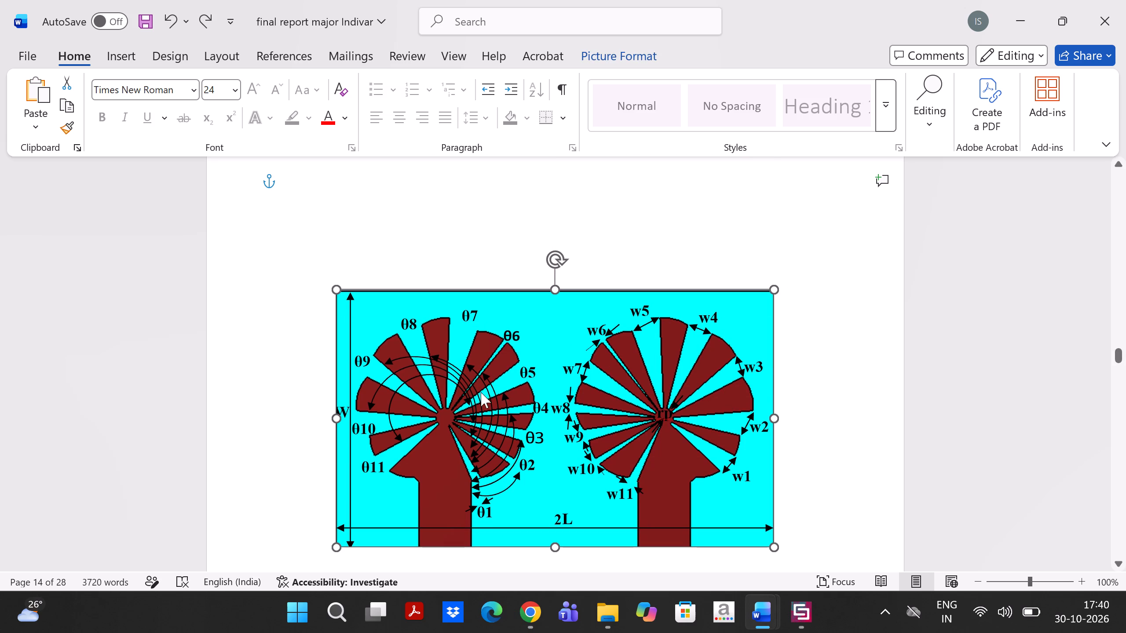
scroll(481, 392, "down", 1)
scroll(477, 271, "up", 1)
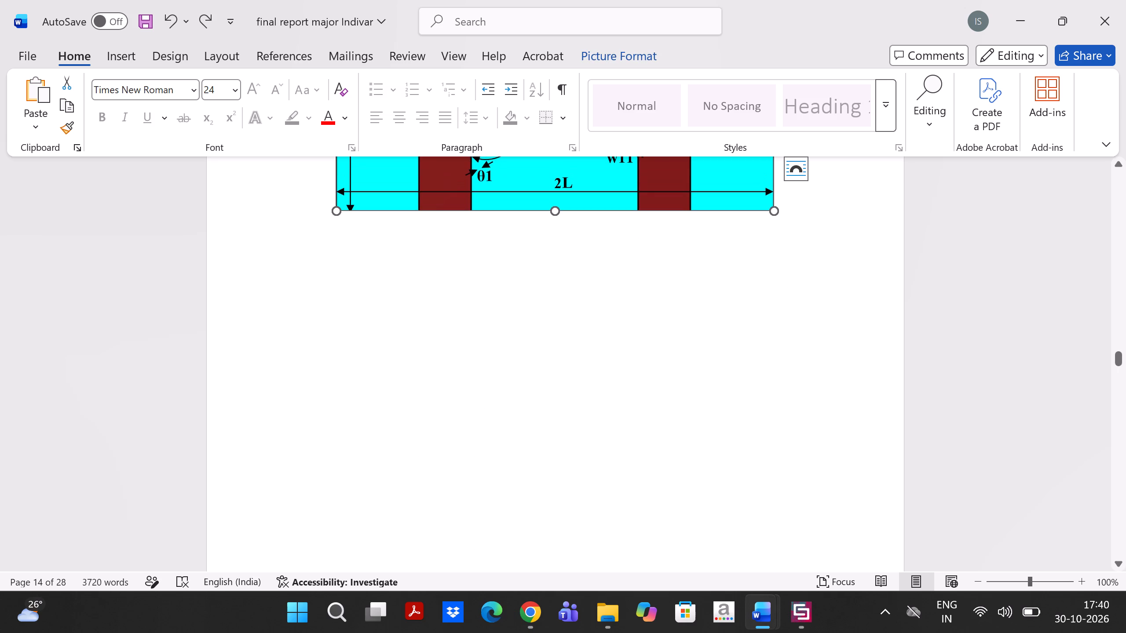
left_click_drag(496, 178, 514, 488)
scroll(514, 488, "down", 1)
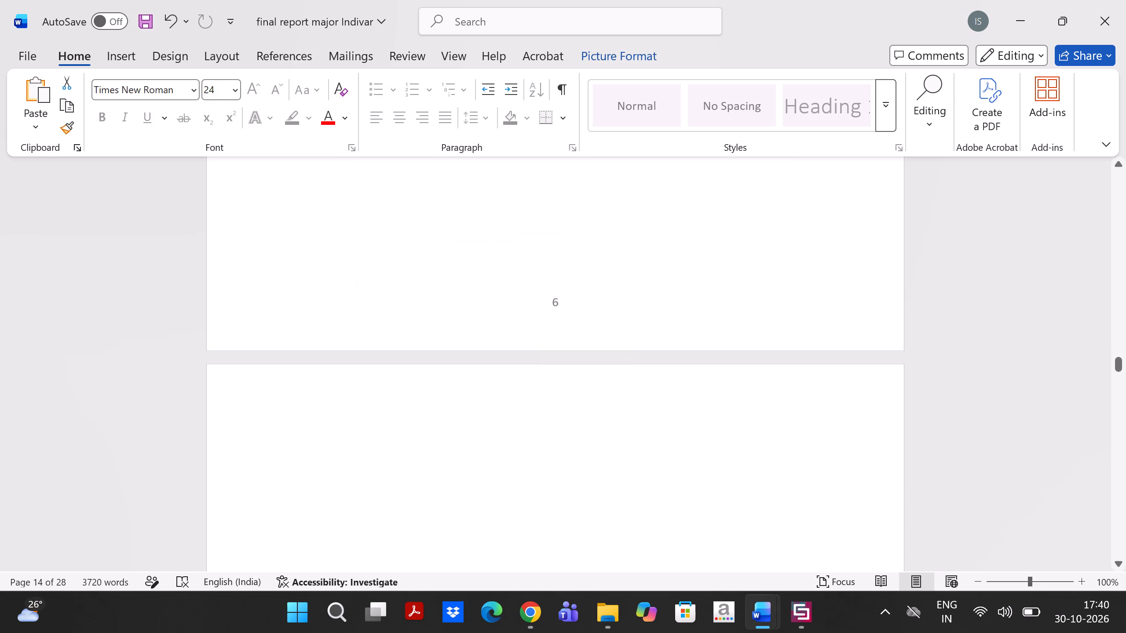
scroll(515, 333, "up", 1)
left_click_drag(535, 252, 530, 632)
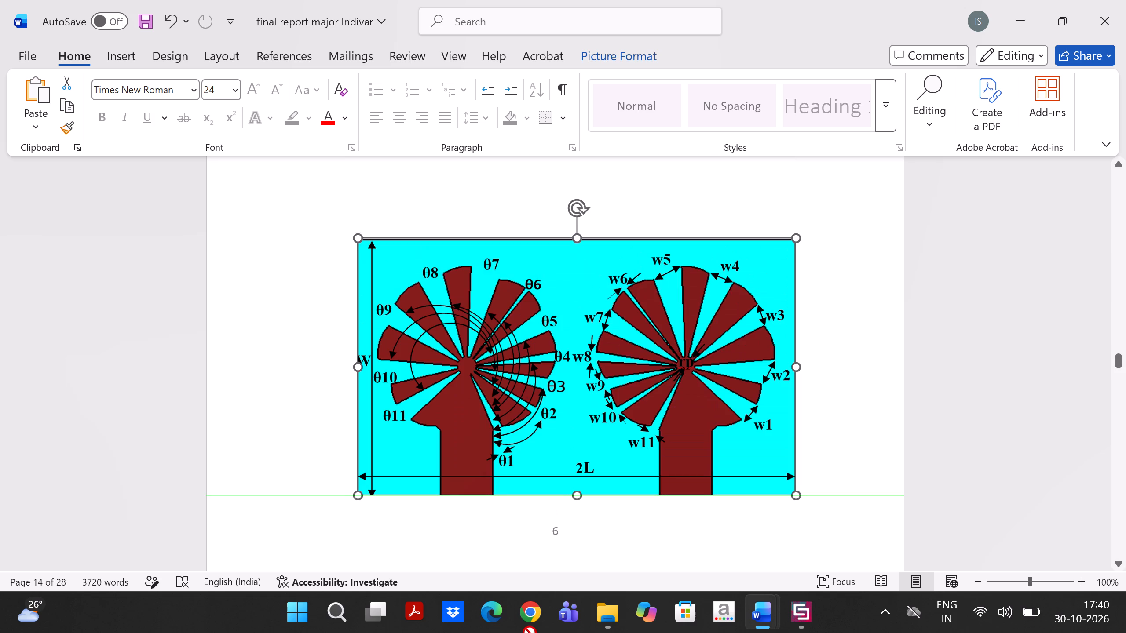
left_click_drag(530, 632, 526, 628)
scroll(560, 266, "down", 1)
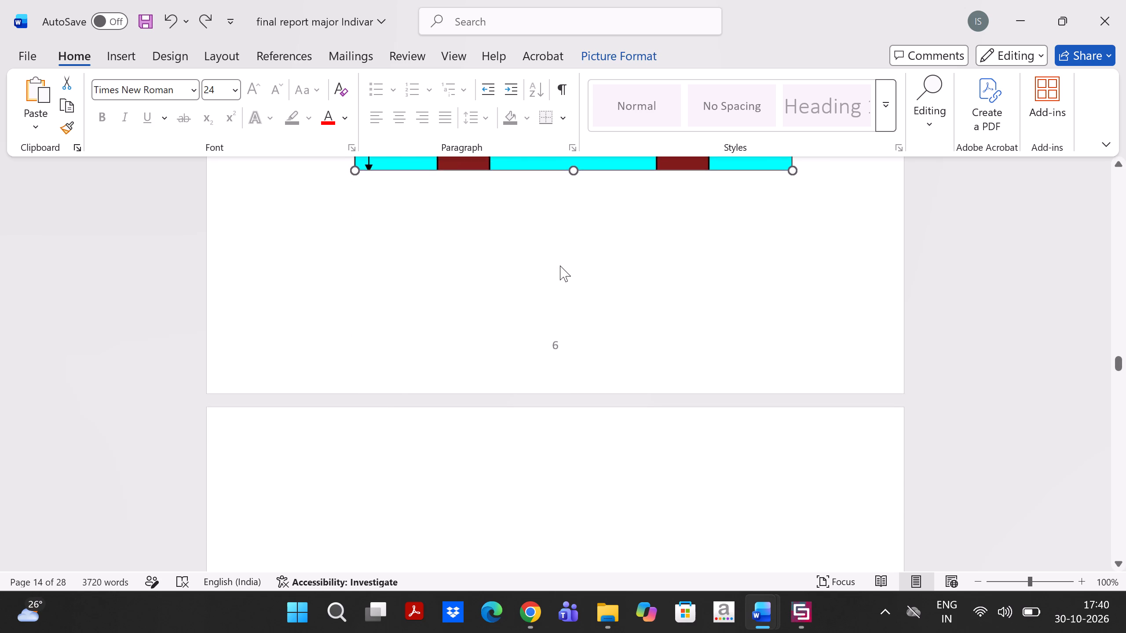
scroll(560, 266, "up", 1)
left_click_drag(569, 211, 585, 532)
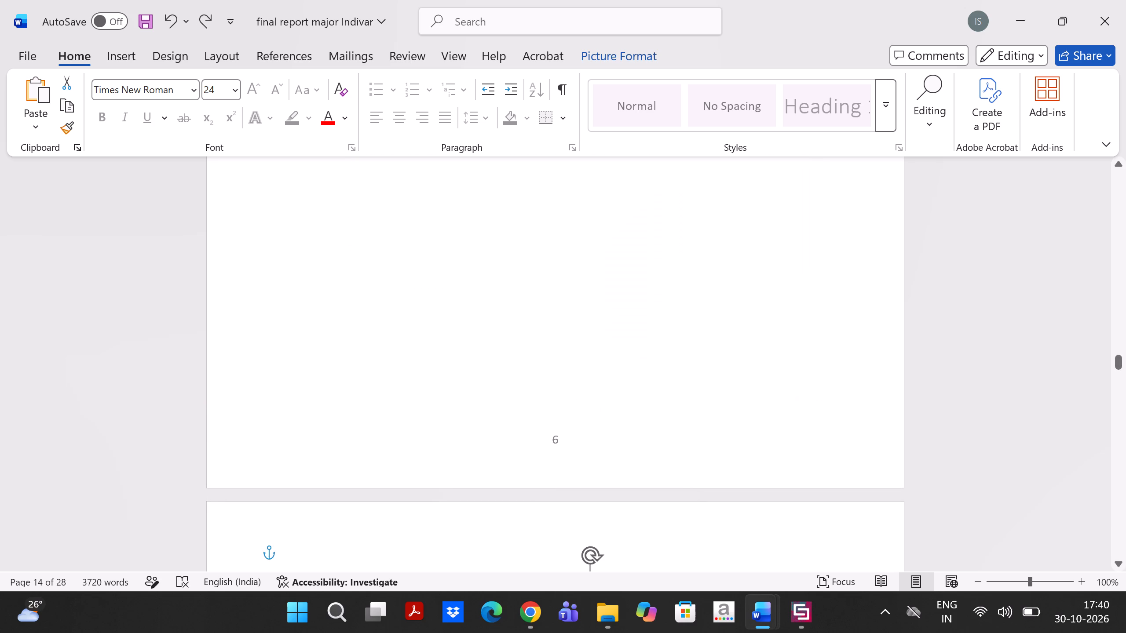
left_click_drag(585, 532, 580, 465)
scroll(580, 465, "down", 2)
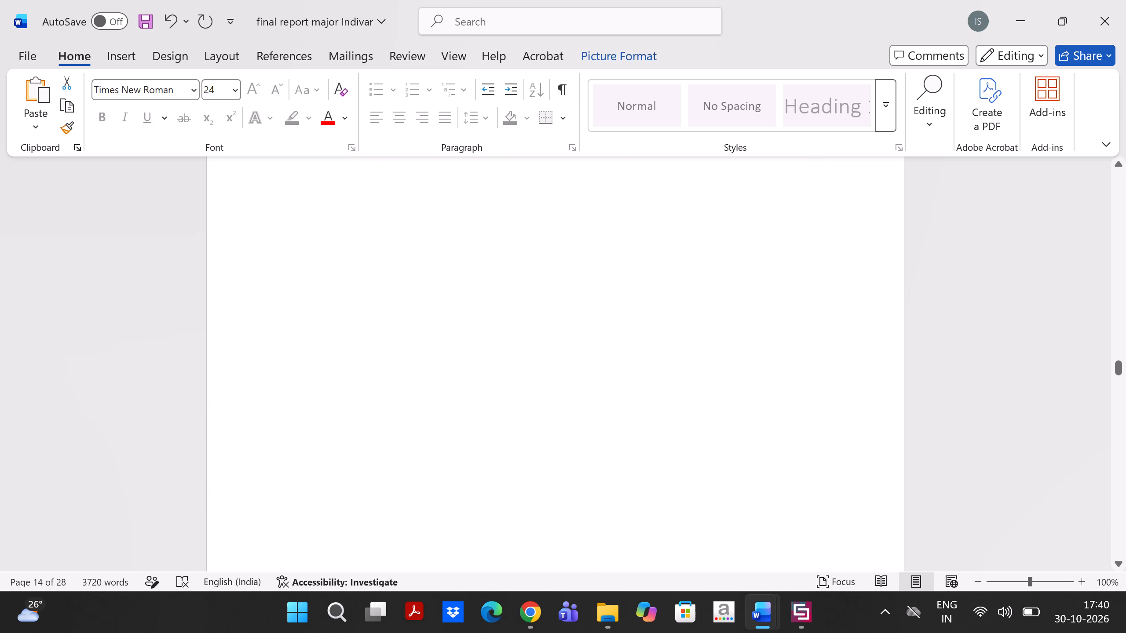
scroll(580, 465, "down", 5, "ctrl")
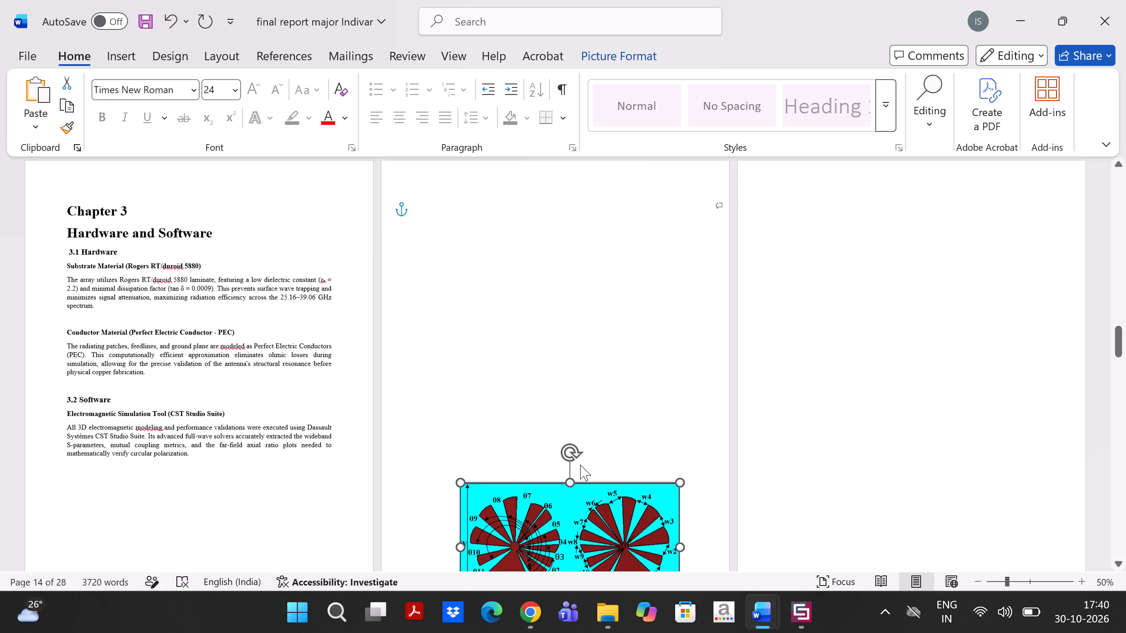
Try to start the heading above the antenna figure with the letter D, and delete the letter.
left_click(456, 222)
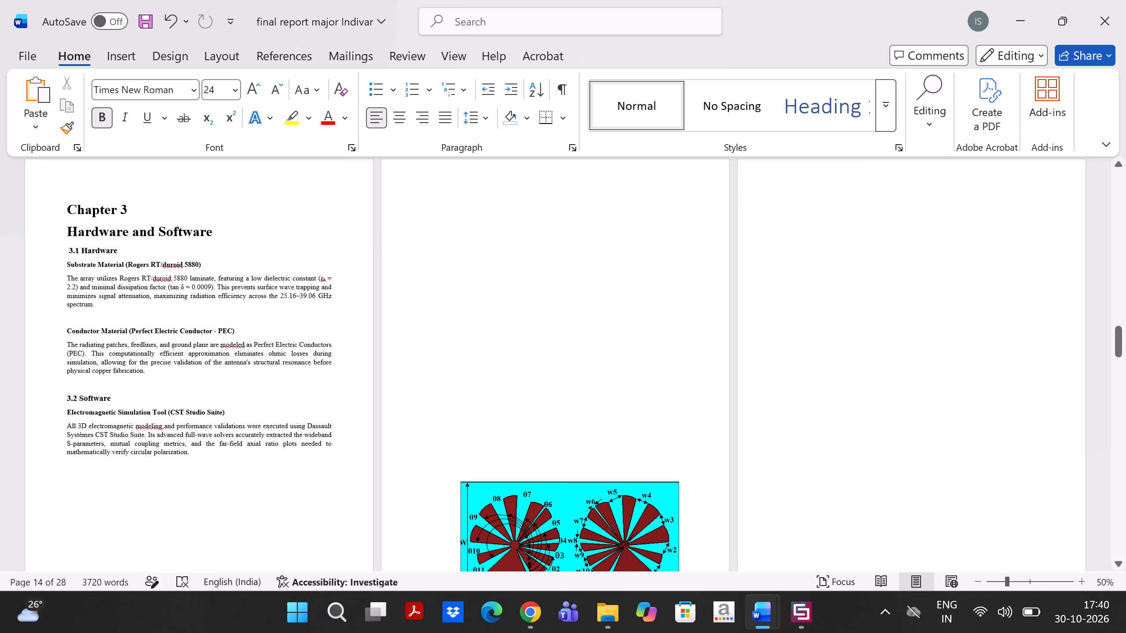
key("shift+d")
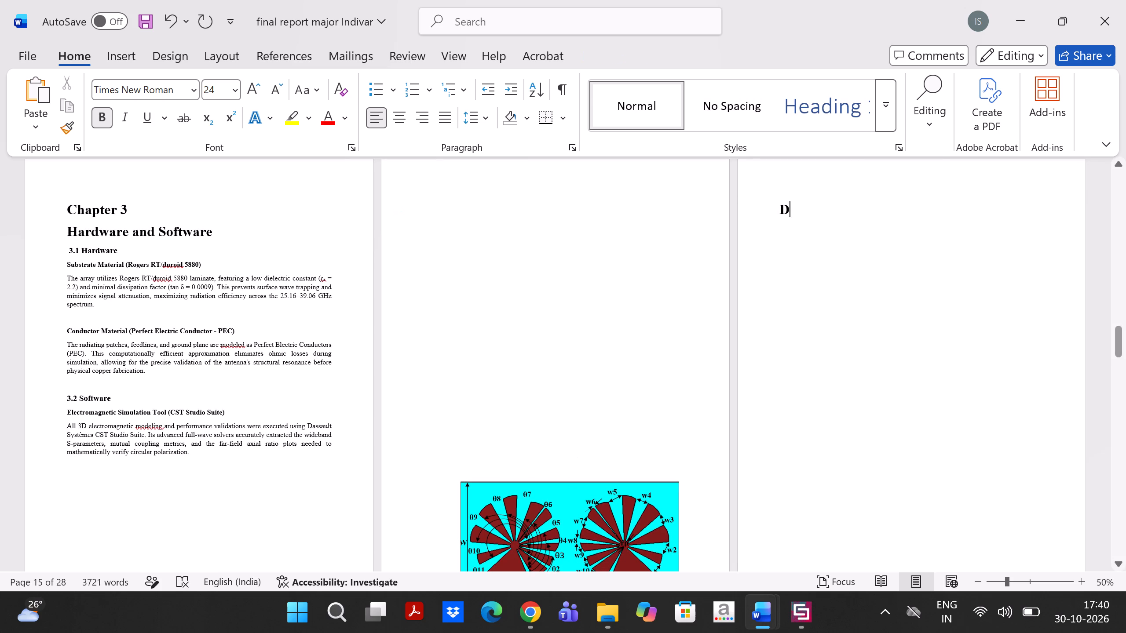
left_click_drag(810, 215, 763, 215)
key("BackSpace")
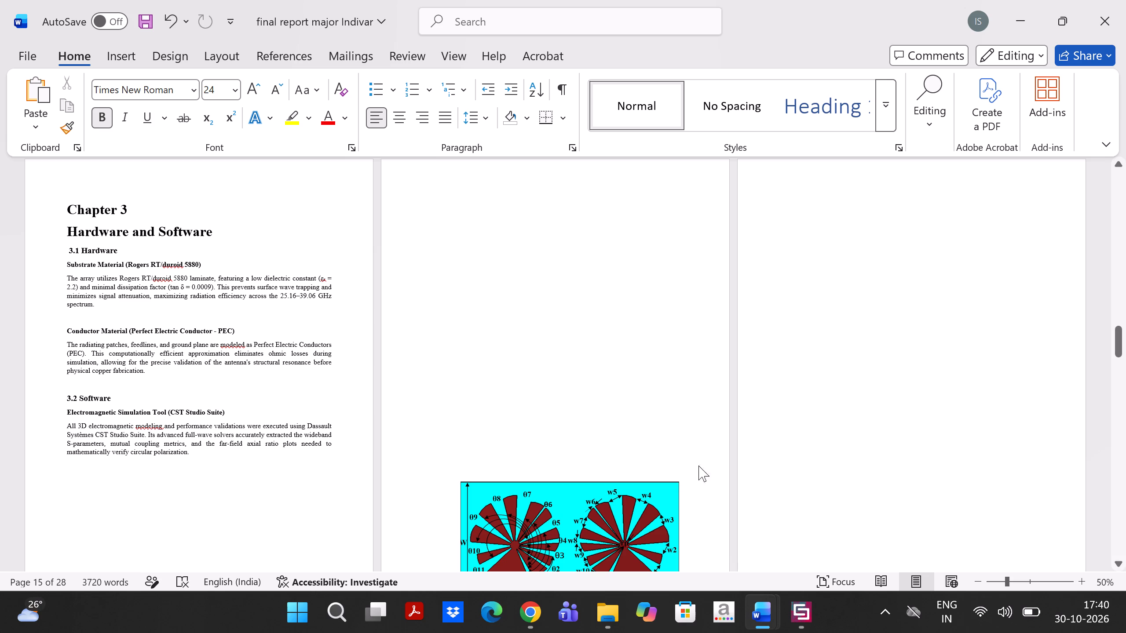
Delete the antenna figure from the page after Chapter 3's Hardware and Software text.
left_click(618, 523)
key("Delete")
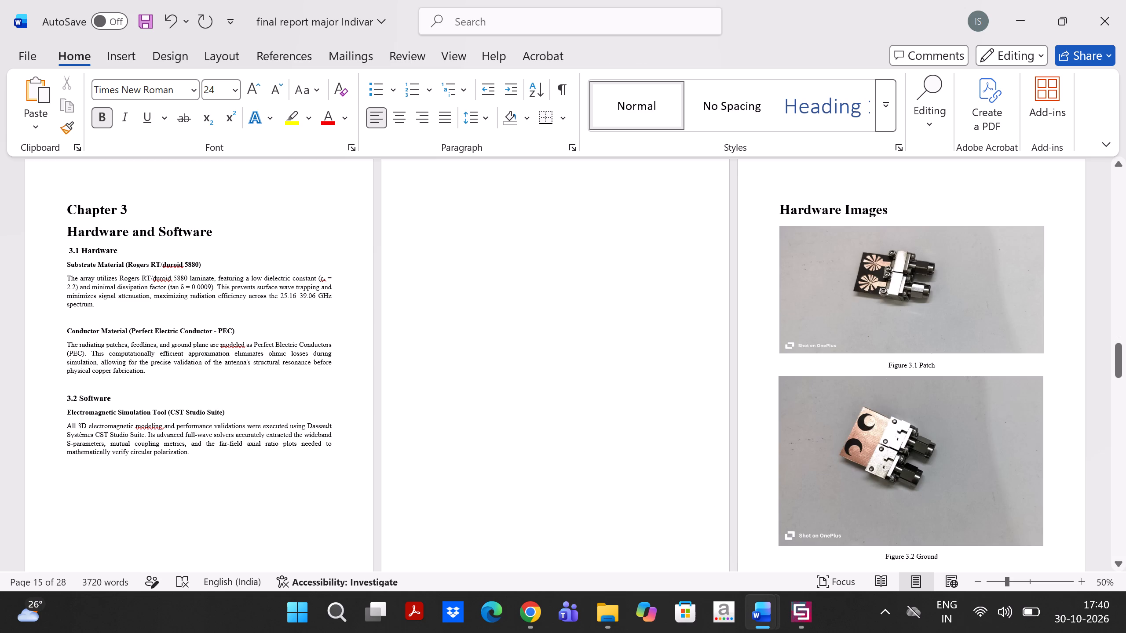
Enter the heading "Dimensions of the antenna" on the blank page before Hardware Images and start a new line below it.
scroll(478, 334, "up", 3)
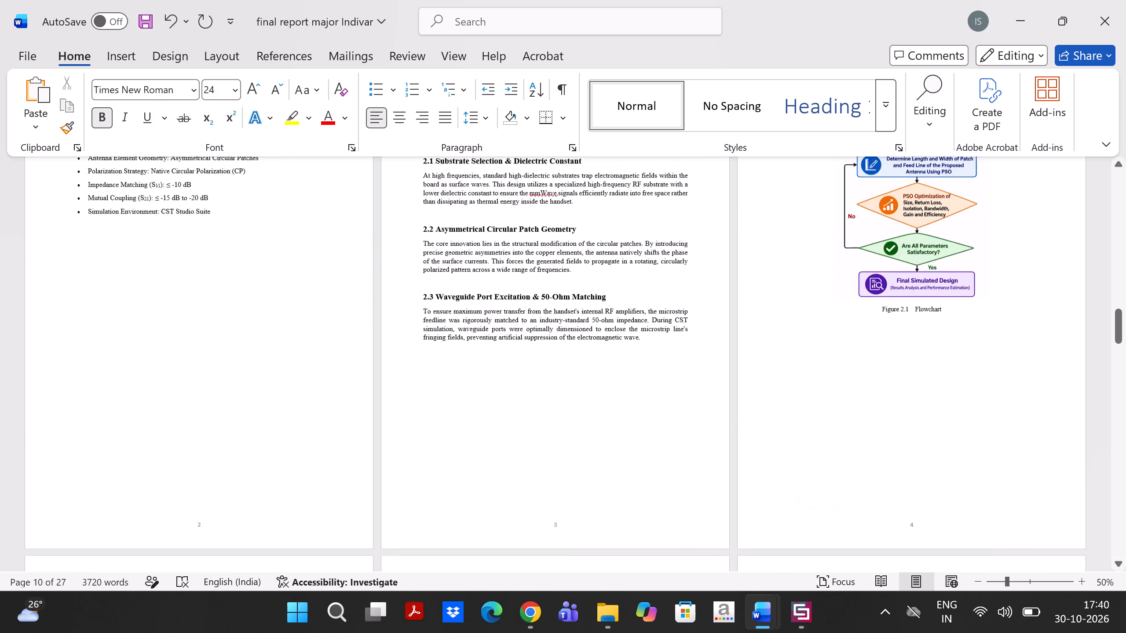
scroll(478, 334, "up", 1)
scroll(478, 334, "down", 3)
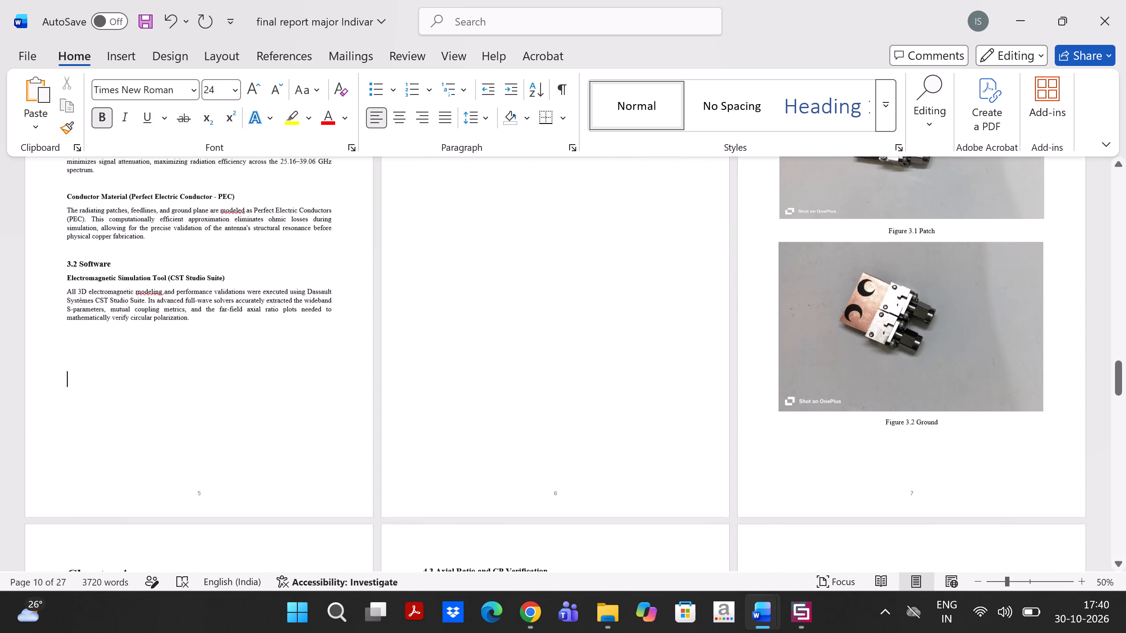
scroll(478, 334, "down", 1)
scroll(478, 334, "up", 1)
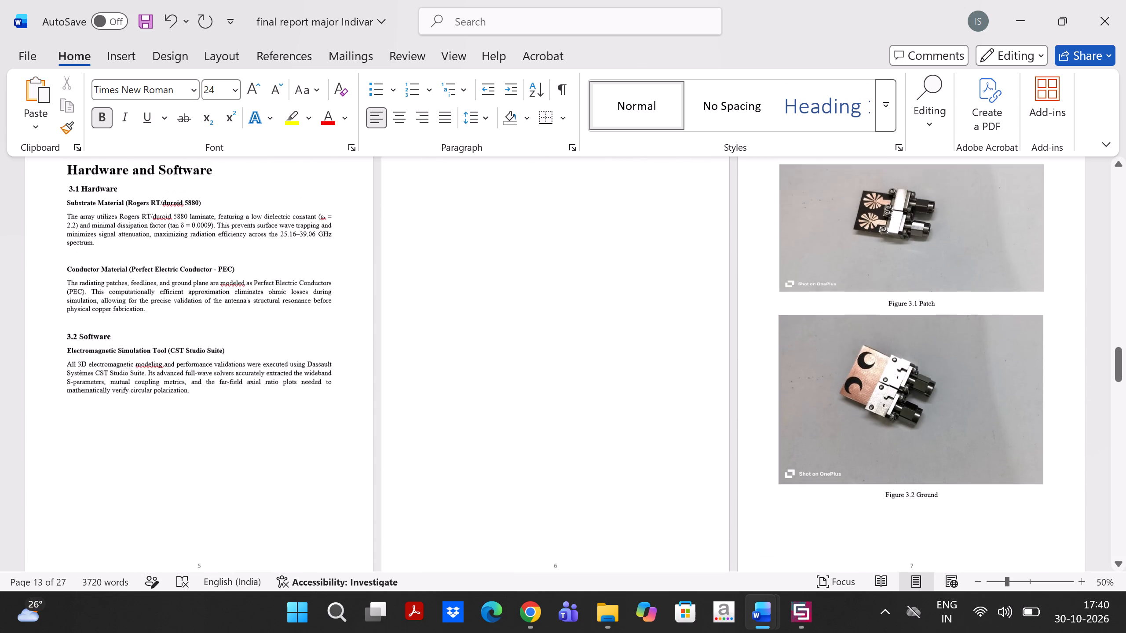
scroll(478, 334, "up", 2)
left_click(420, 236)
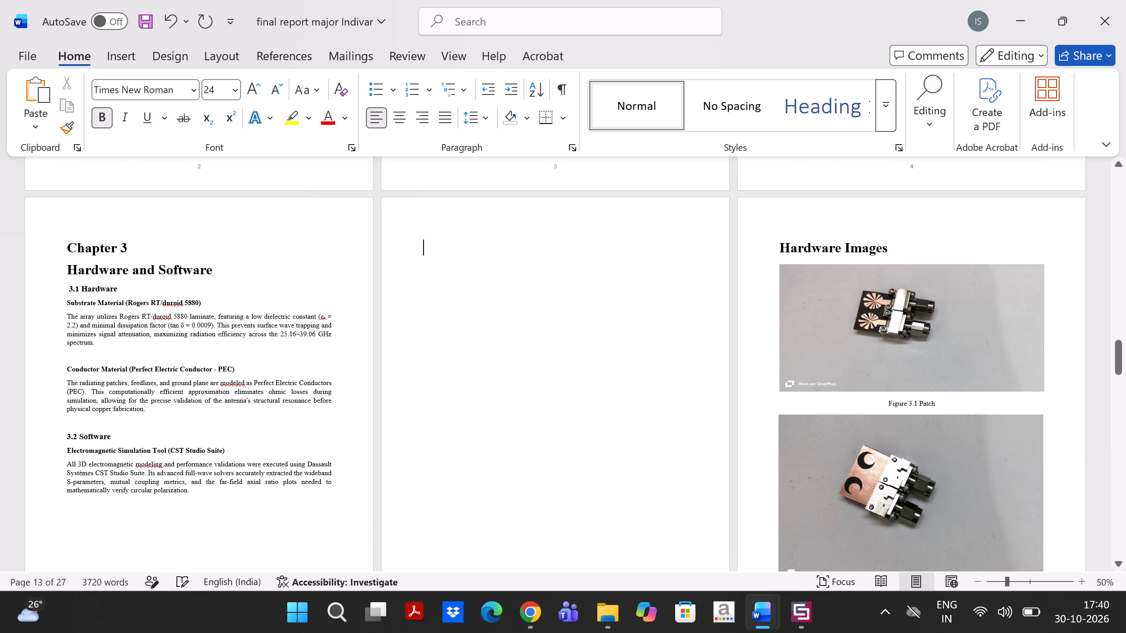
type("Dimensions of the a")
key("BackSpace")
type("ntenna")
key("Left")
key("Left")
key("Left")
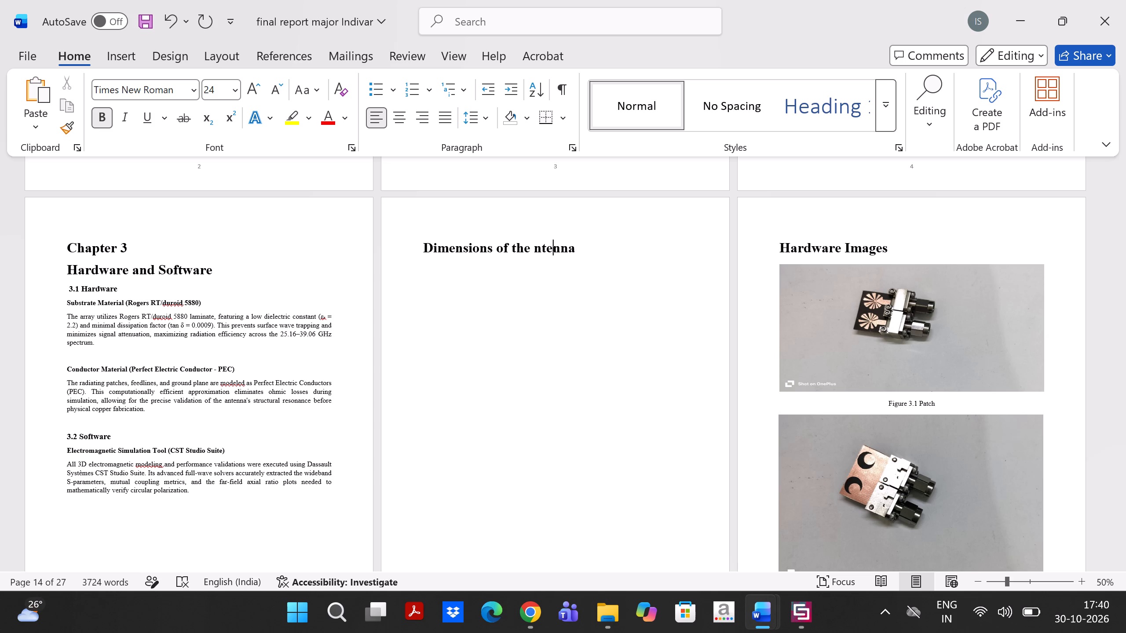
key("Left")
key("Left")
key("Left")
key("a")
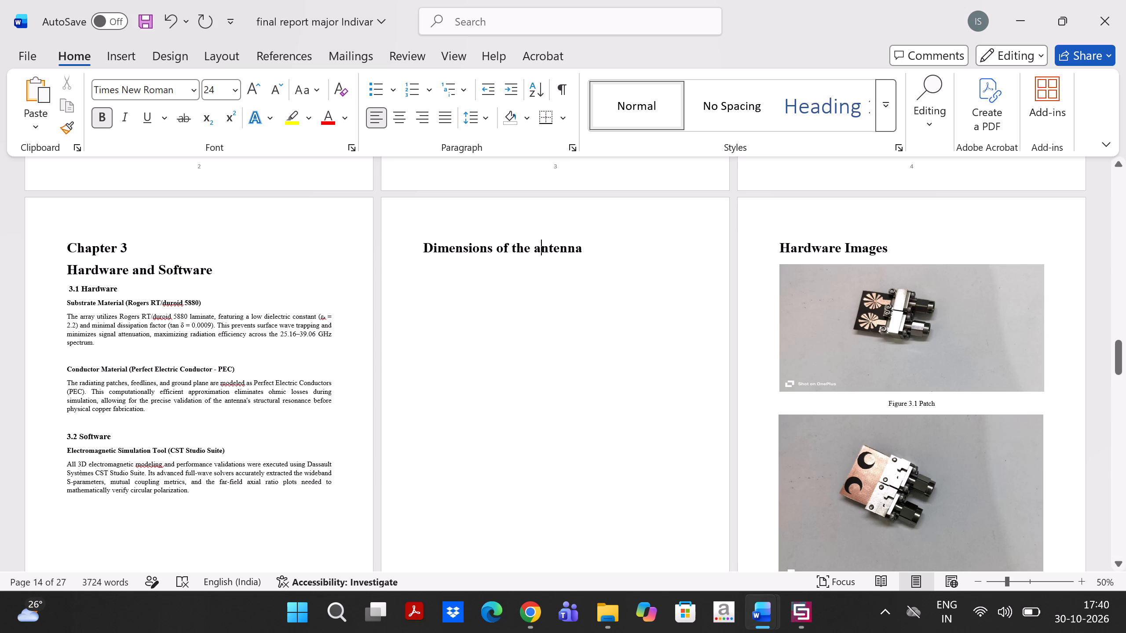
left_click_drag(598, 253, 407, 240)
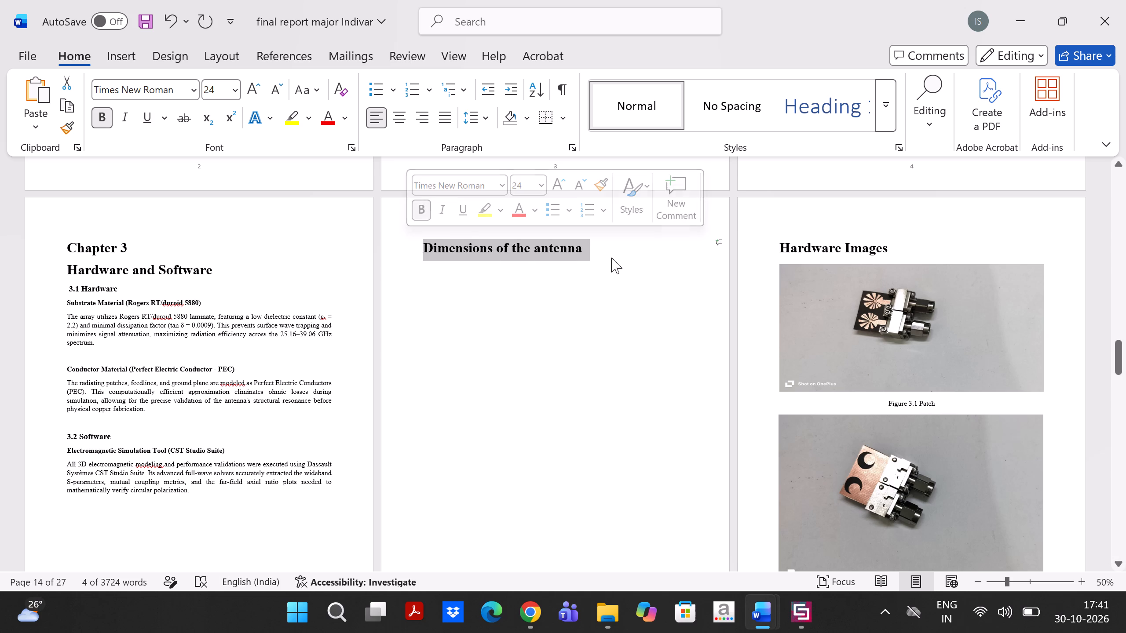
left_click(622, 252)
key("Return")
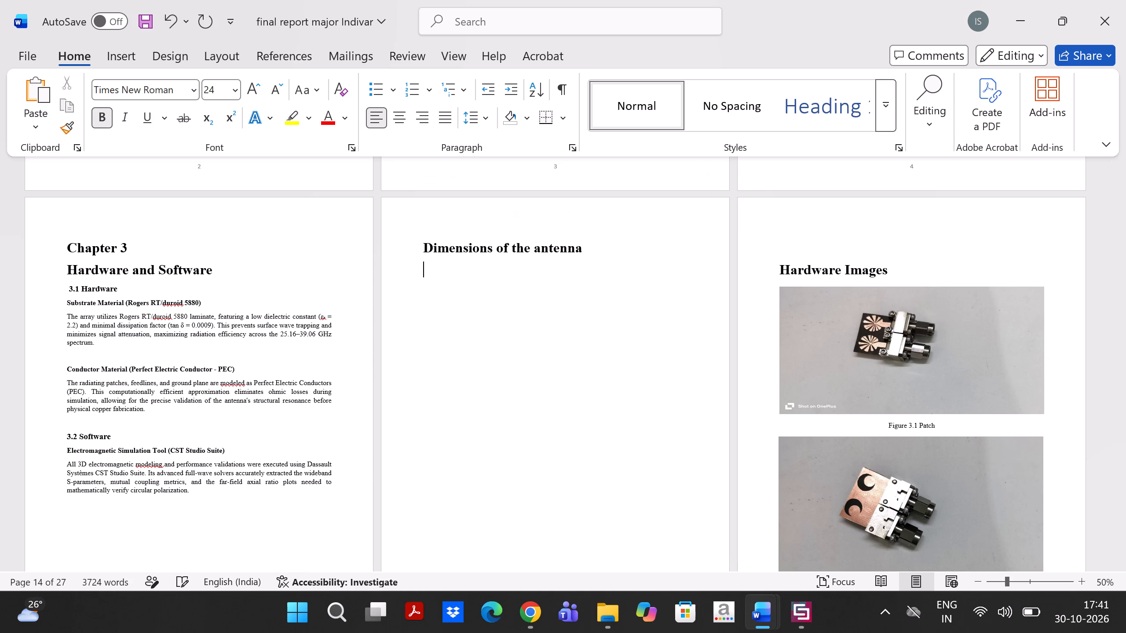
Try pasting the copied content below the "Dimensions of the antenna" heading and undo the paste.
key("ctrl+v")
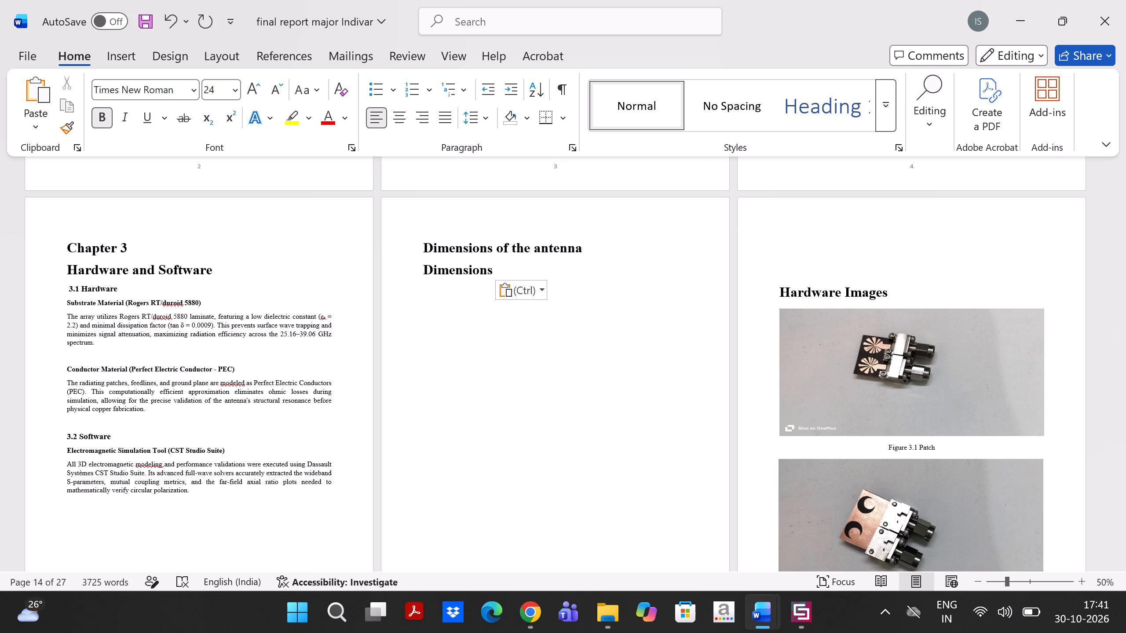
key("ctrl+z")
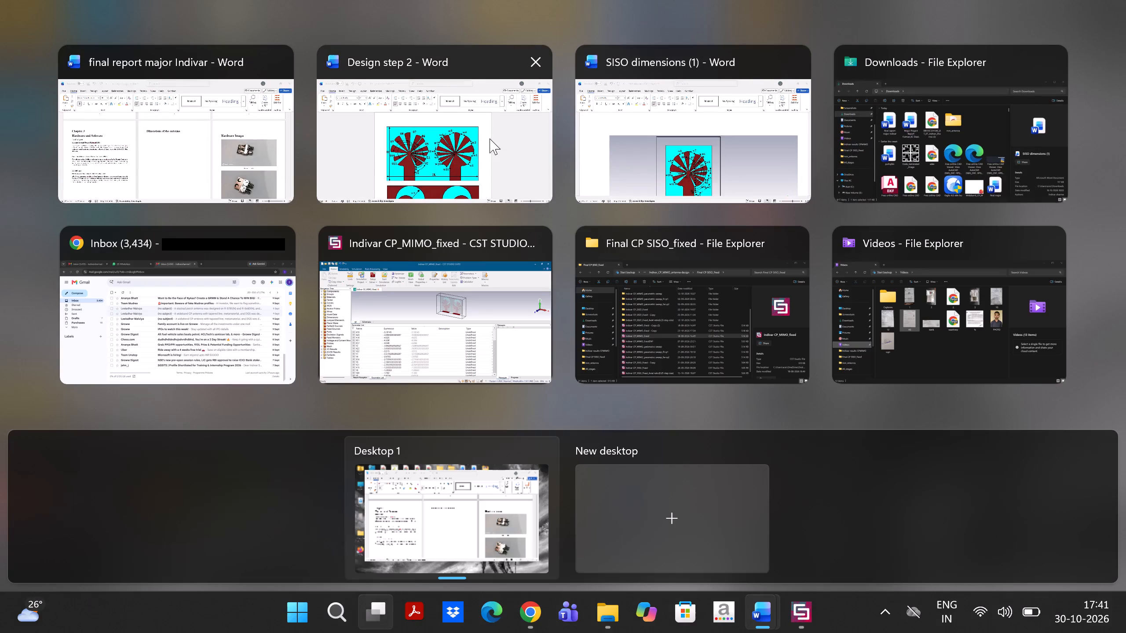
Copy the dimensioned antenna figure from the Design step 2 document and paste it below the report's "Dimensions of the antenna" heading.
left_click(490, 138)
left_click(507, 371)
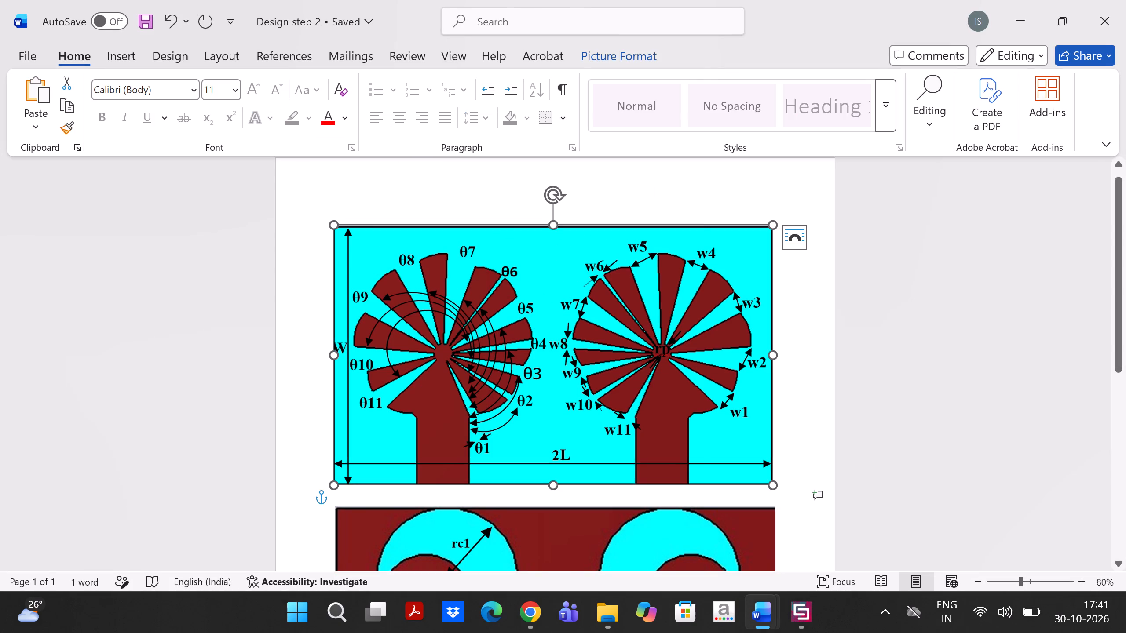
right_click(507, 371)
left_click(564, 135)
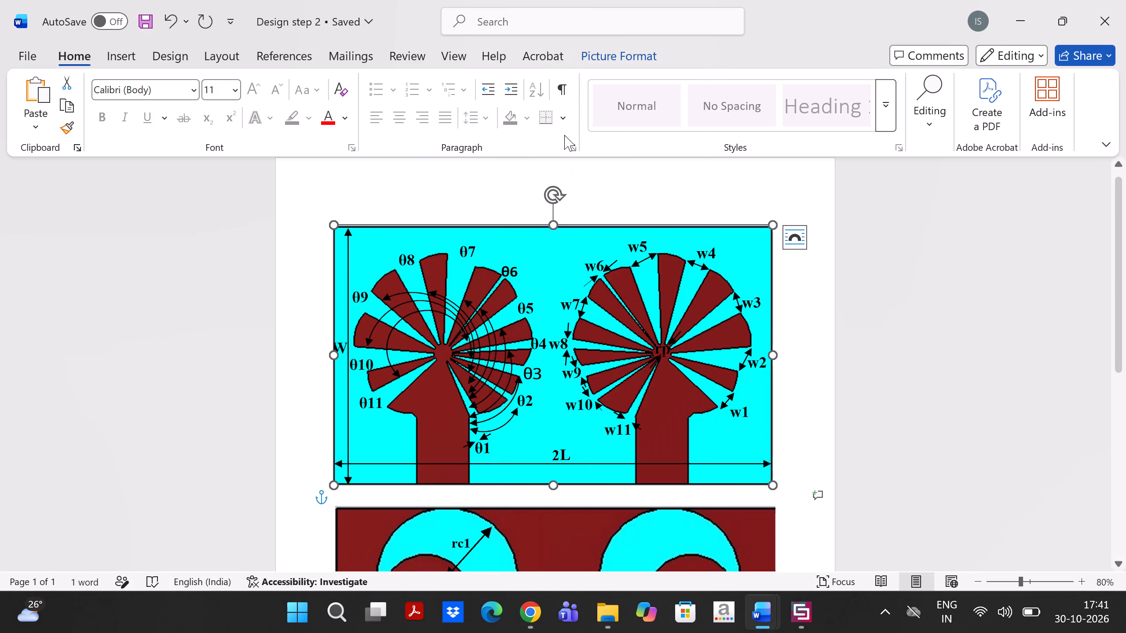
left_click(515, 149)
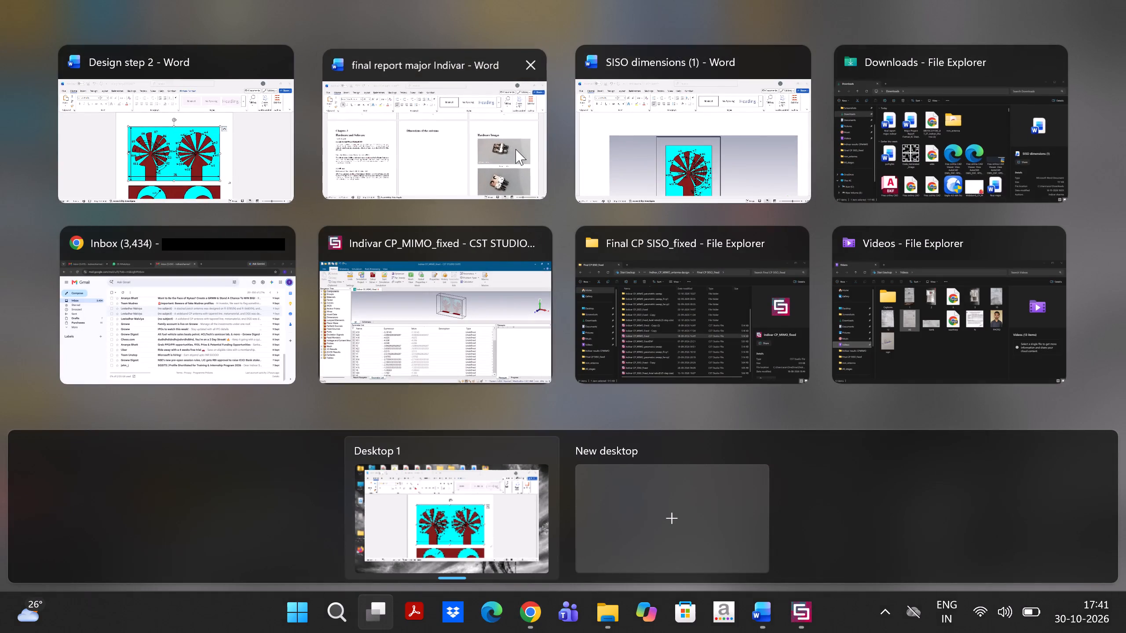
key("ctrl+v")
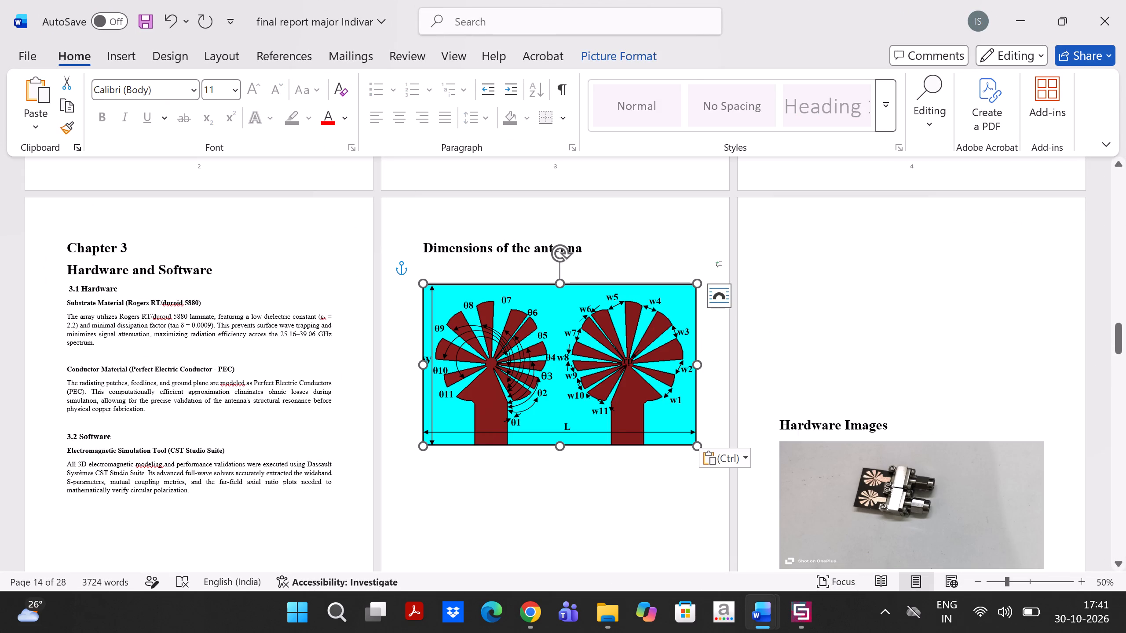
Move the pasted antenna figure up until it sits just beneath the "Dimensions of the antenna" heading, aligned with the text margin.
left_click_drag(611, 369, 610, 366)
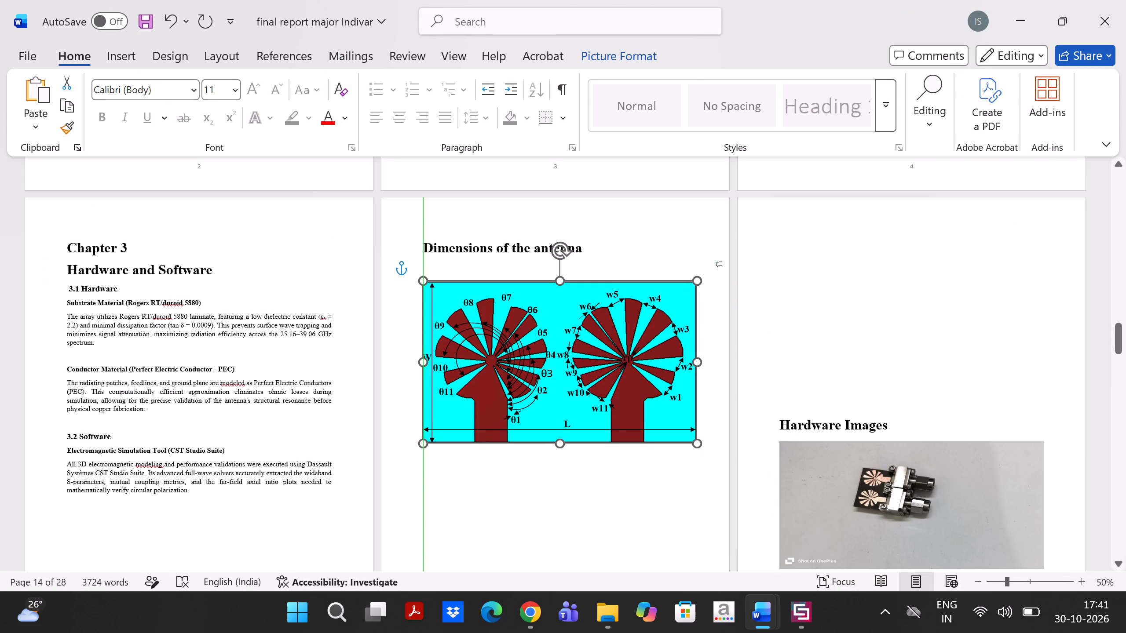
left_click_drag(610, 366, 609, 357)
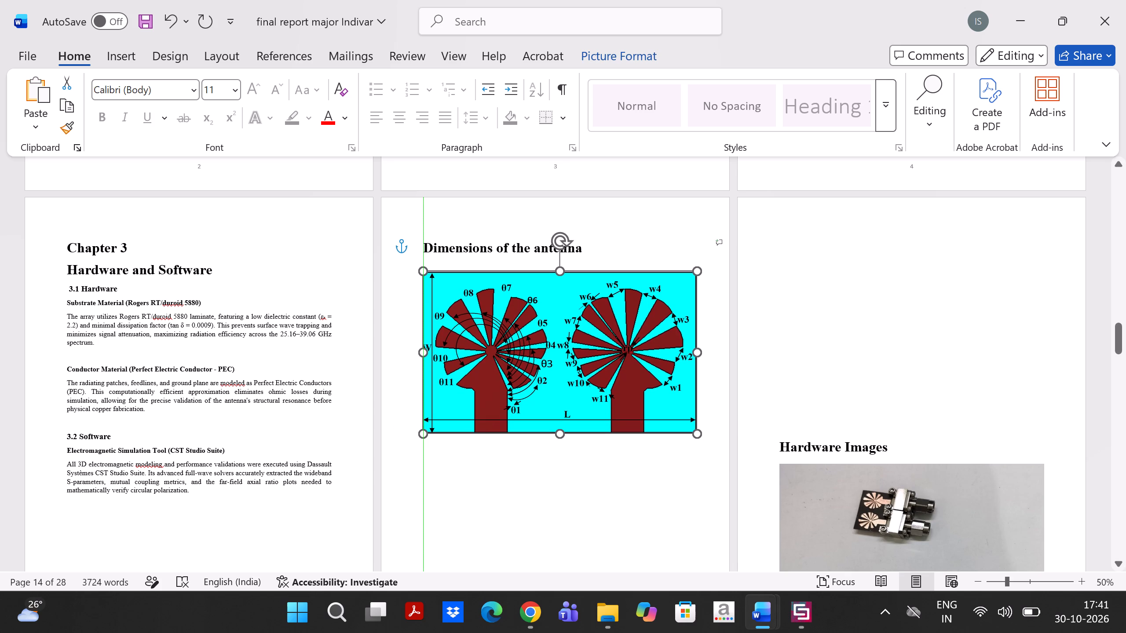
left_click_drag(609, 357, 609, 353)
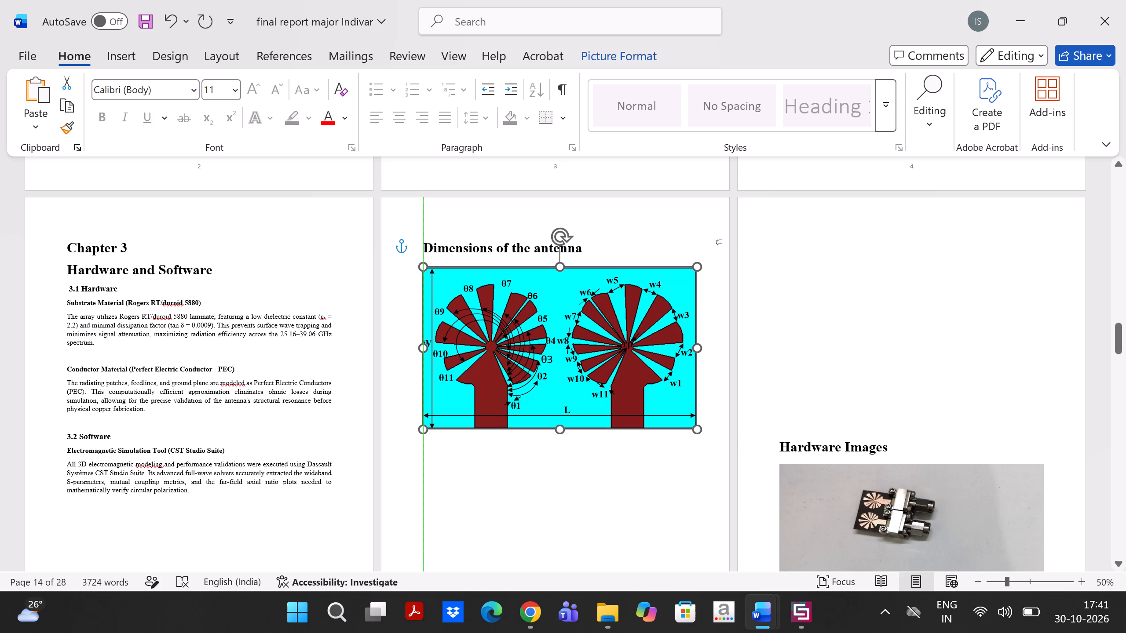
left_click_drag(609, 353, 609, 352)
Look through the neighbouring chapters of the report to check how the page layout and hardware images are arranged around the new figure.
scroll(609, 352, "up", 4)
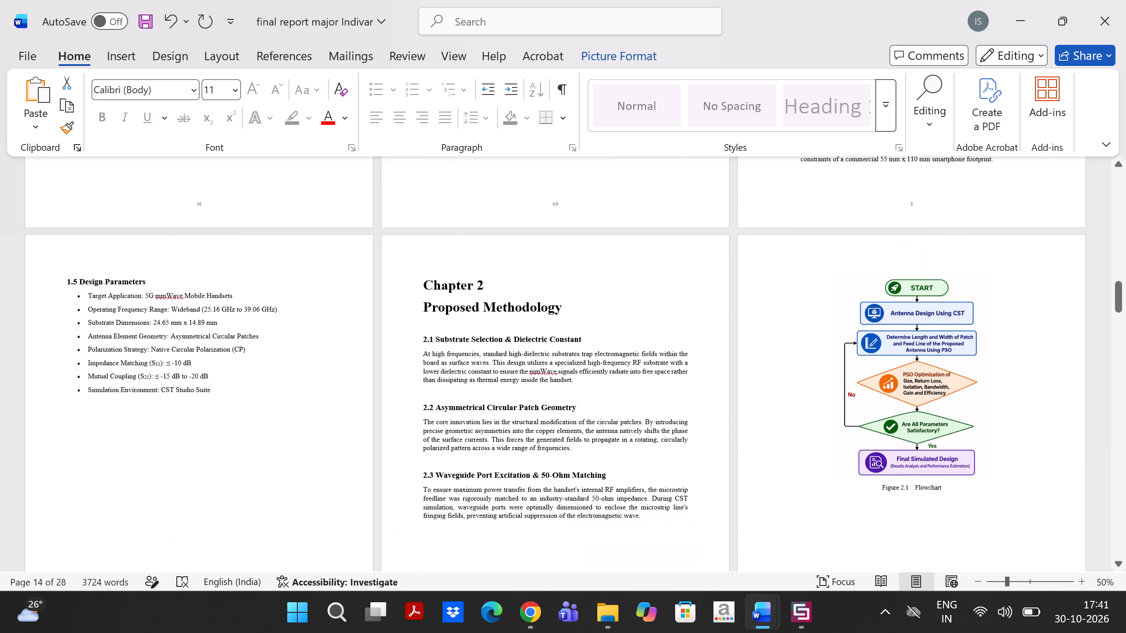
scroll(609, 352, "down", 4)
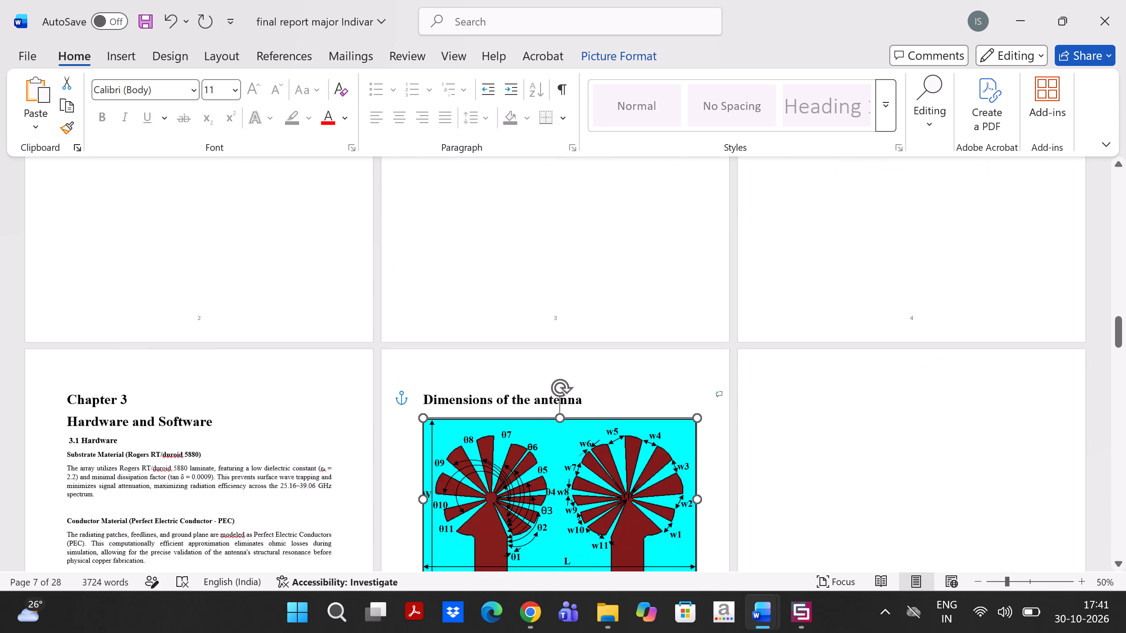
scroll(609, 352, "down", 4)
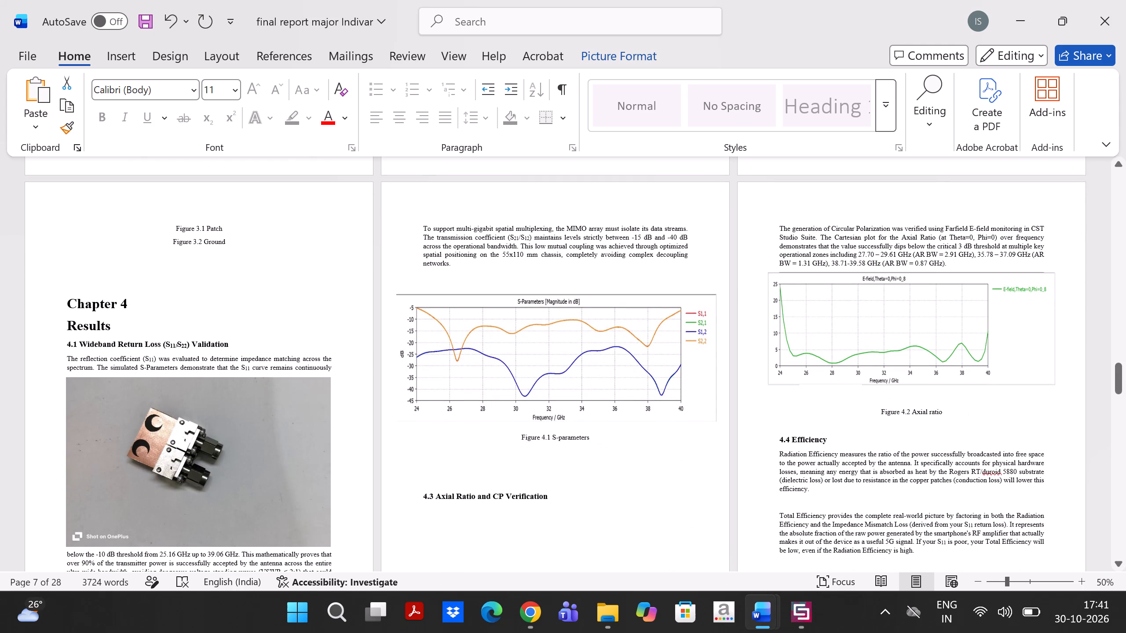
scroll(609, 352, "up", 1)
scroll(609, 352, "down", 3)
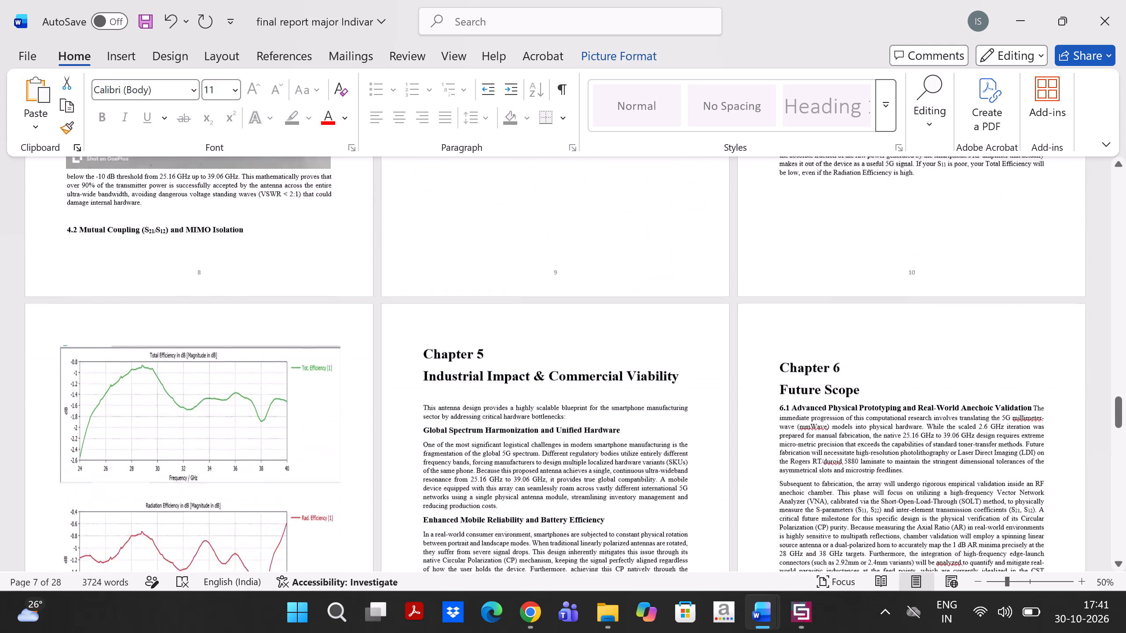
scroll(609, 352, "down", 1)
scroll(609, 352, "up", 1)
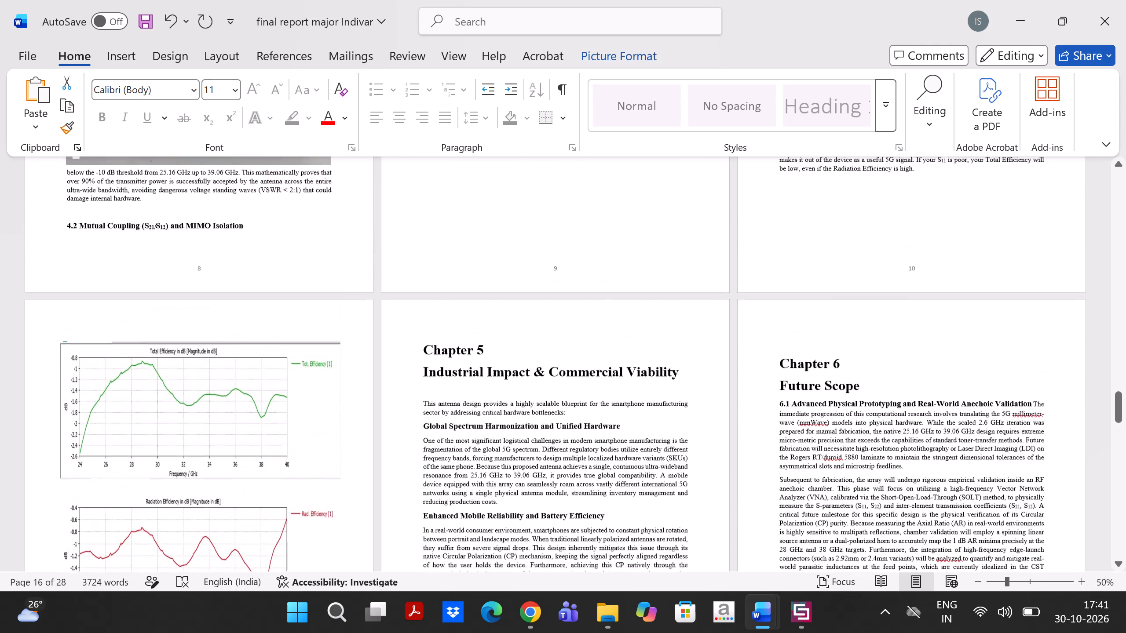
scroll(609, 352, "up", 2)
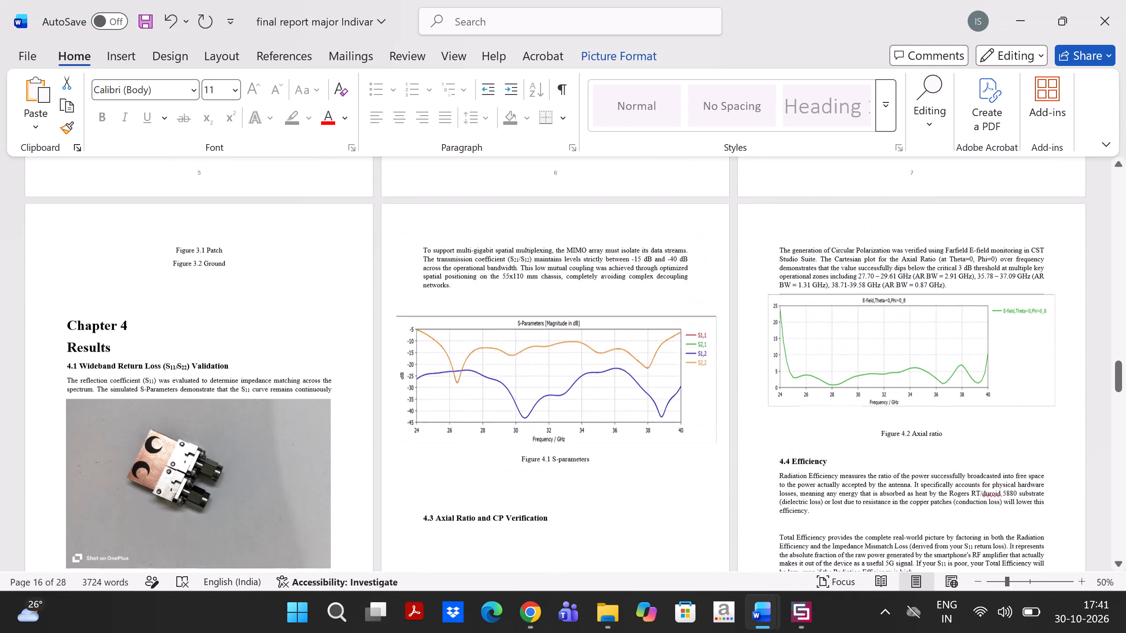
scroll(609, 352, "up", 3)
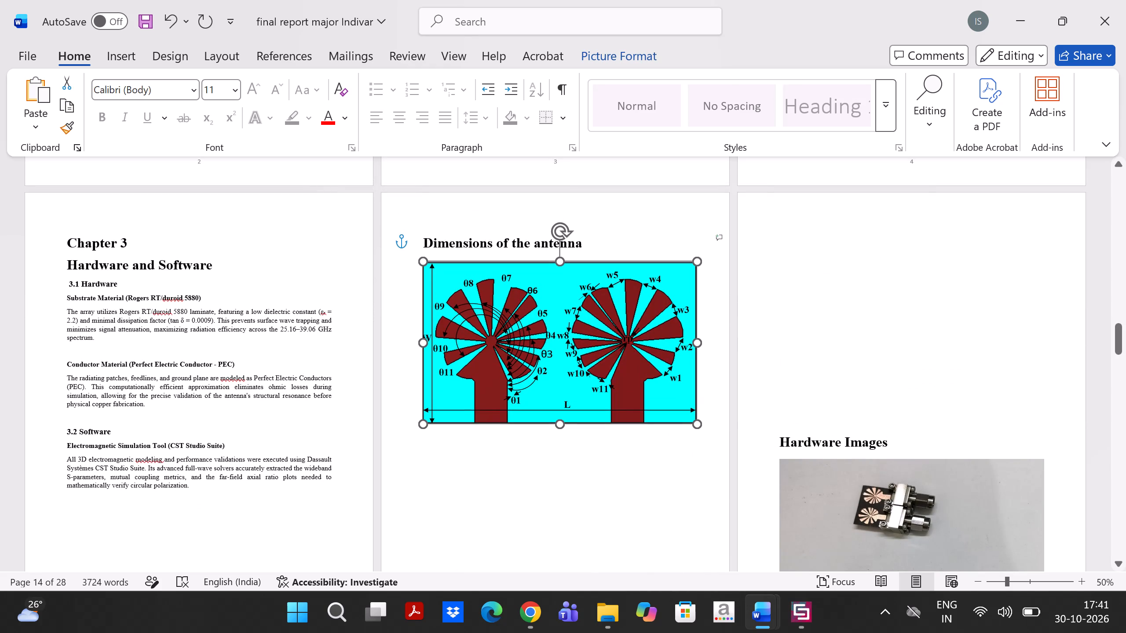
Place the insertion point below the antenna figure in the report and bring up the crescent figure in the Design step 2 document.
left_click(471, 488)
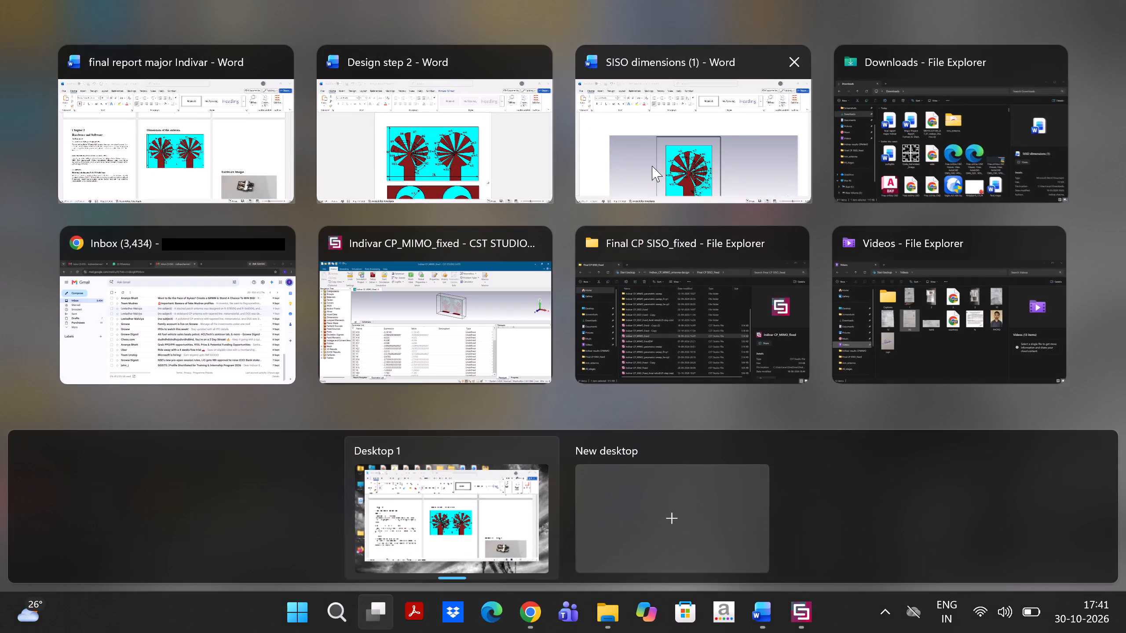
left_click(377, 173)
scroll(647, 473, "down", 1)
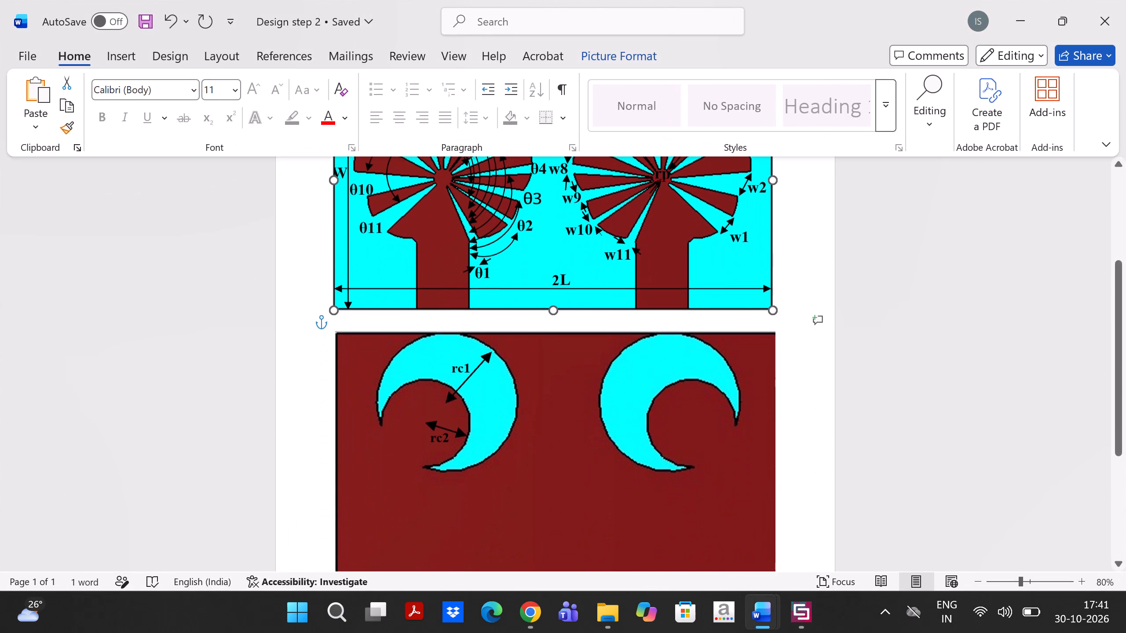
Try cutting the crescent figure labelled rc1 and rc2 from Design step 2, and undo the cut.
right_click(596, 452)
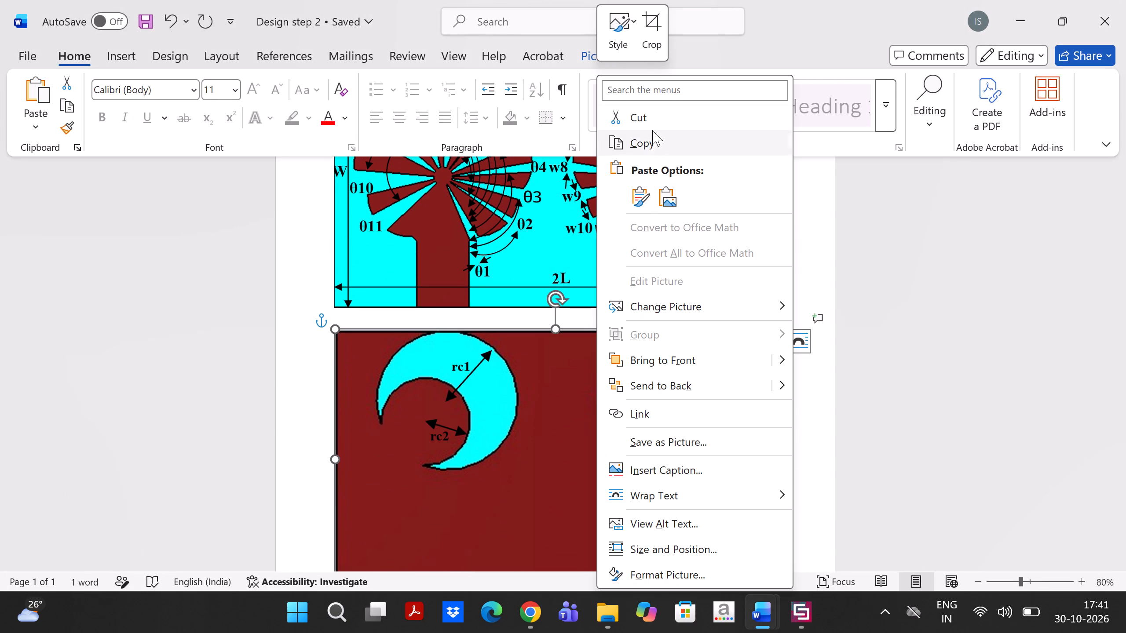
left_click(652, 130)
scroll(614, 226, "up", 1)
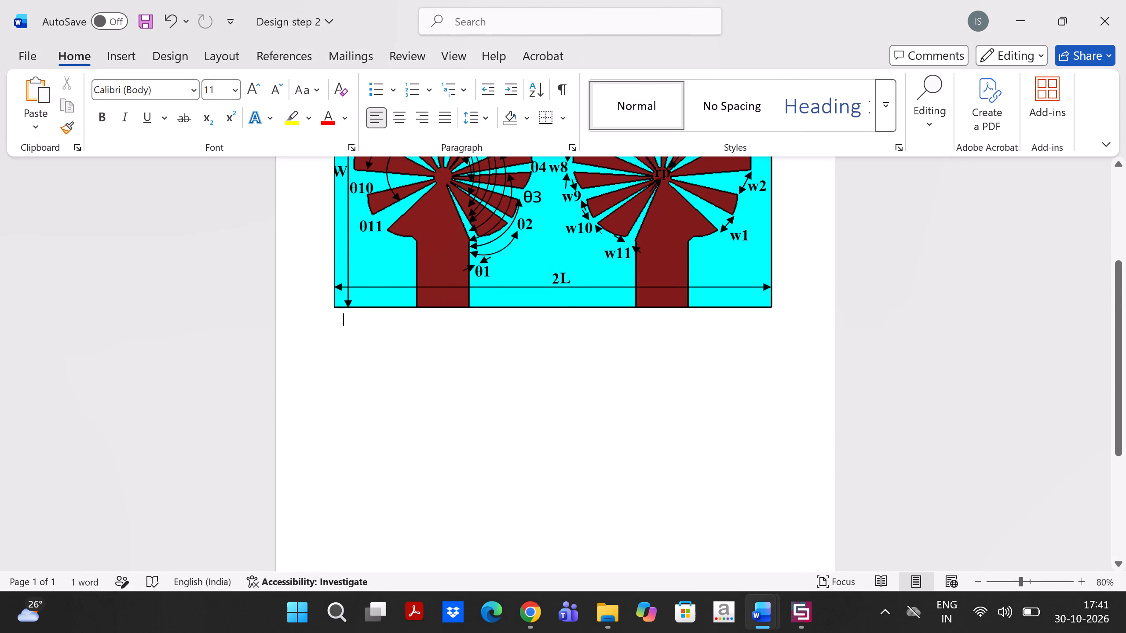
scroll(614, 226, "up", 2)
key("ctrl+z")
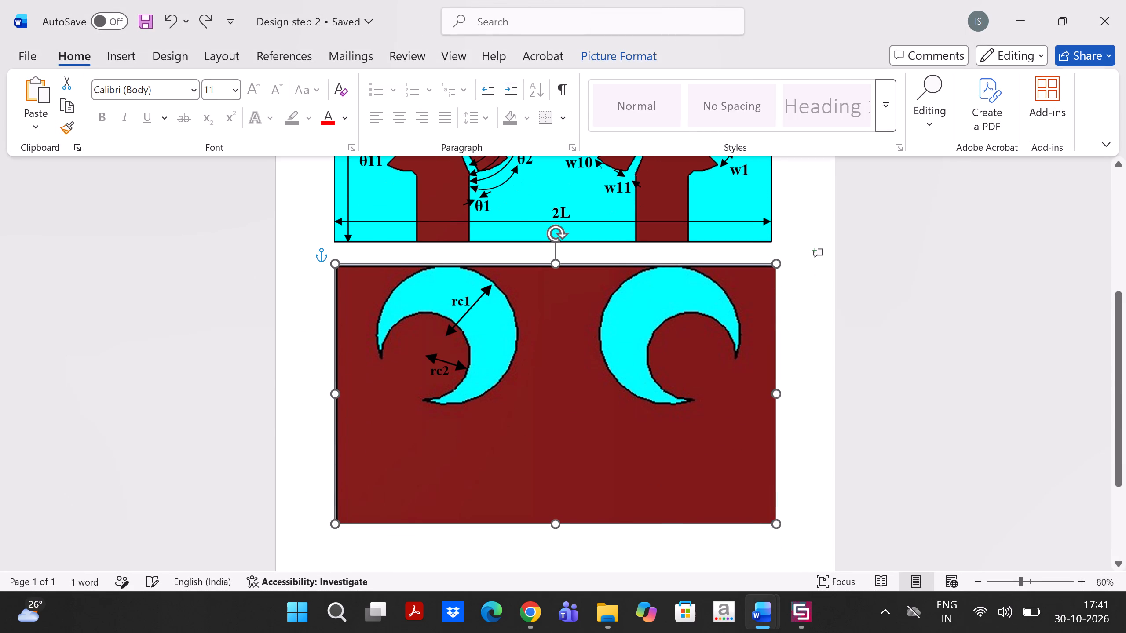
Copy the crescent figure labelled rc1 and rc2 from Design step 2 and paste it into the final report's antenna dimensions page.
right_click(555, 353)
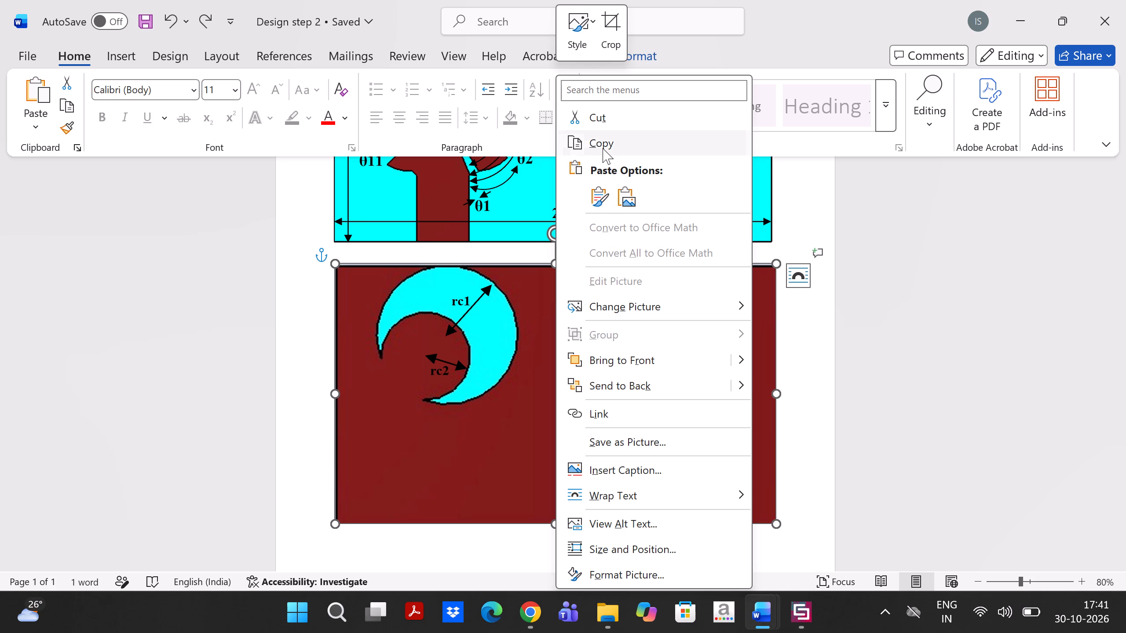
left_click(603, 148)
left_click(603, 148)
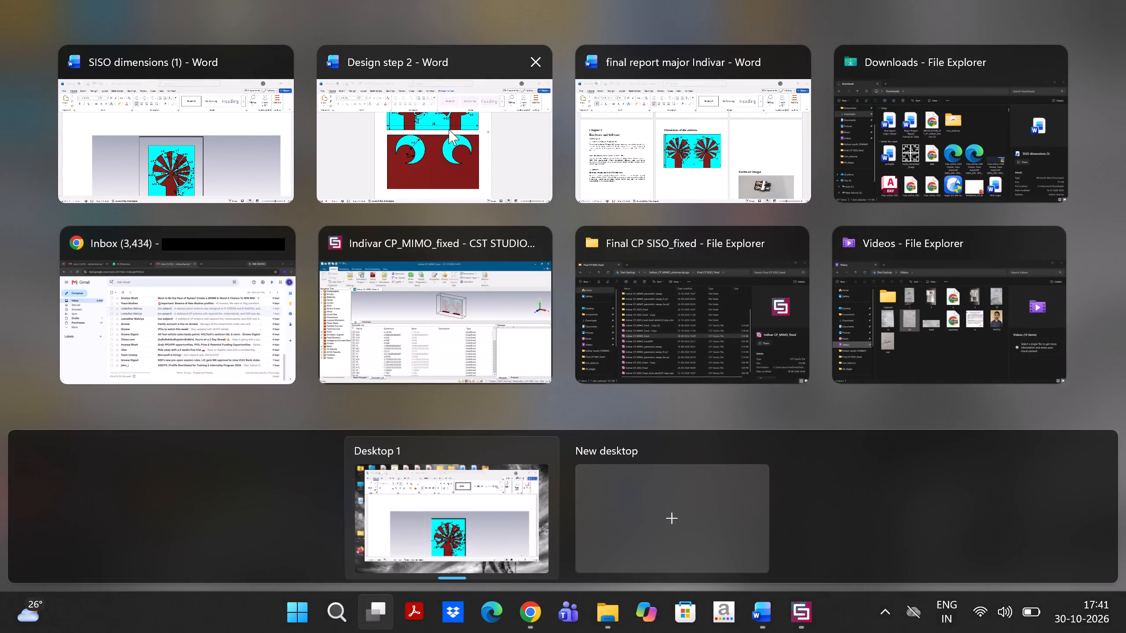
left_click(639, 116)
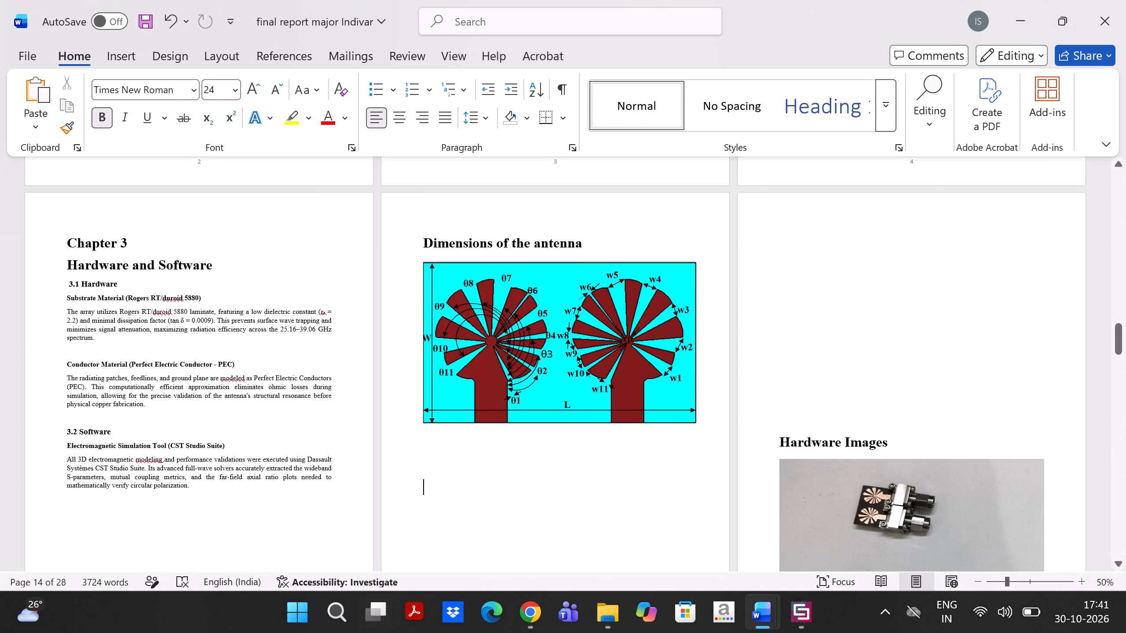
key("ctrl+v")
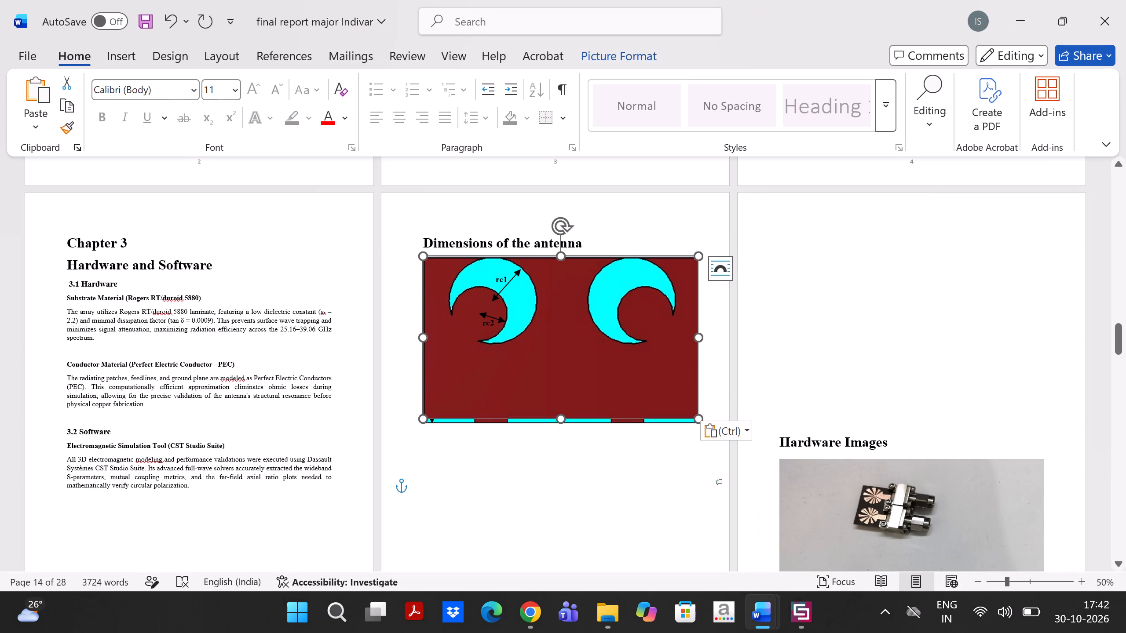
Move the crescent figure beneath the antenna figure, aligned to its left edge with a gap between the two.
left_click_drag(547, 364, 555, 512)
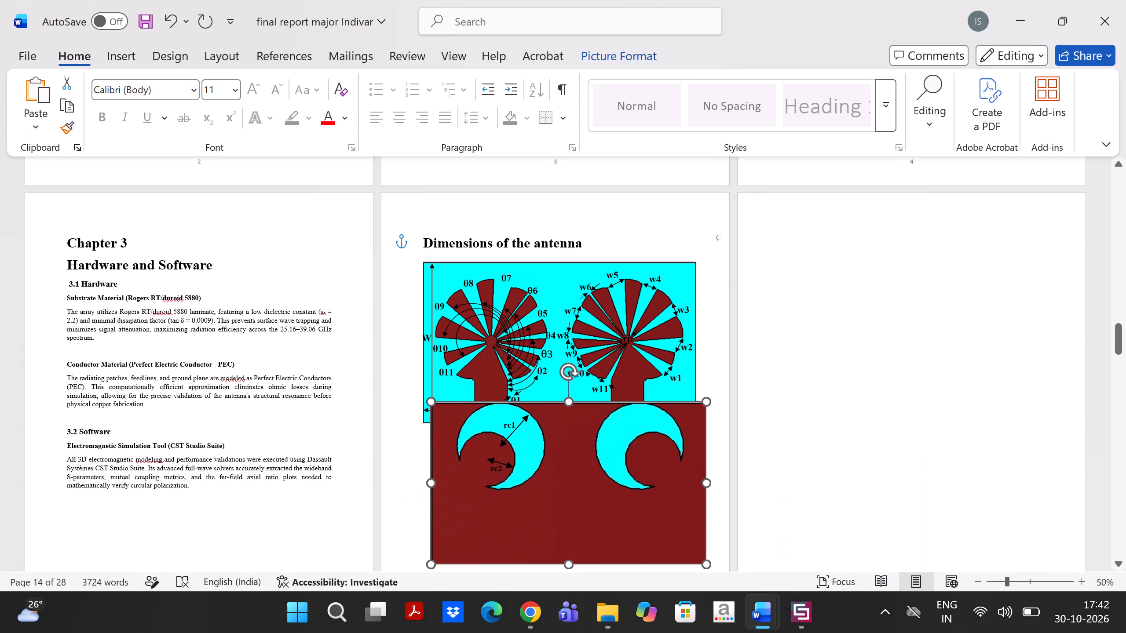
left_click_drag(555, 512, 539, 555)
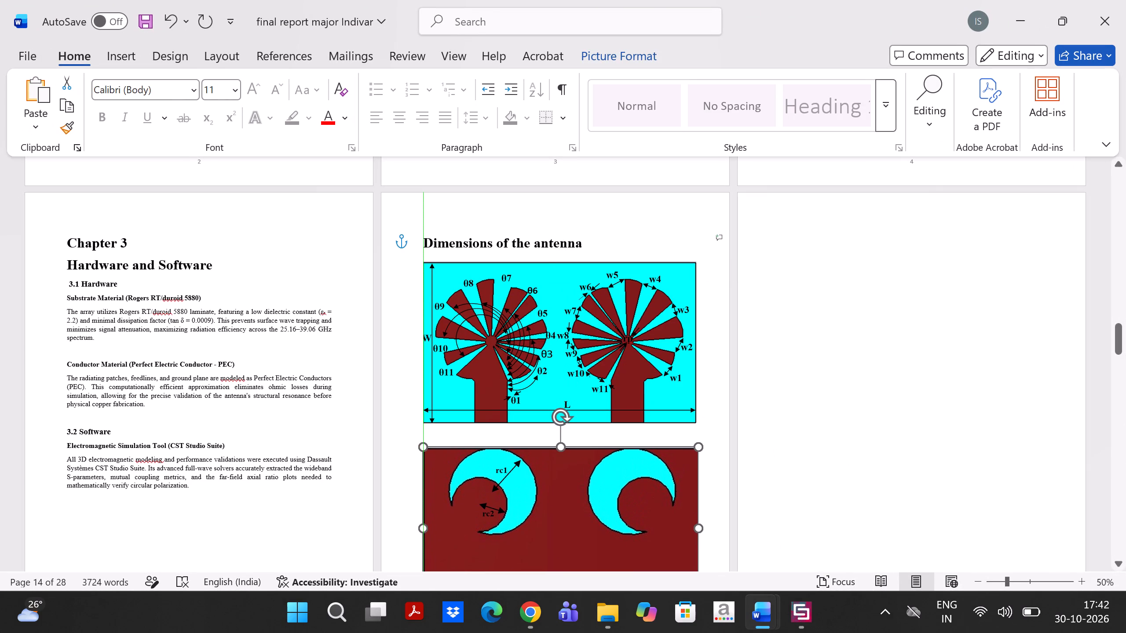
left_click_drag(539, 555, 541, 564)
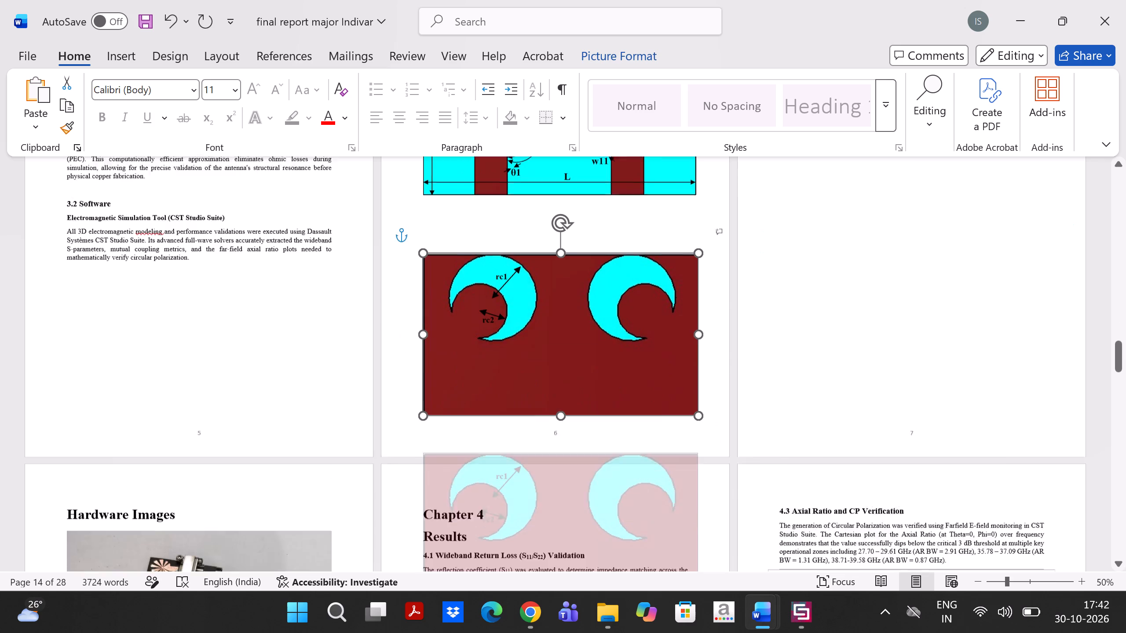
Place the insertion point near the top of the blank page between the antenna dimension figures and Hardware Images.
scroll(541, 564, "up", 1)
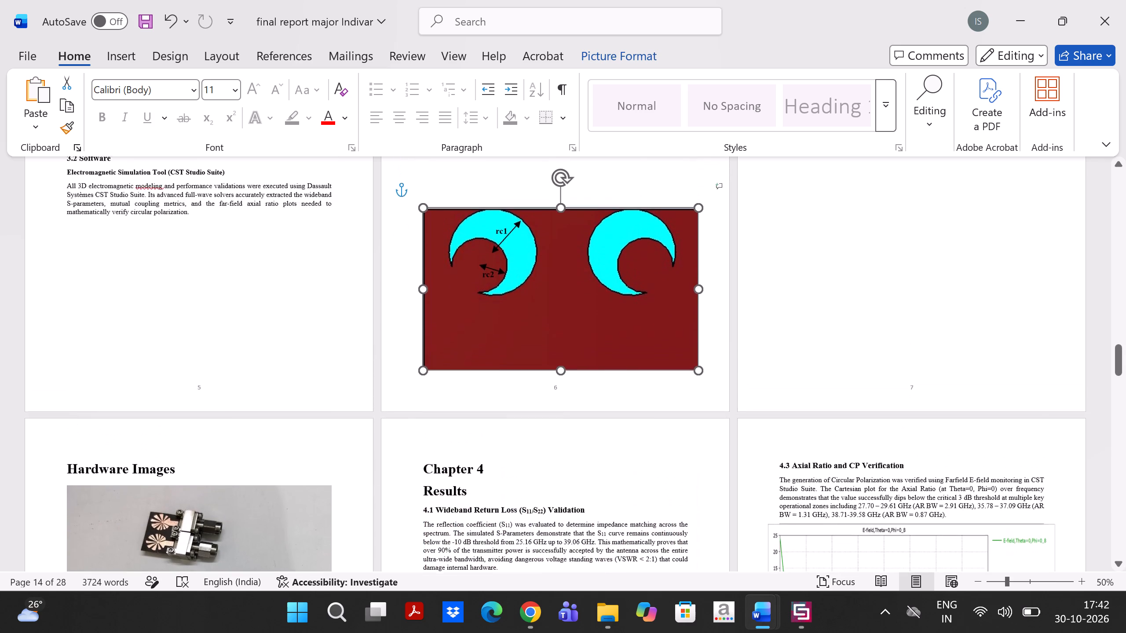
scroll(541, 564, "up", 1)
scroll(541, 564, "down", 3)
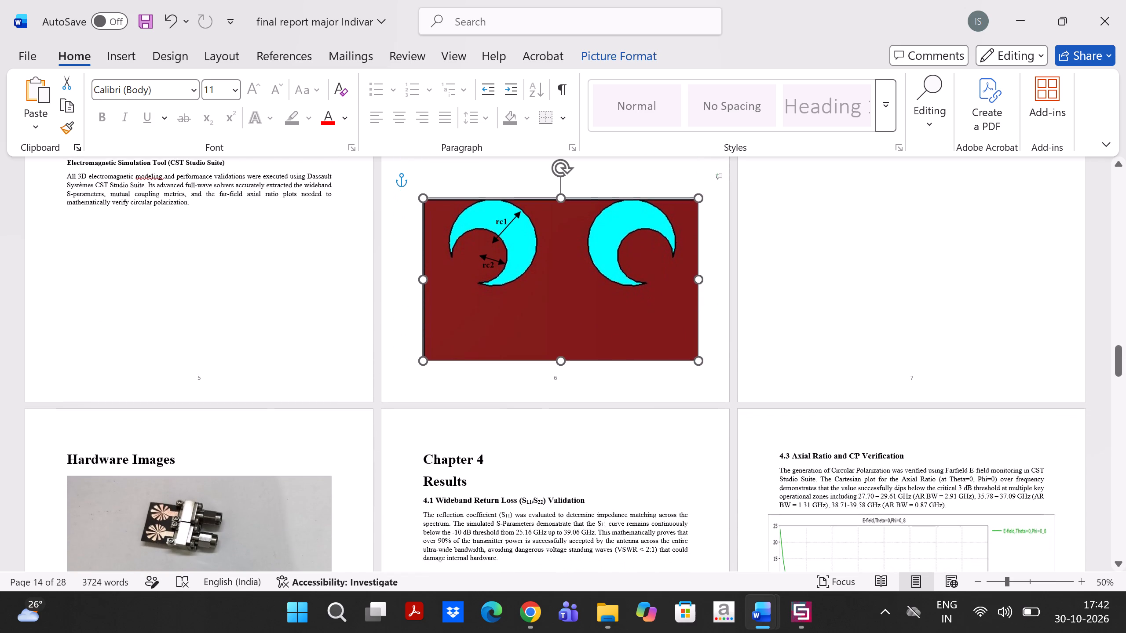
scroll(541, 564, "up", 4)
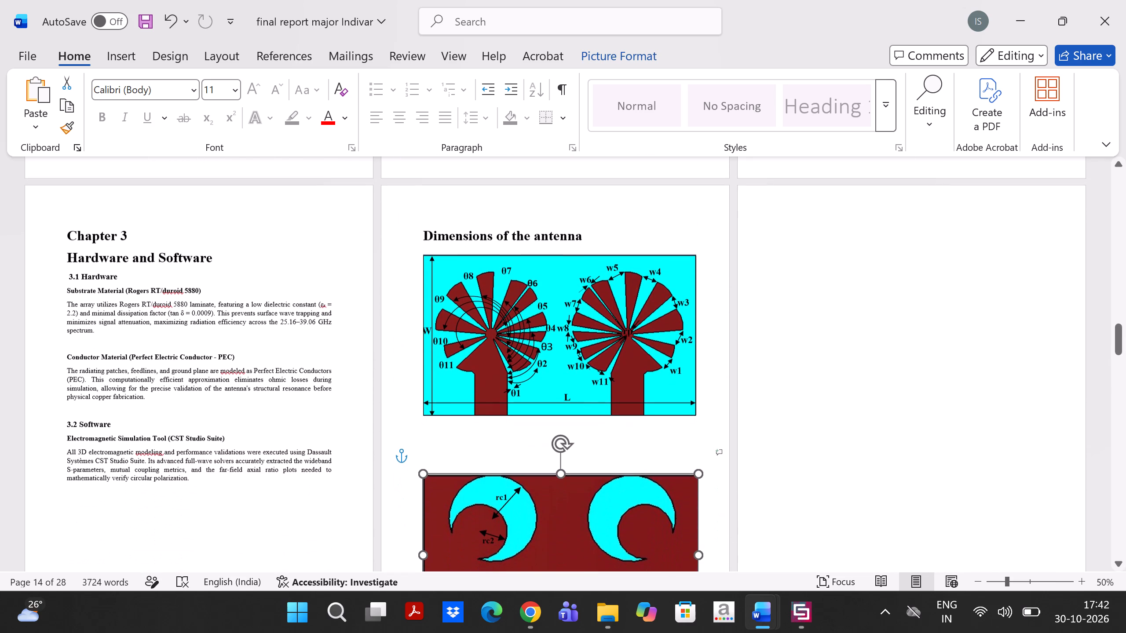
left_click(775, 261)
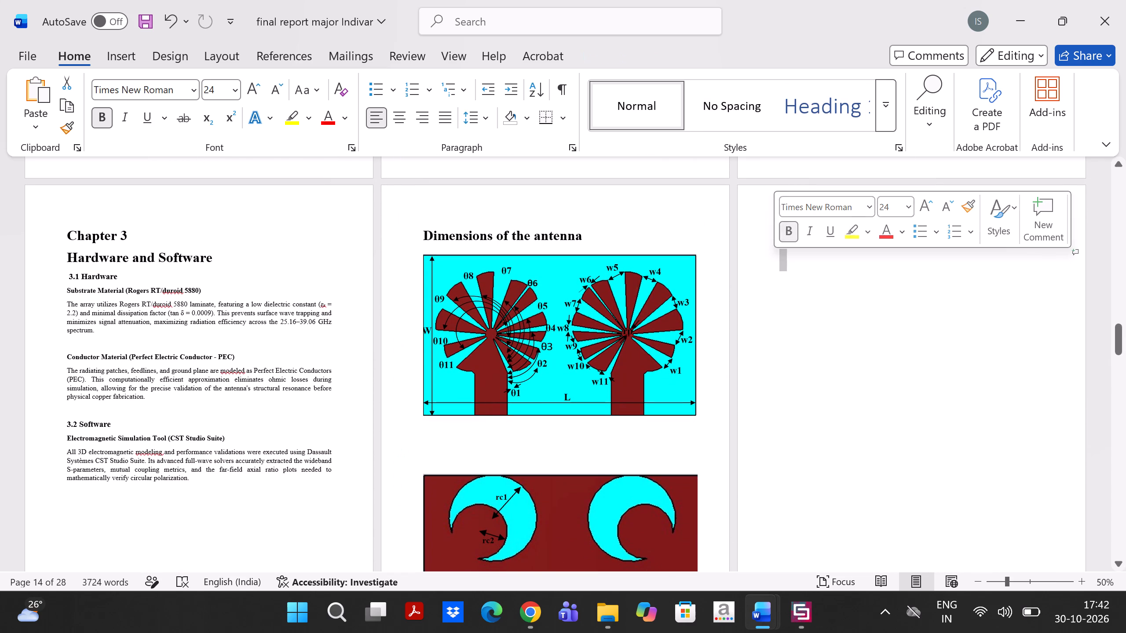
left_click(790, 276)
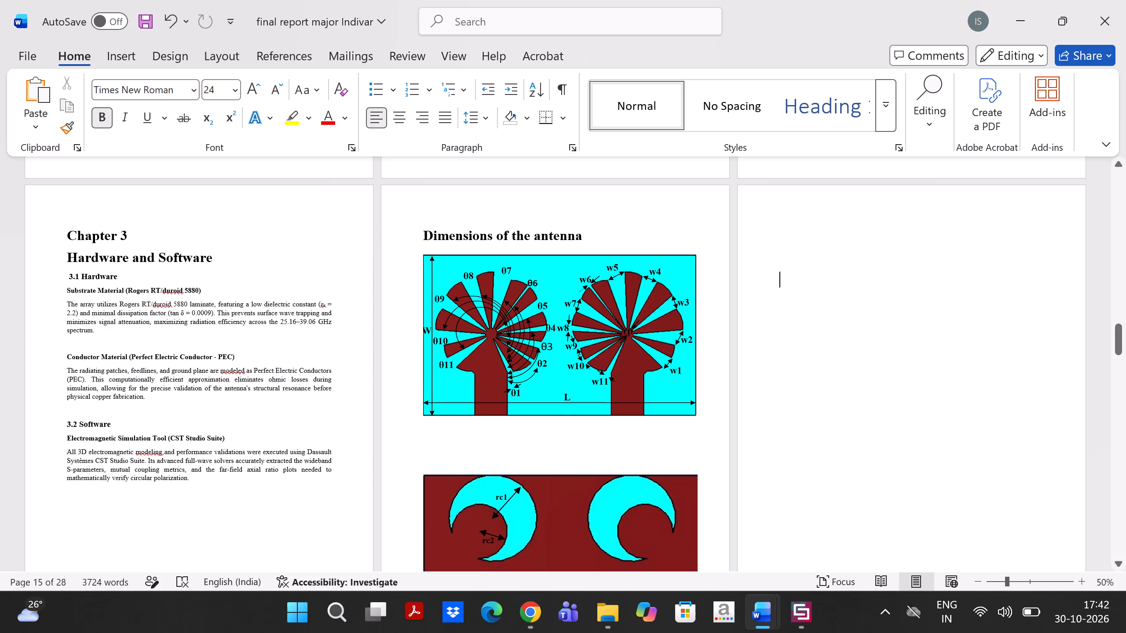
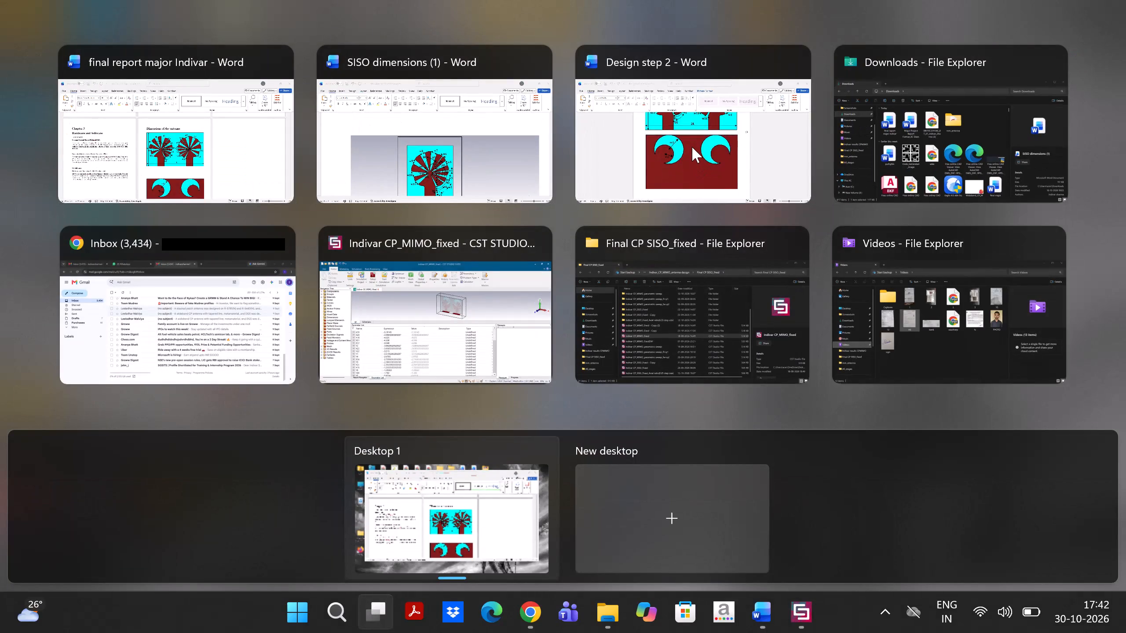
Switch to the Design step 2 document containing the labelled antenna and crescent figures.
left_click(692, 147)
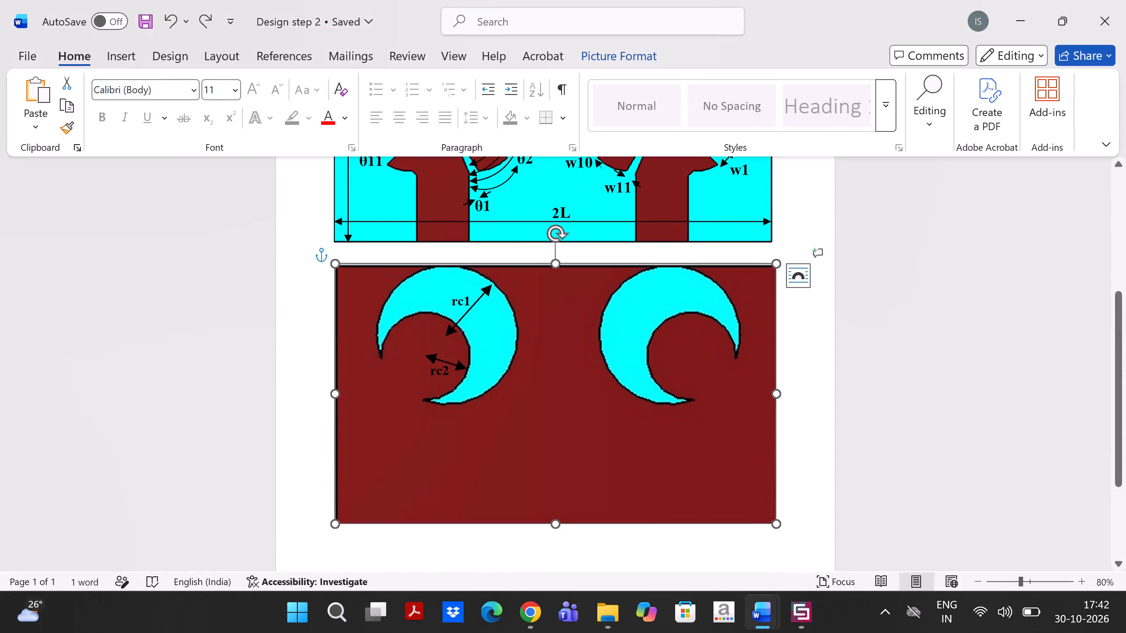
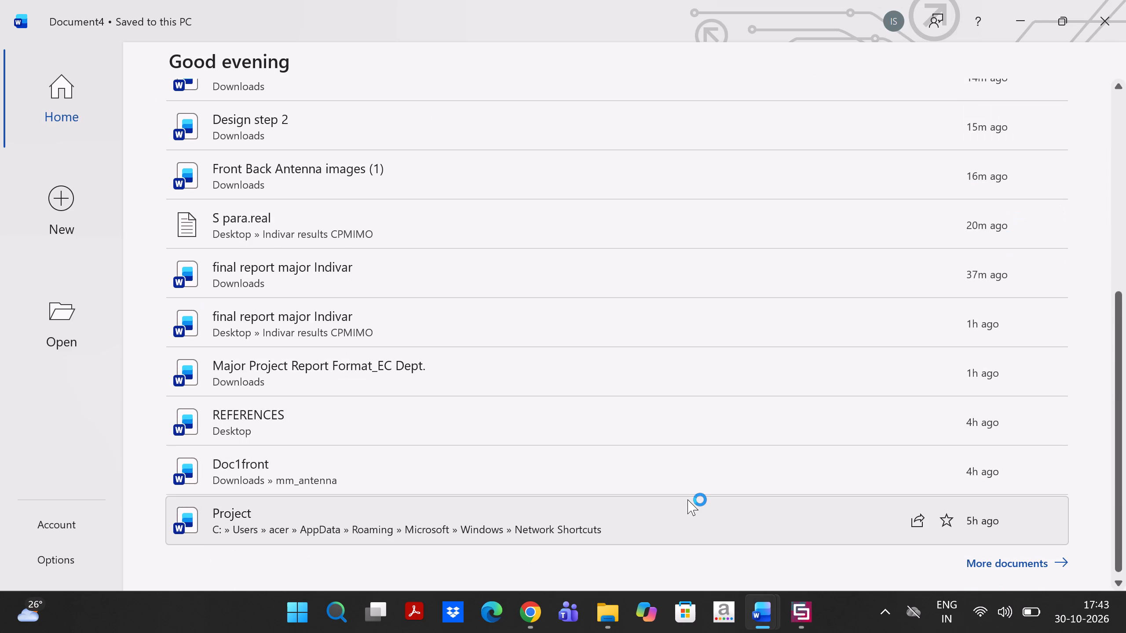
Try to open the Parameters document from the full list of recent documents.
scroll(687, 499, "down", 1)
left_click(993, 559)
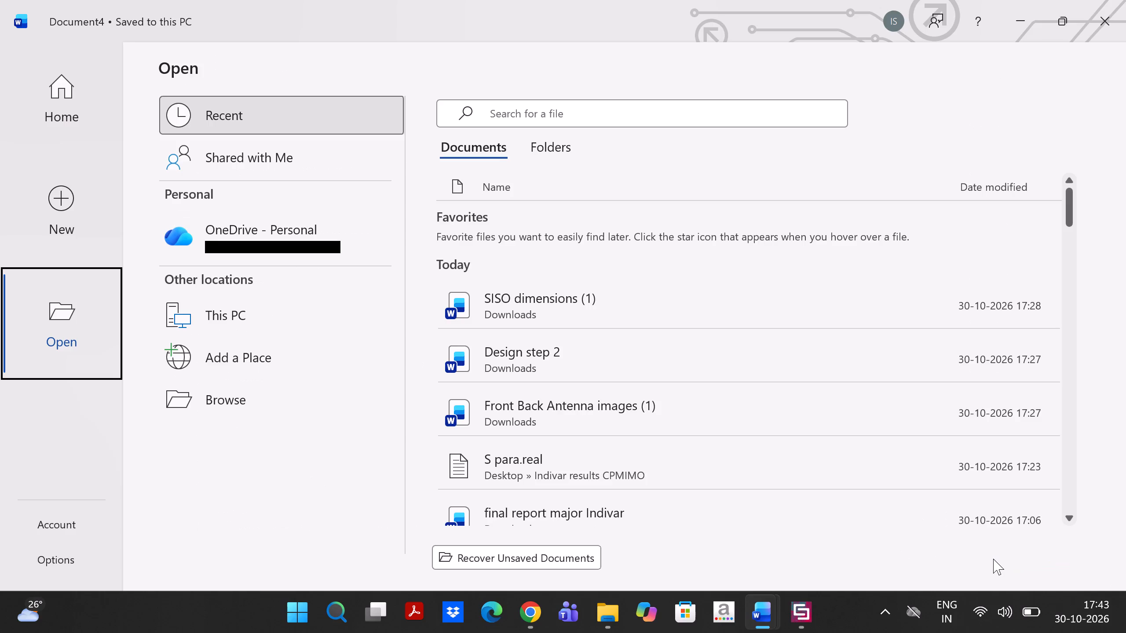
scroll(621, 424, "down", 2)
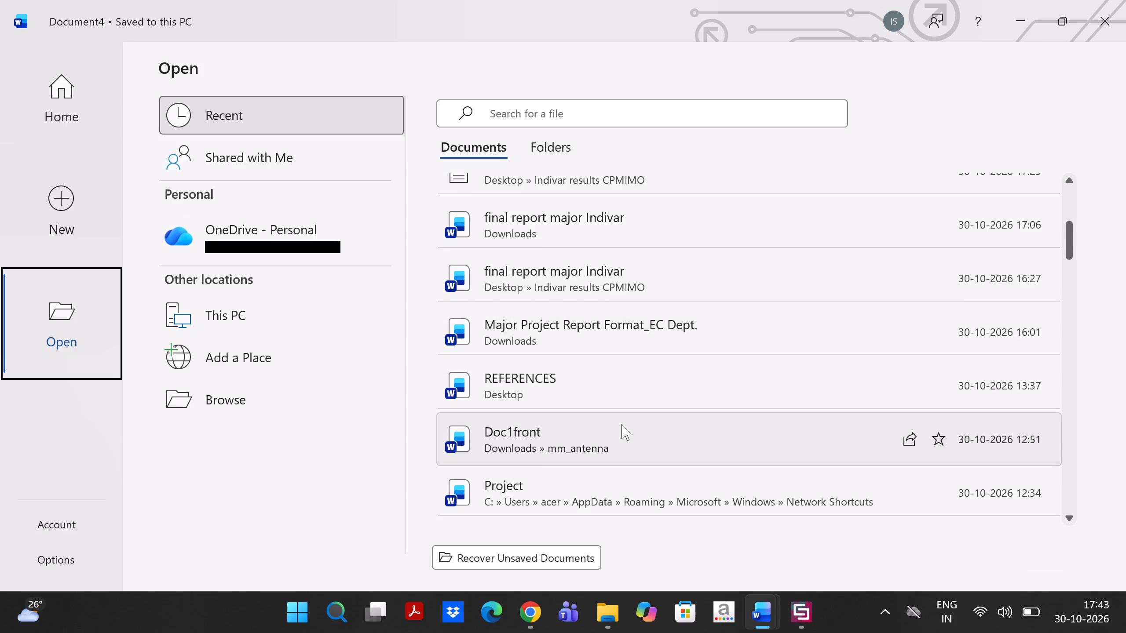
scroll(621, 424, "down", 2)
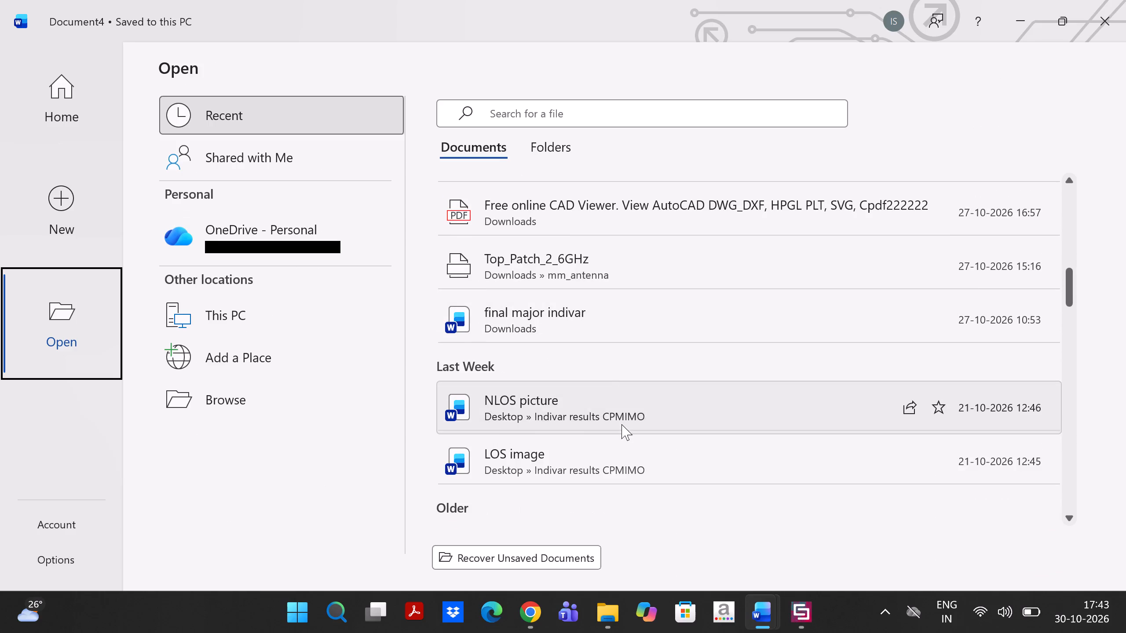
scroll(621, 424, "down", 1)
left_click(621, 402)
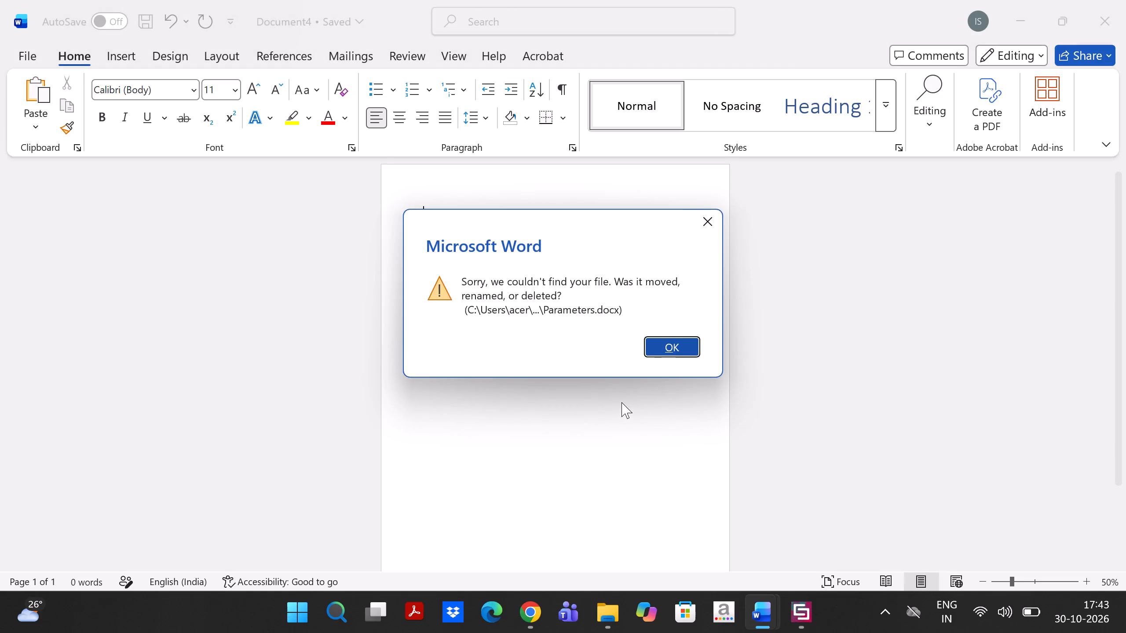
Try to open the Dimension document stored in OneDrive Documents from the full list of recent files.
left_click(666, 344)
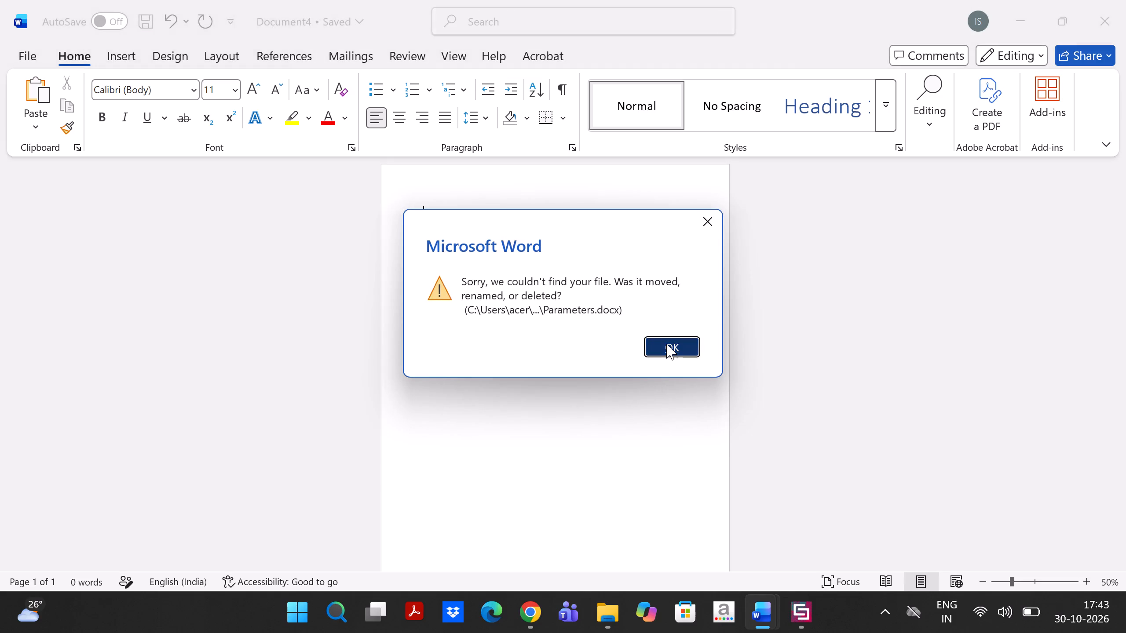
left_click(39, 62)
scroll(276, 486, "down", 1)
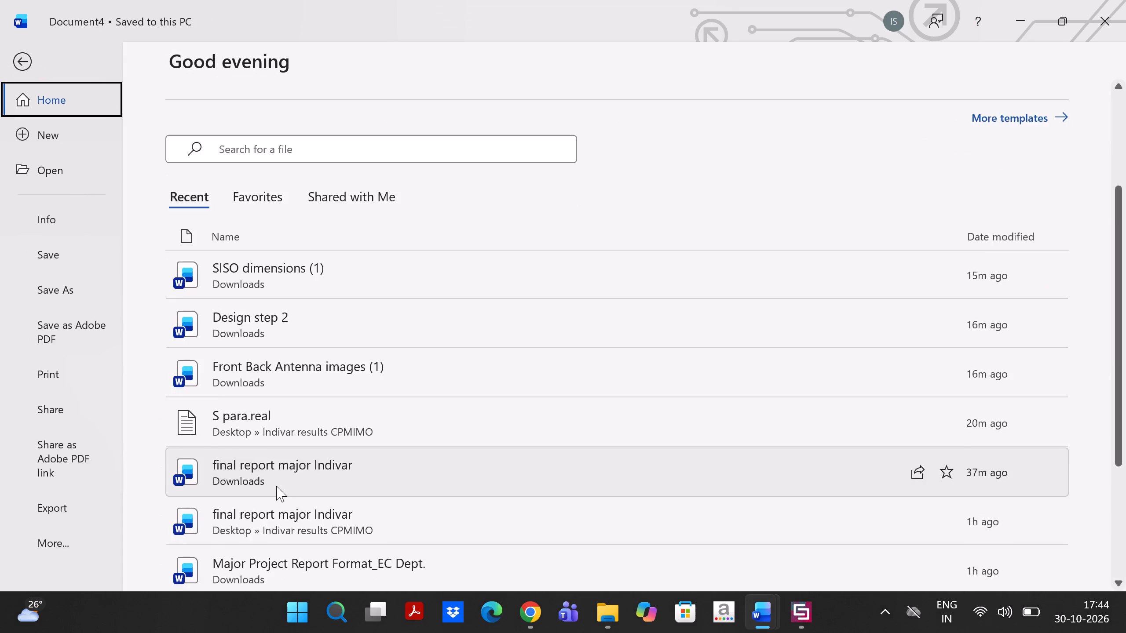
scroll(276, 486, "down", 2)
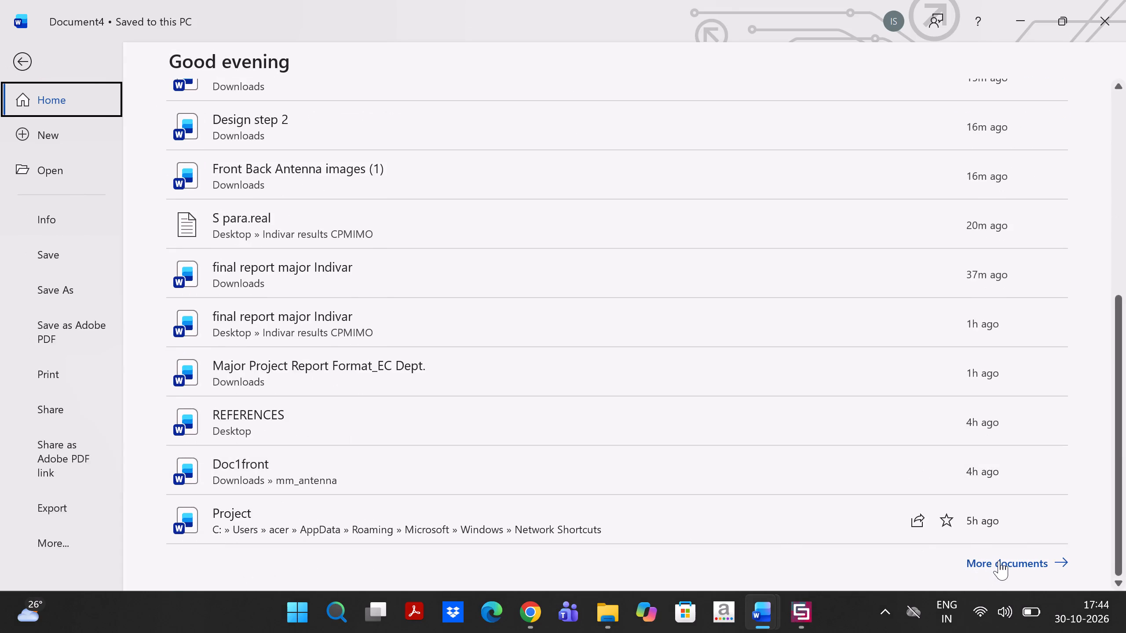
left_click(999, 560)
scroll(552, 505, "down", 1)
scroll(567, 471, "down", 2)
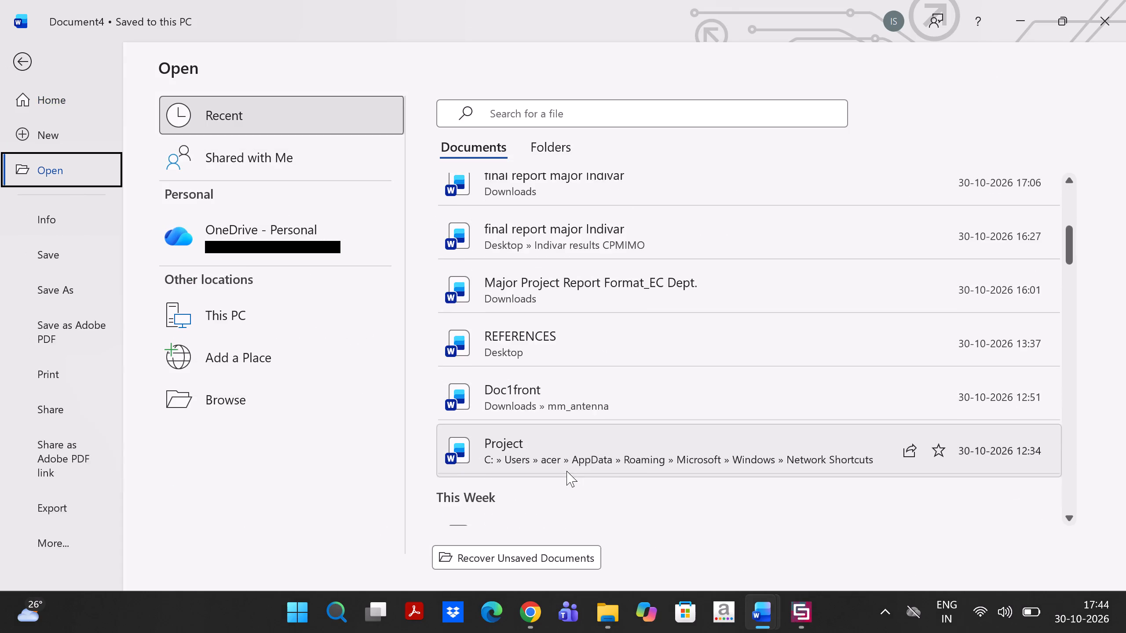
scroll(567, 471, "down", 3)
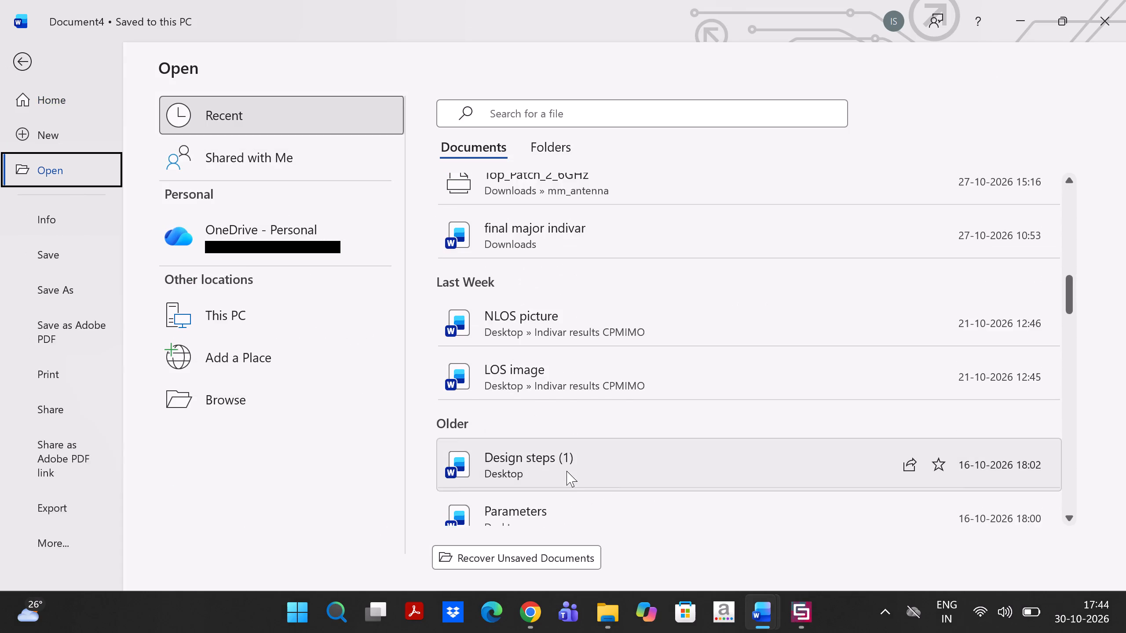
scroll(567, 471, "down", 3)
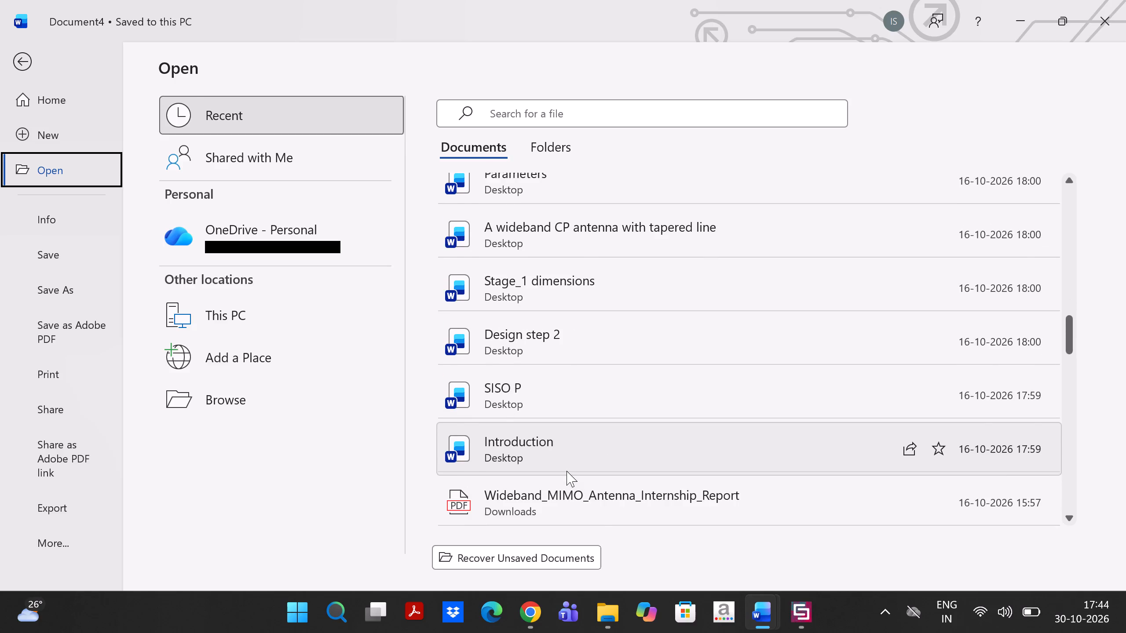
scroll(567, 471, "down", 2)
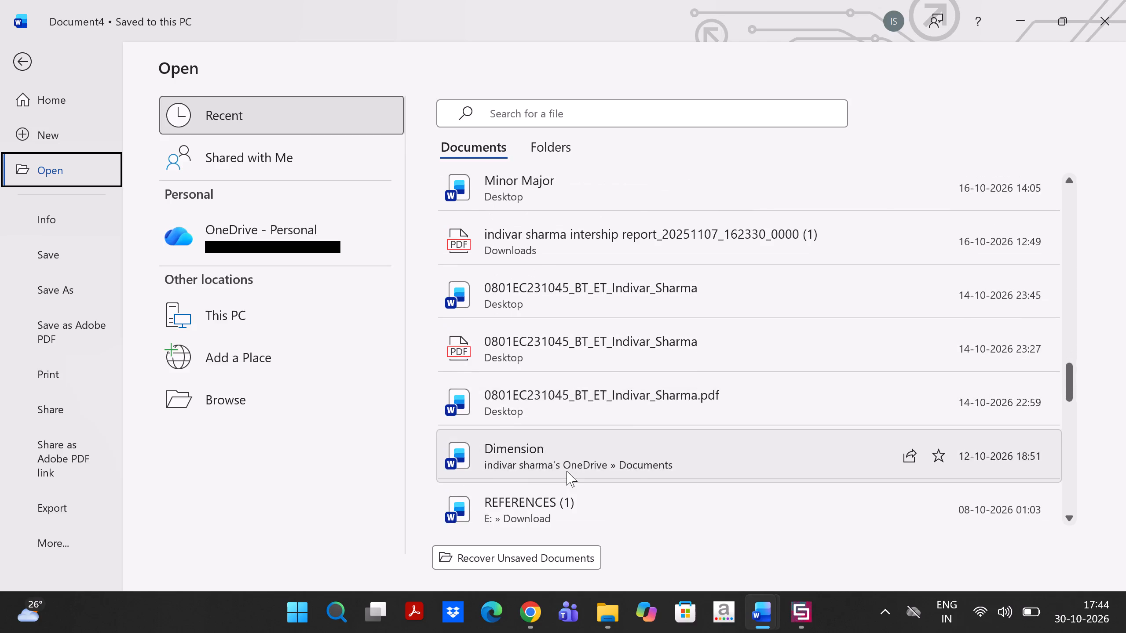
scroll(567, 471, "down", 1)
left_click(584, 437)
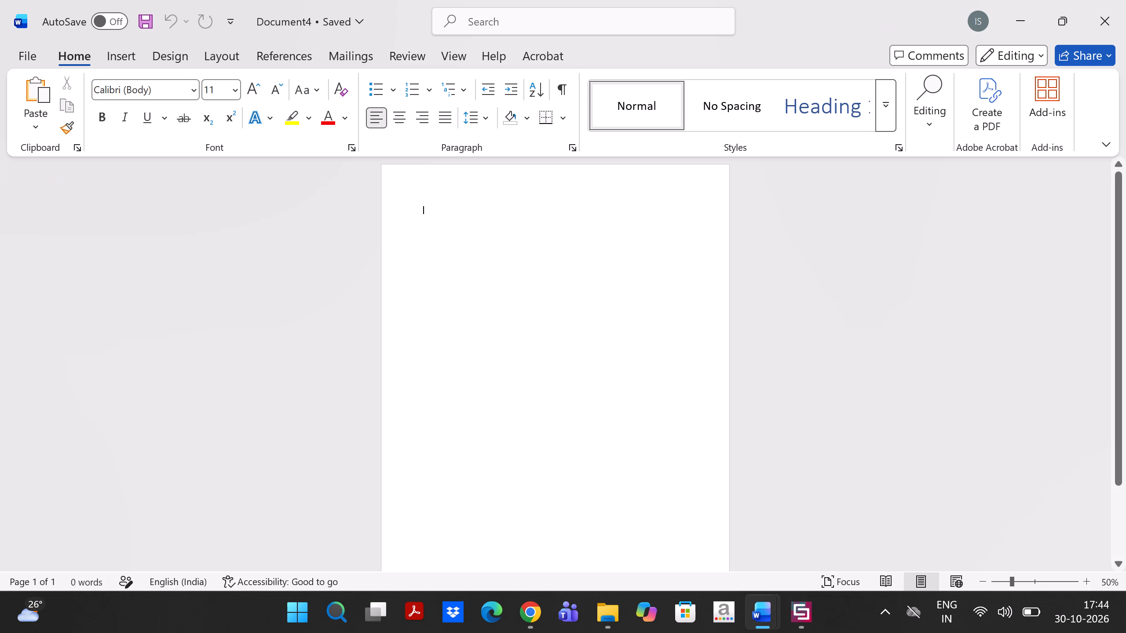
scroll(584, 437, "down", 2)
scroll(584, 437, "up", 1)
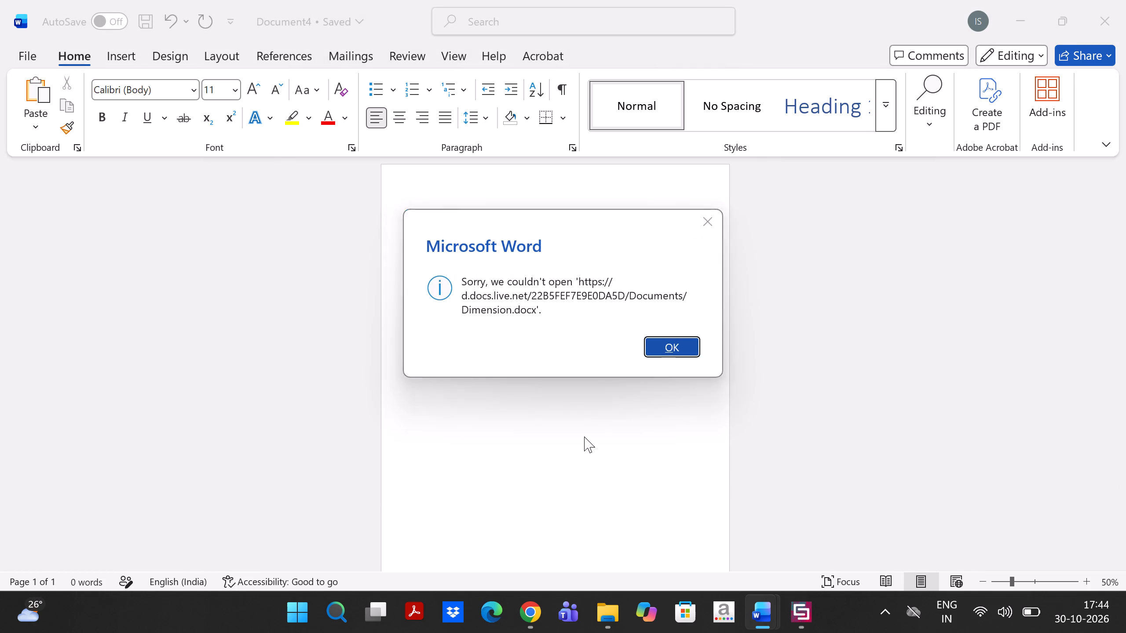
Open the Recycle Bin from the desktop and look through its deleted files for the missing document.
left_click(32, 250)
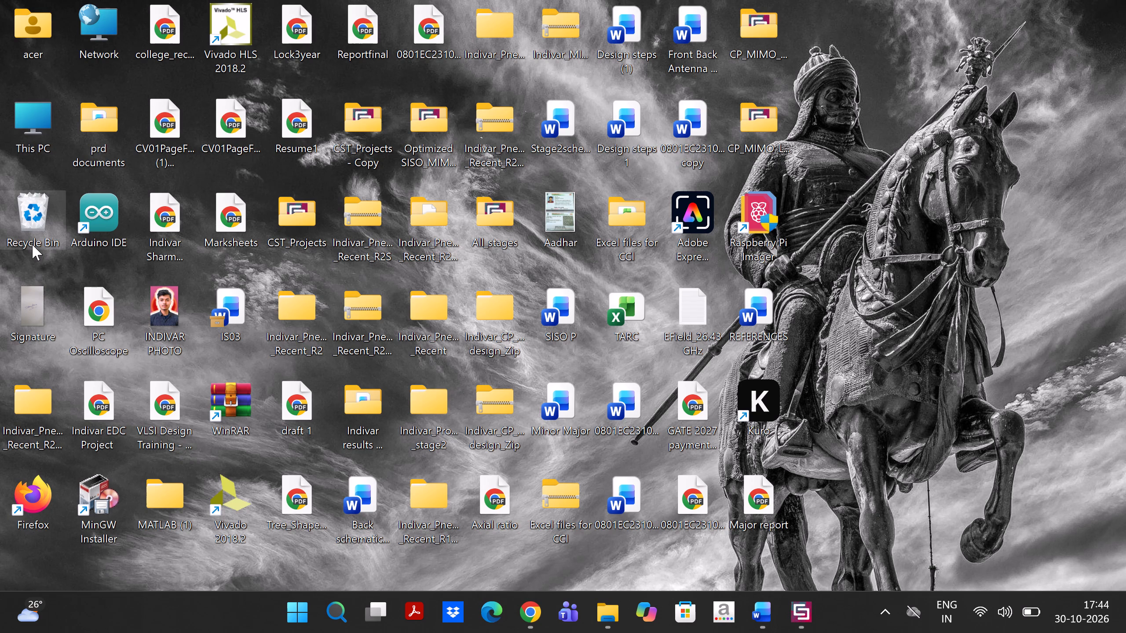
double_click(32, 244)
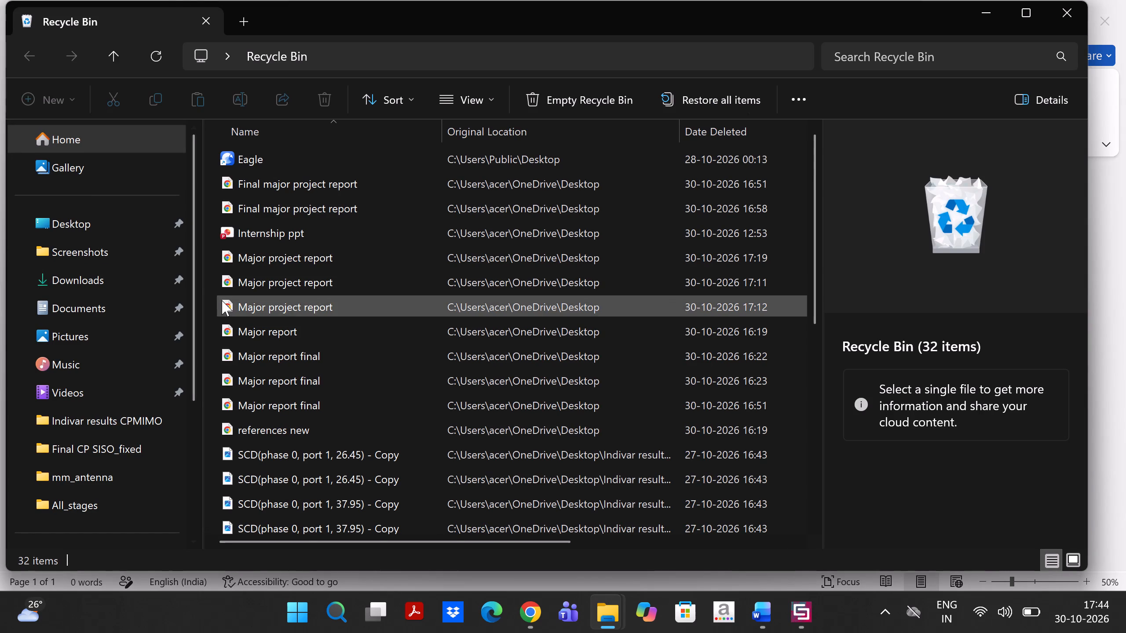
scroll(222, 300, "down", 3)
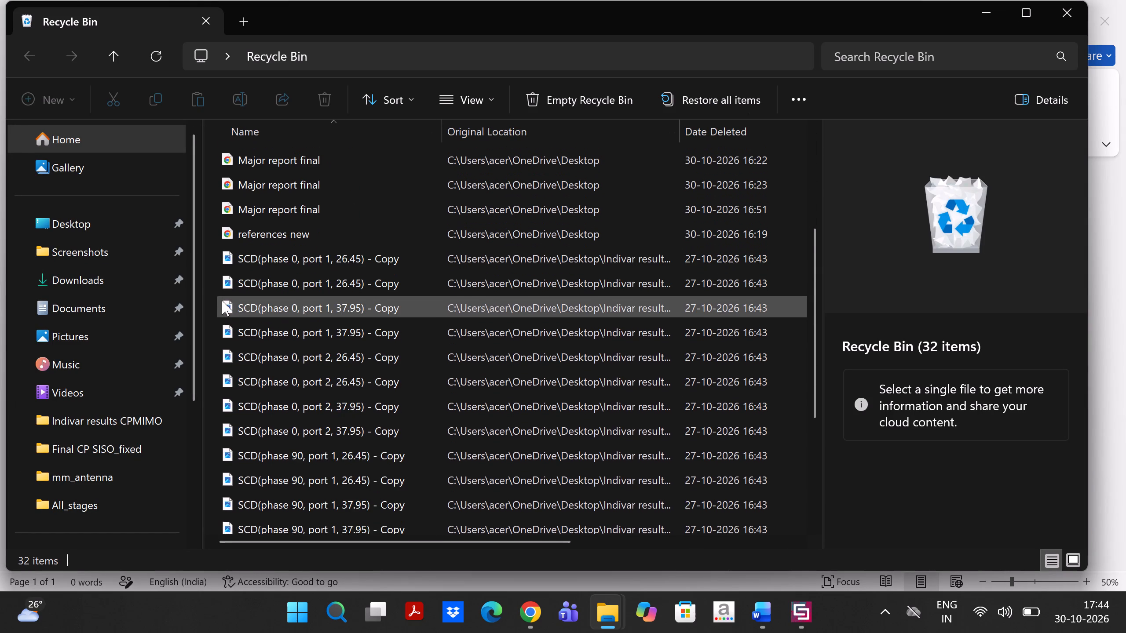
scroll(222, 300, "down", 3)
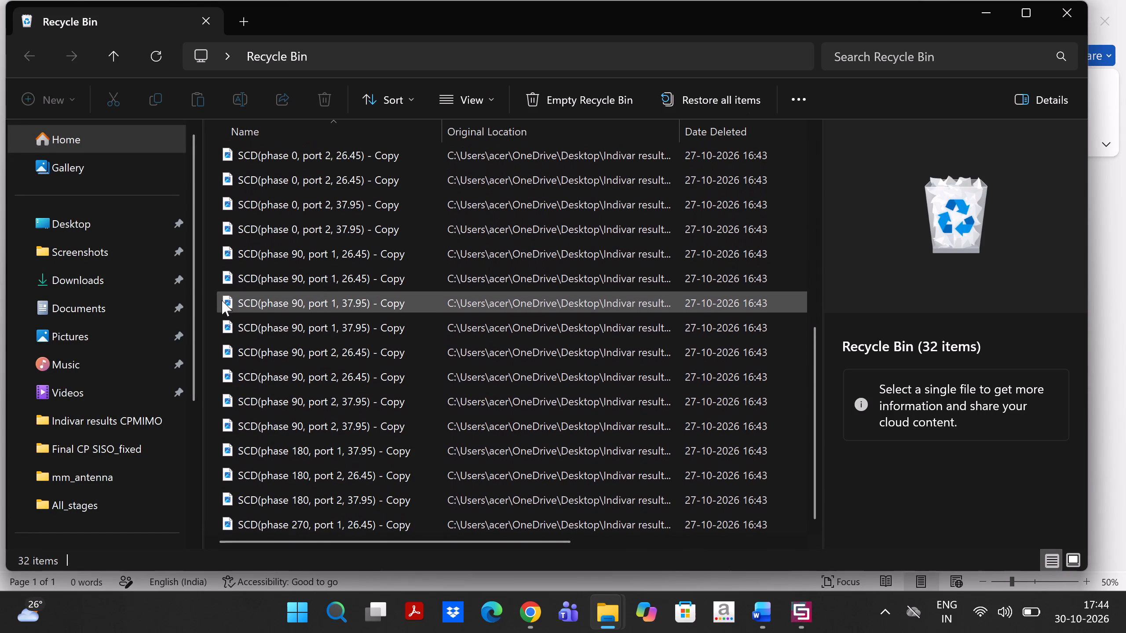
scroll(222, 300, "up", 8)
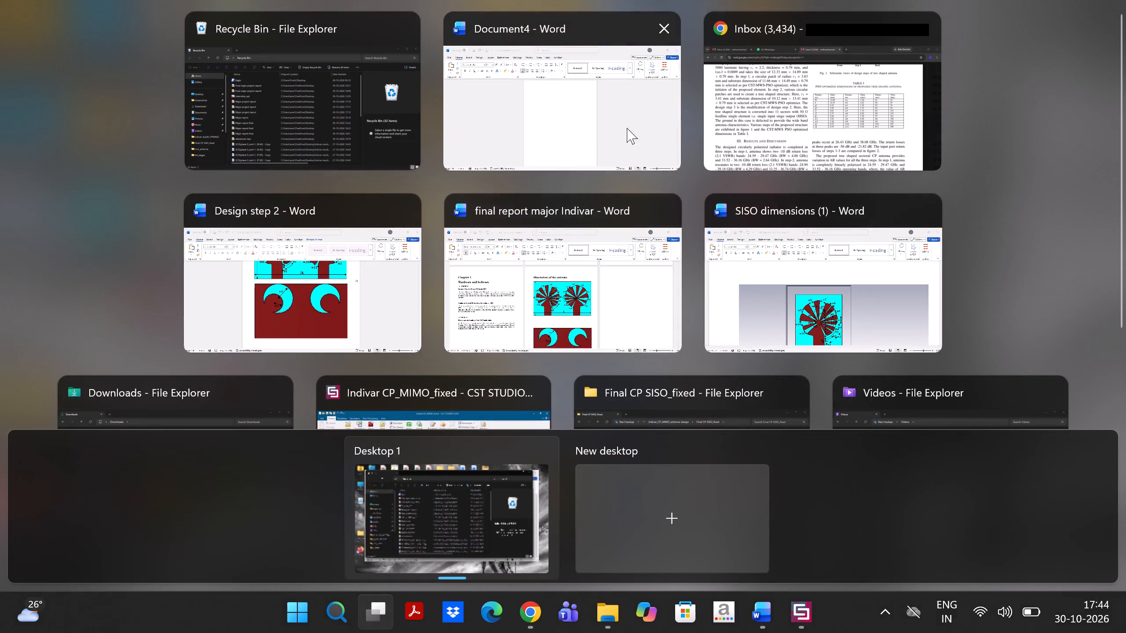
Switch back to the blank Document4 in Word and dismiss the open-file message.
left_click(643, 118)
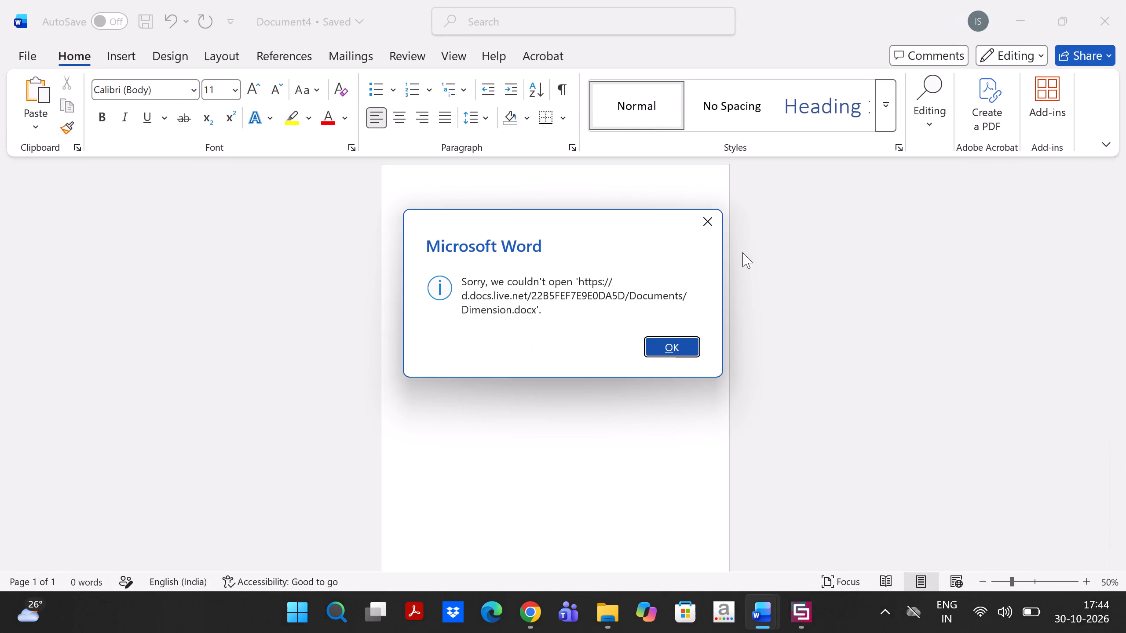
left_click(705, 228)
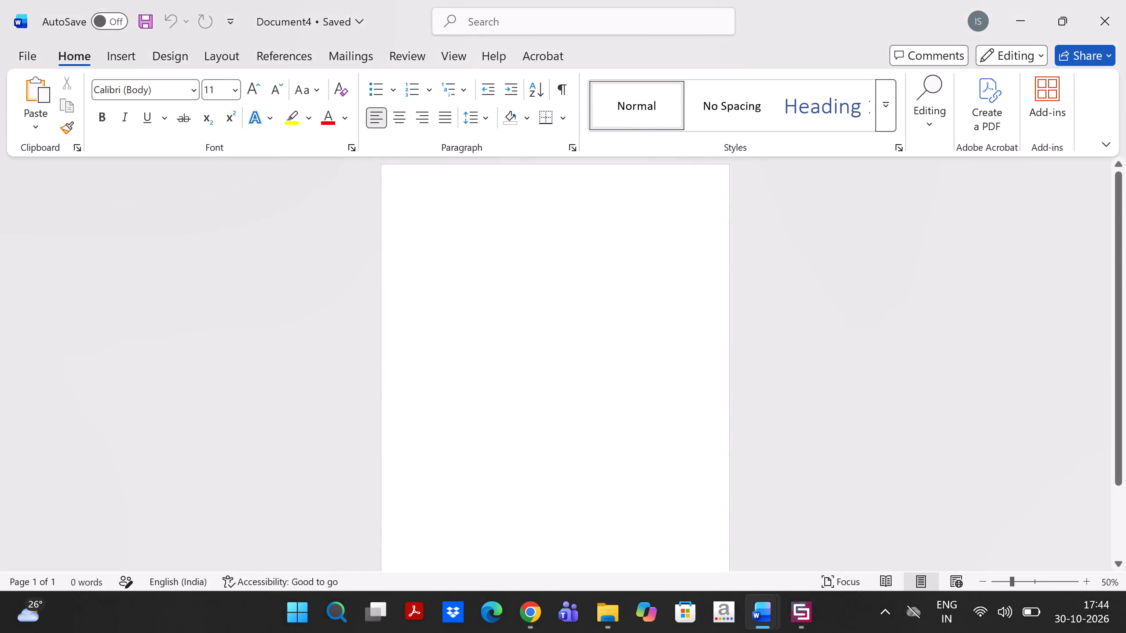
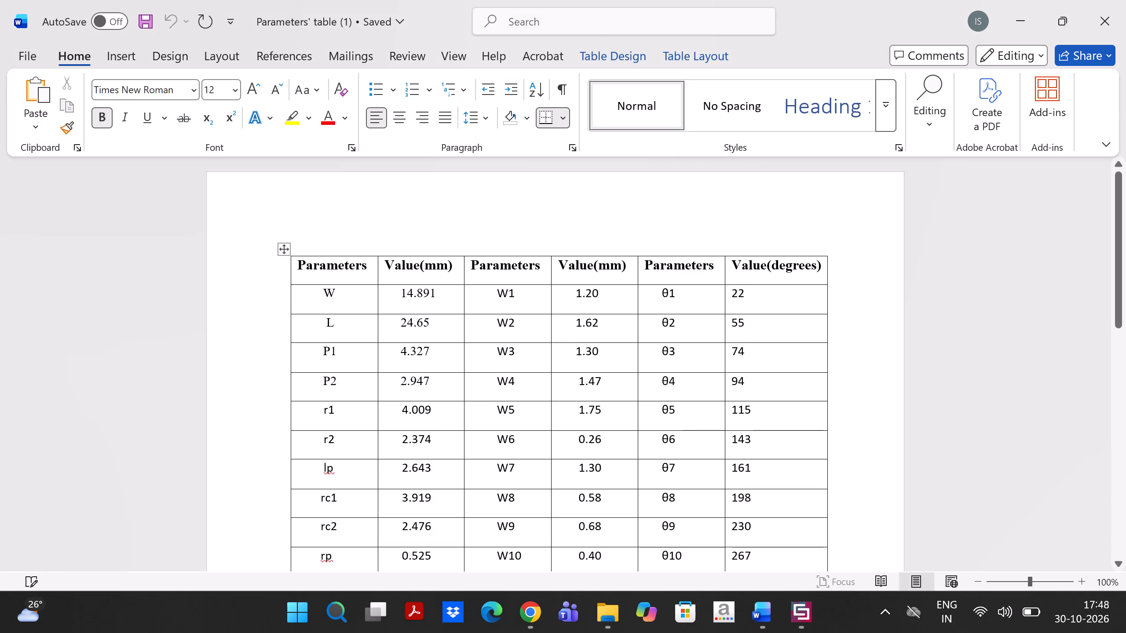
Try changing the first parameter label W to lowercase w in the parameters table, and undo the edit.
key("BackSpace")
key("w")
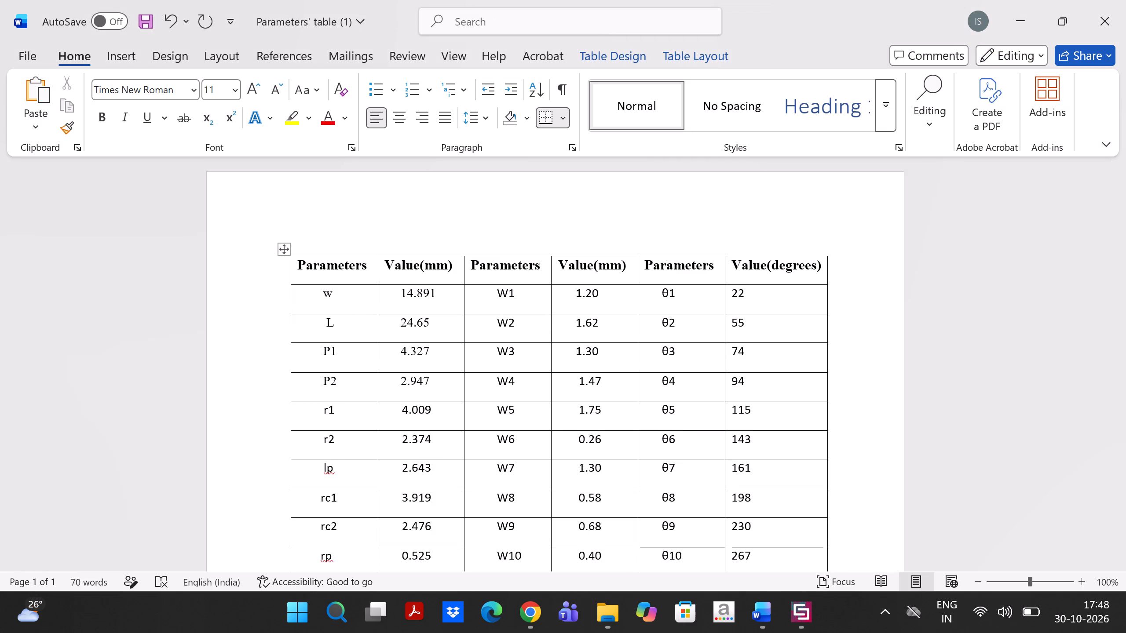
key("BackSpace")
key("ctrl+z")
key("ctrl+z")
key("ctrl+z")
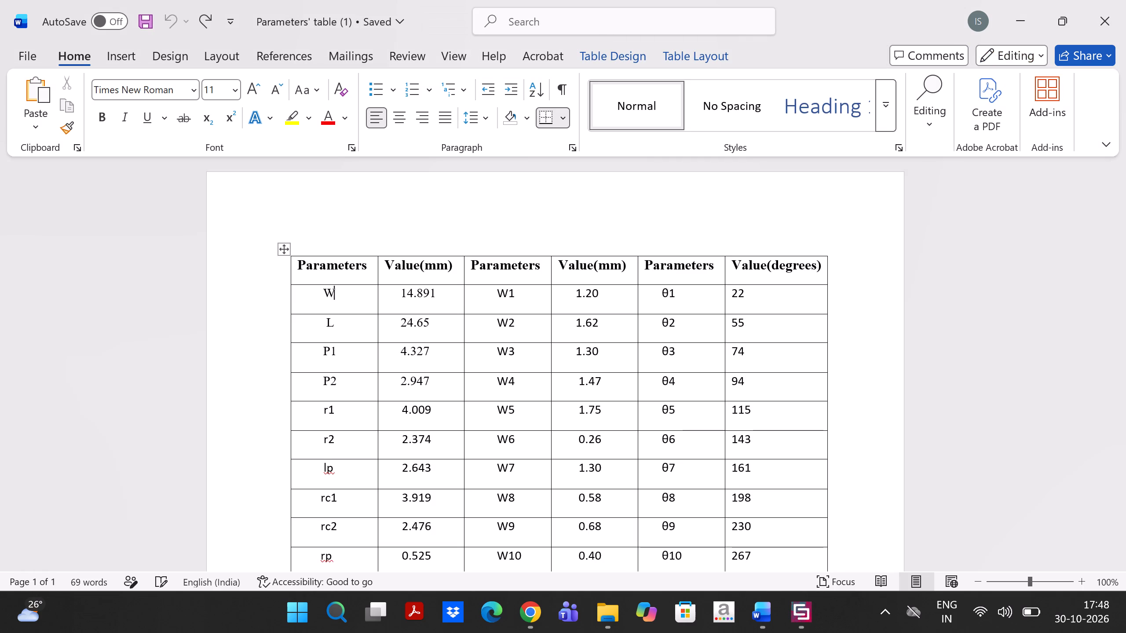
Change the parameter labels P1 and P2 to lowercase p1 and p2 in the table's first column.
left_click(332, 348)
key("BackSpace")
key("p")
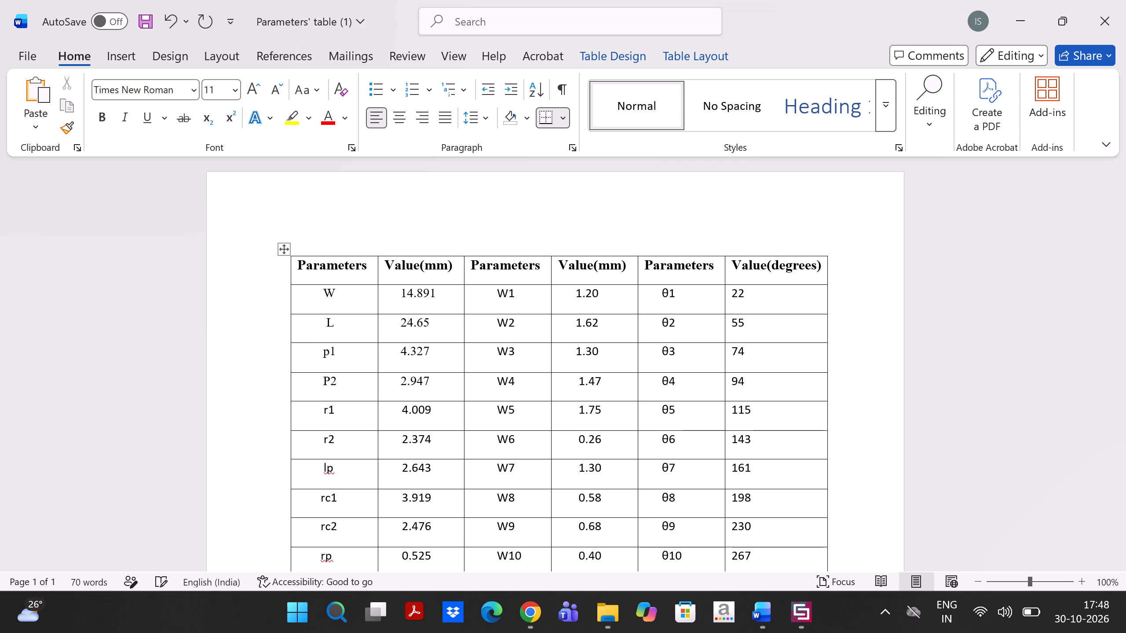
key("Up")
key("Down")
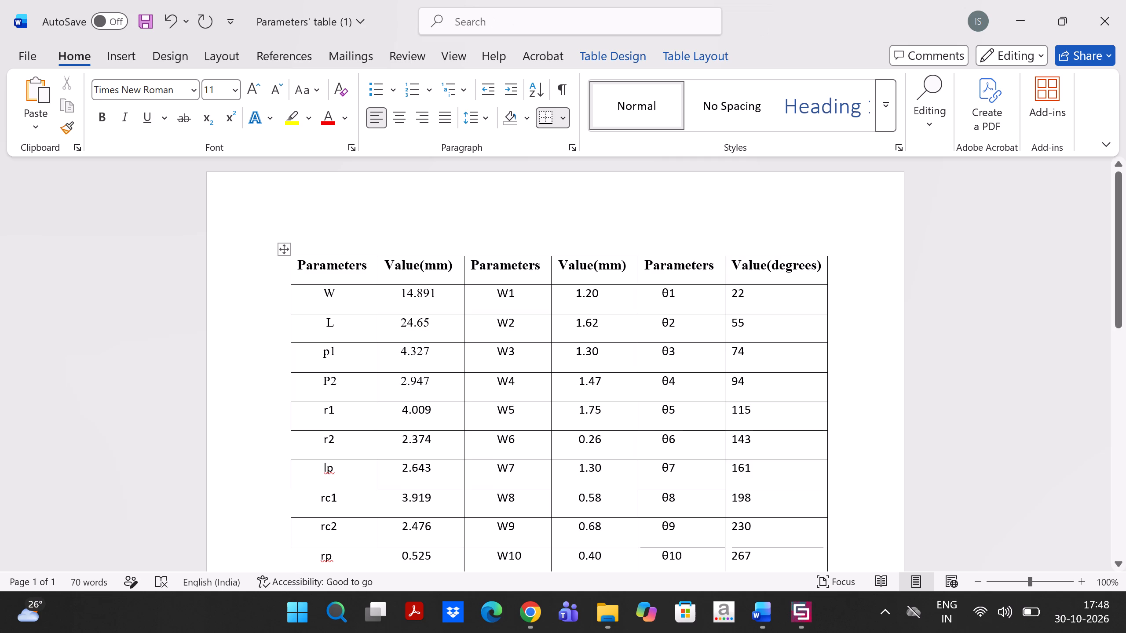
left_click(329, 377)
key("BackSpace")
key("p")
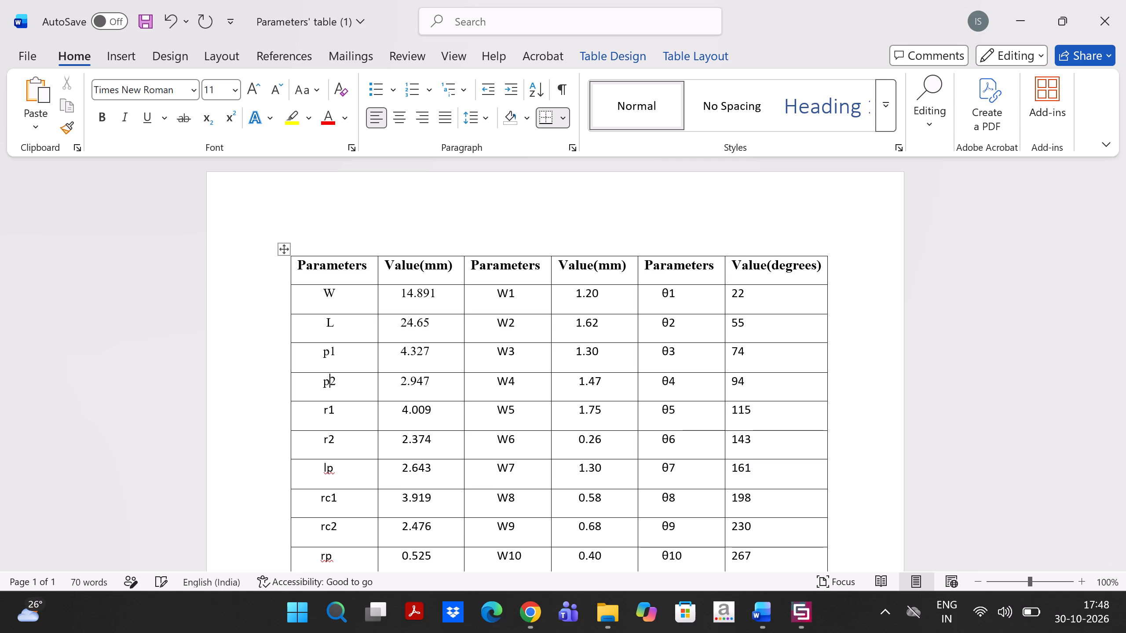
scroll(330, 458, "down", 1)
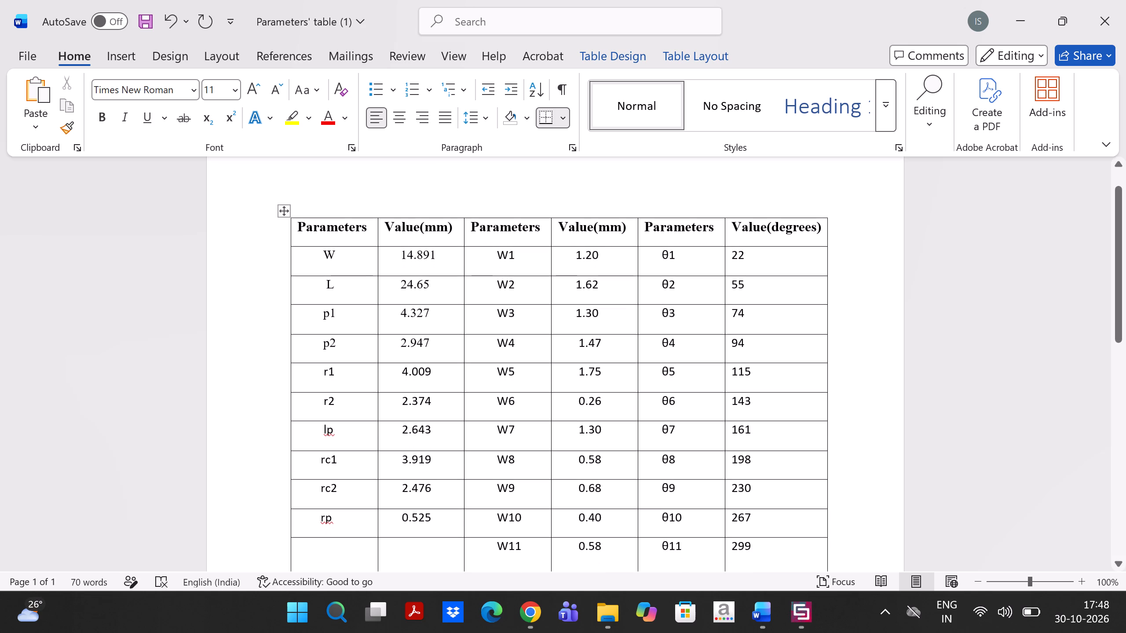
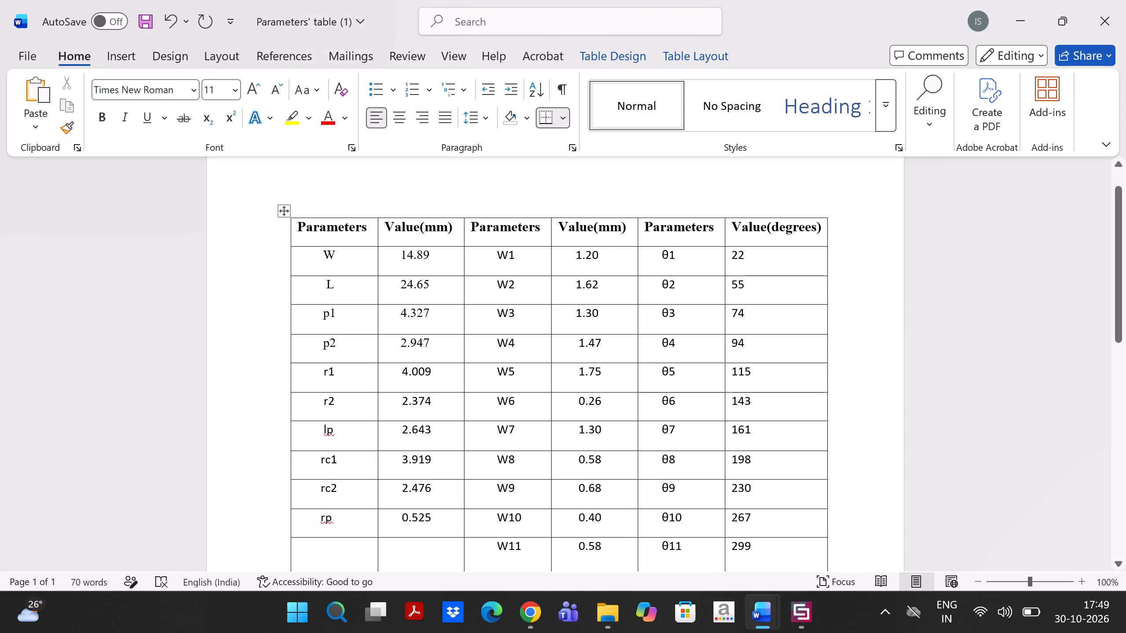
Round the p1 and p2 values in the parameters table to 4.33 and 2.95.
left_click_drag(443, 287, 391, 288)
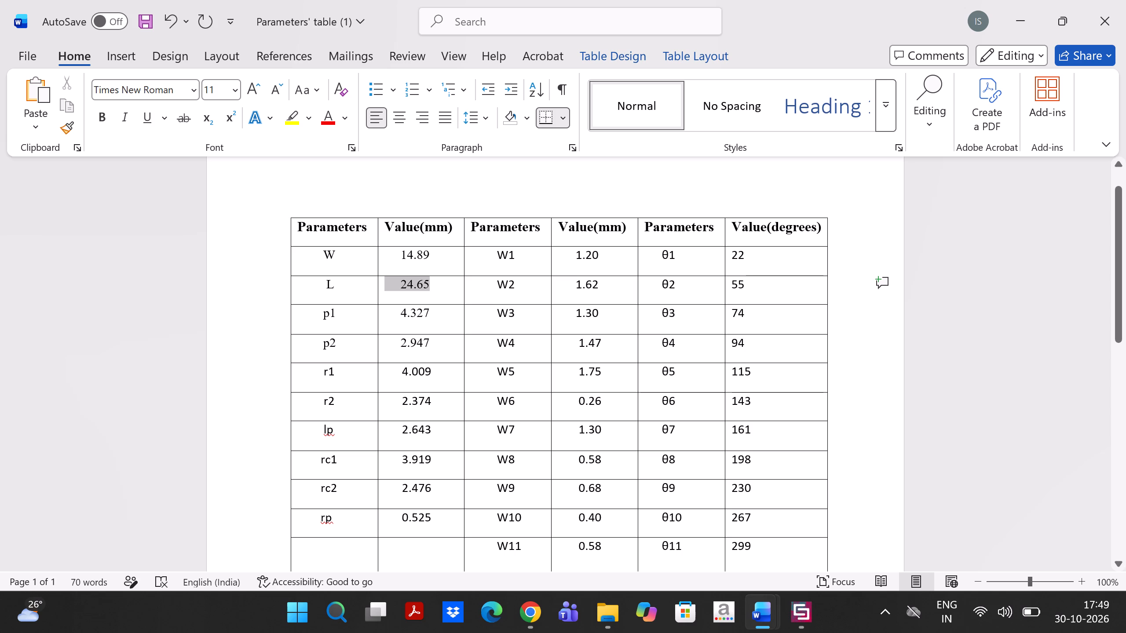
left_click_drag(391, 288, 397, 288)
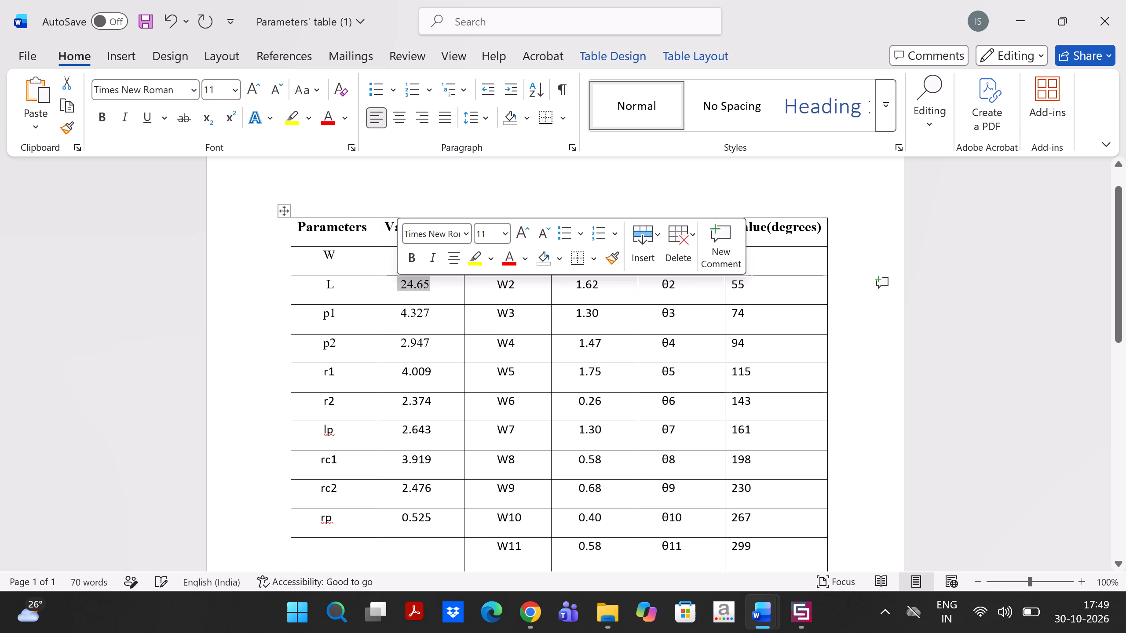
left_click(445, 318)
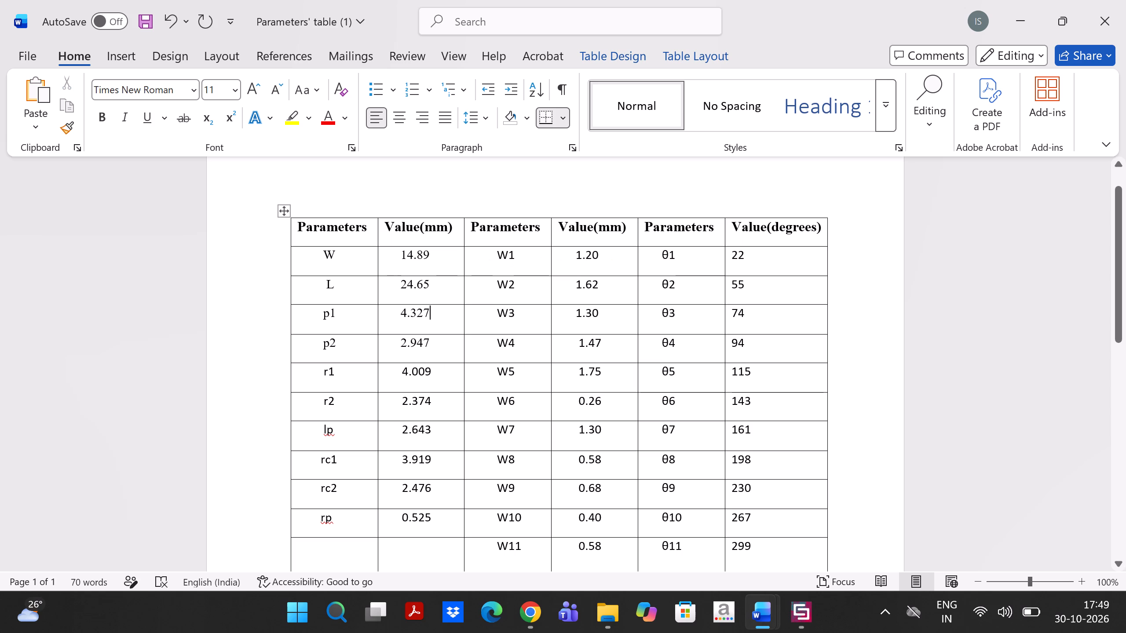
key("BackSpace")
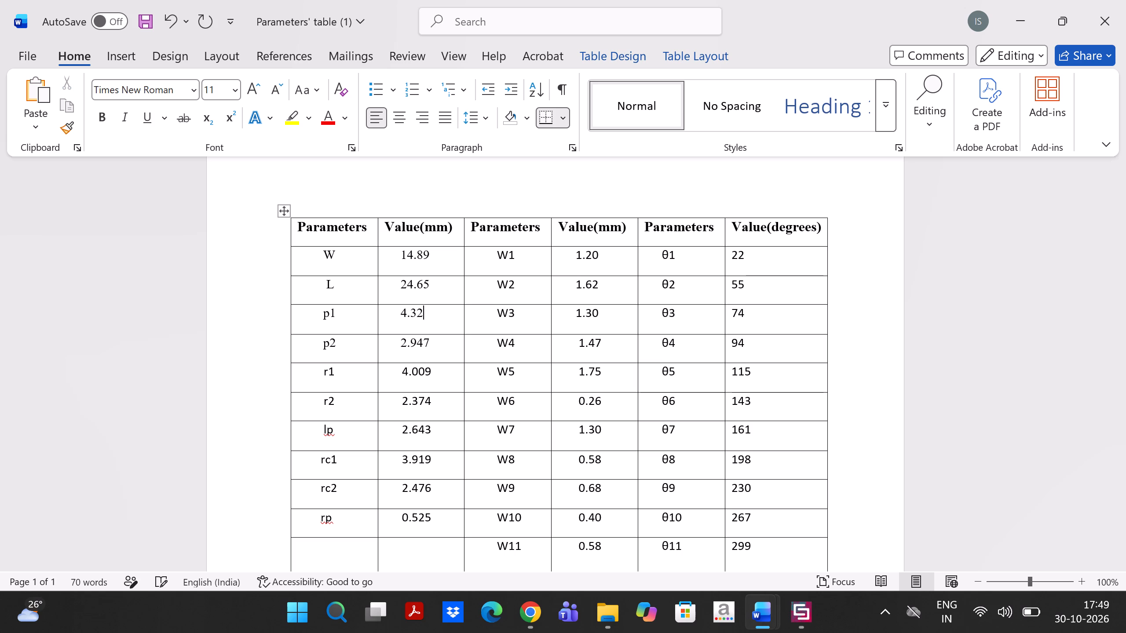
key("BackSpace")
key("3")
left_click(437, 346)
key("BackSpace")
key("BackSpace")
key("5")
Round the r1 value to 4.01 and the r2 value to 2.37 in the first value column.
key("Down")
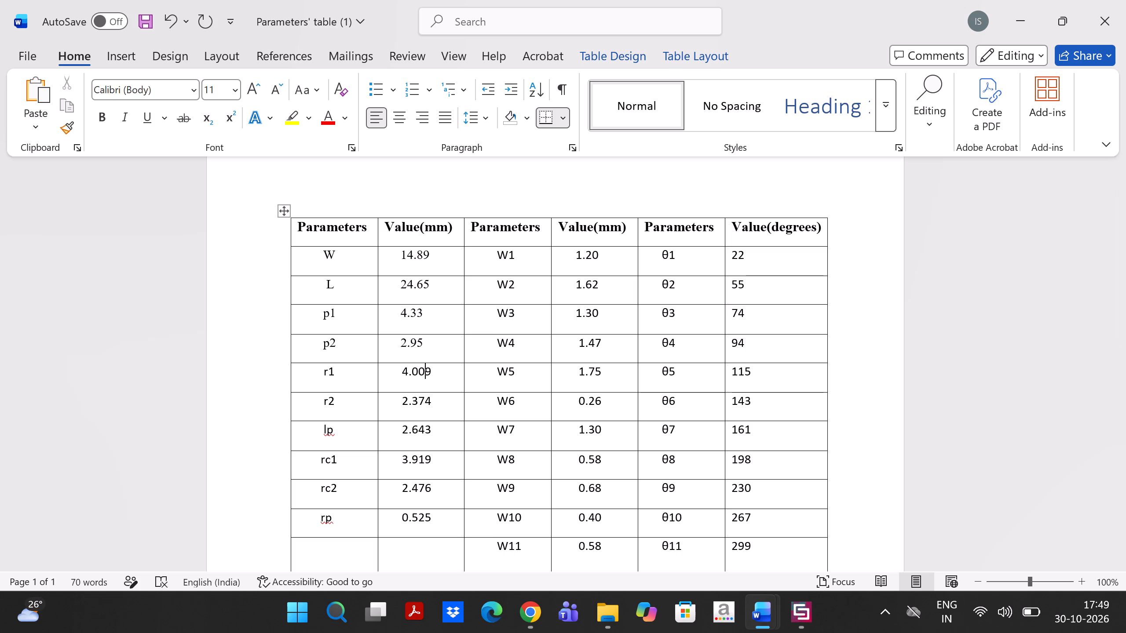
key("Right")
key("backslash")
key("BackSpace")
key("BackSpace")
key("1")
key("BackSpace")
key("BackSpace")
key("1")
key("Down")
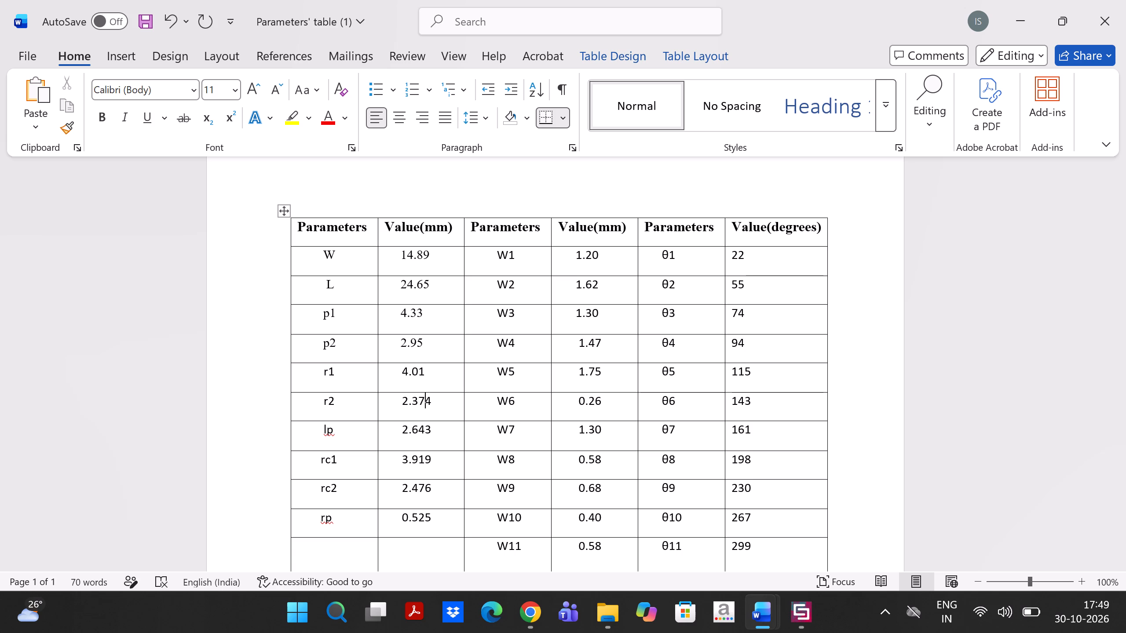
key("Right")
key("BackSpace")
Round the lp value to 2.64 and the rc1 value to 3.92 in the first value column.
key("Down")
key("Right")
key("BackSpace")
key("Down")
key("Right")
key("BackSpace")
key("BackSpace")
key("2")
Round the rc2 value to 2.48 and the rp value to 0.53 in the first value column.
key("Down")
key("Right")
key("BackSpace")
key("BackSpace")
key("8")
key("Down")
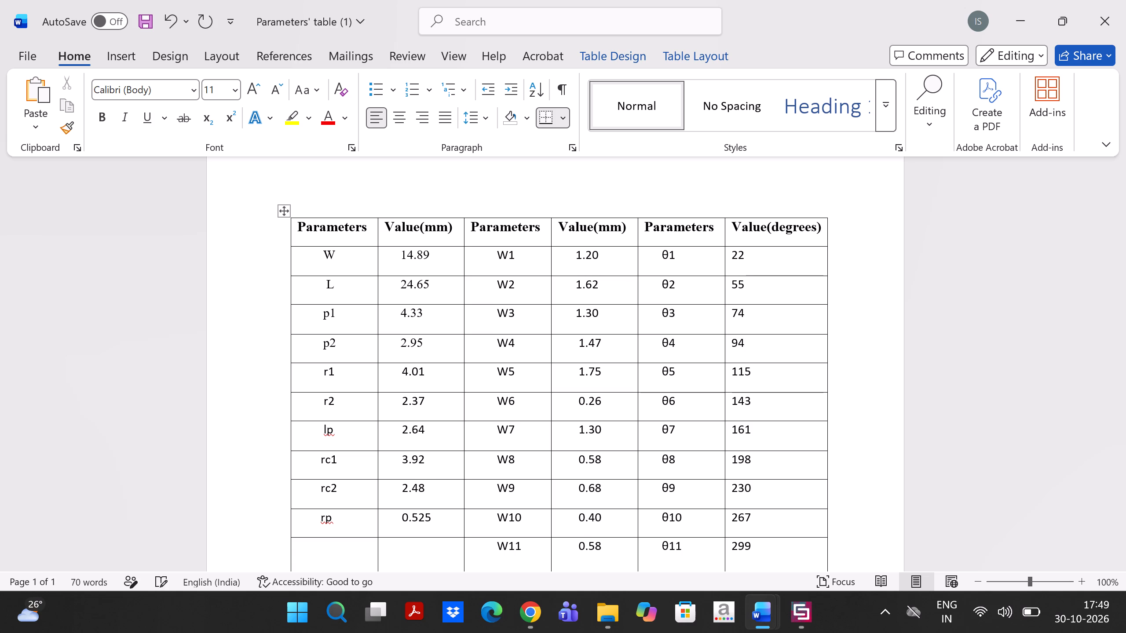
key("Right")
key("BackSpace")
key("BackSpace")
key("3")
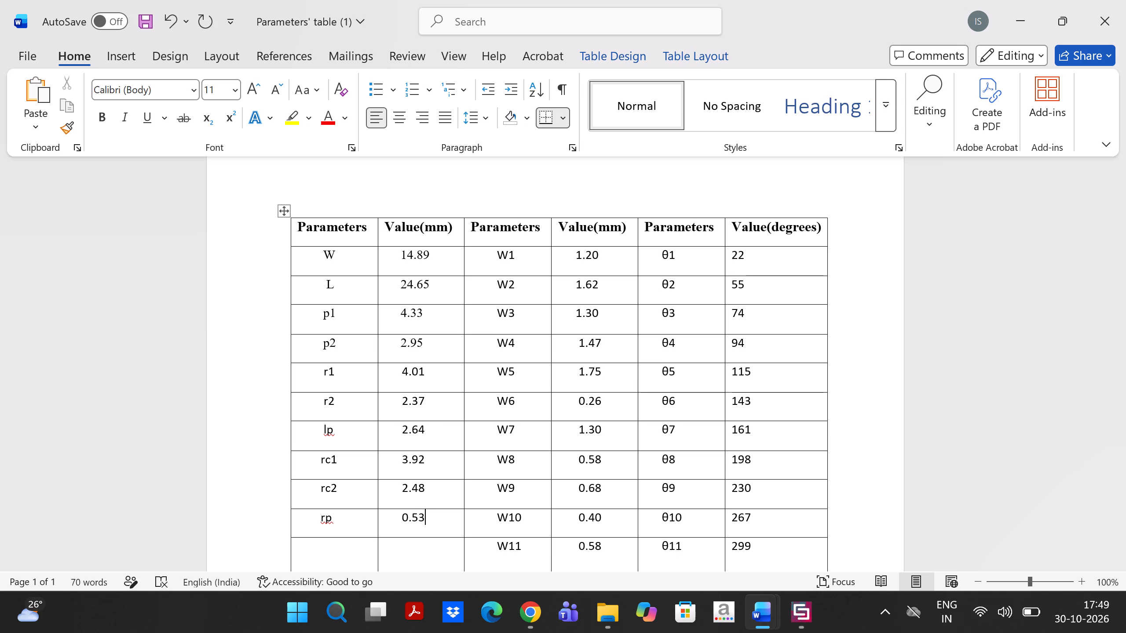
Add the parameter sh with the value 0.79 in the empty first two cells of the table's last row.
scroll(437, 346, "down", 1)
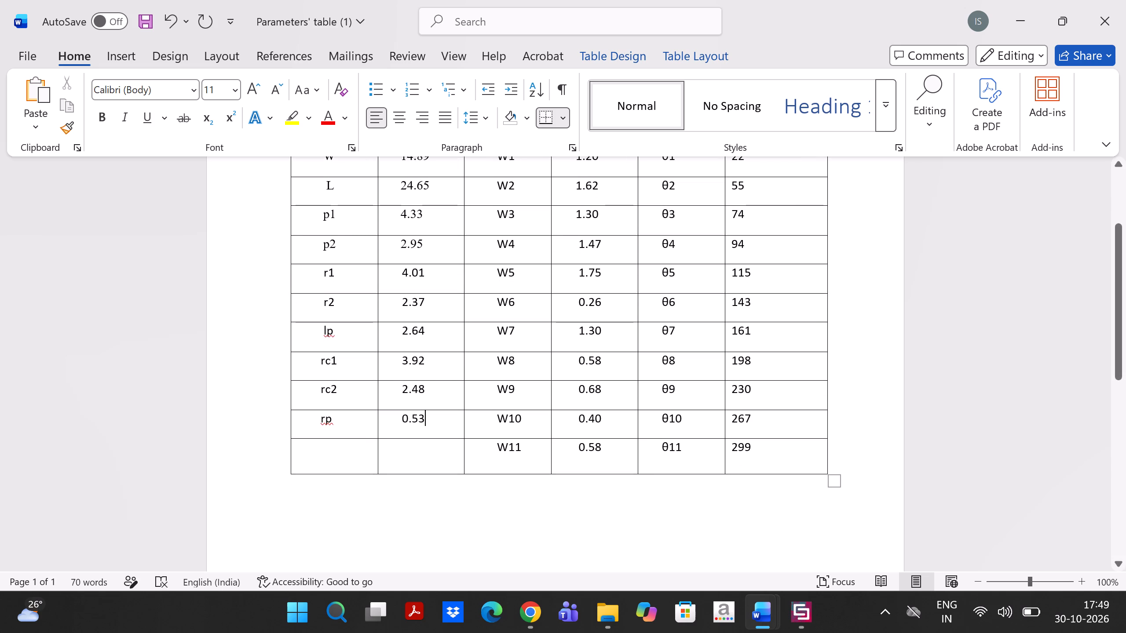
left_click(334, 457)
type("sh")
left_click(404, 453)
type("0.")
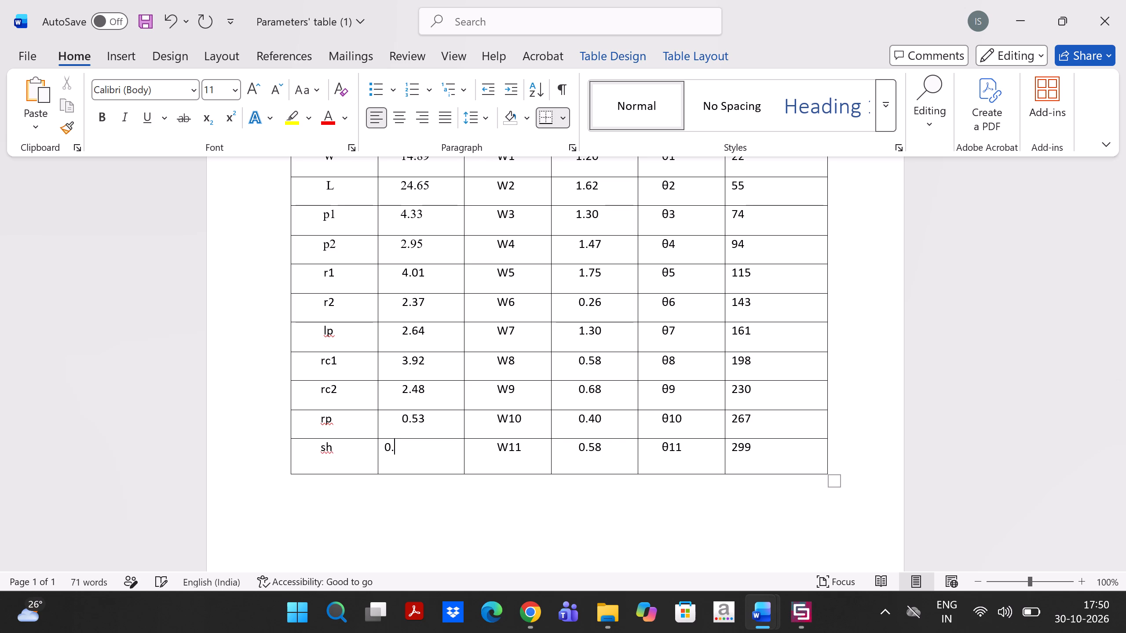
type("79")
Indent the sh value with leading spaces to line it up with the values above it.
key("Left")
key("Left")
key("Left")
key("Left")
key("space")
key("space")
key("space")
key("space")
key("space")
key("space")
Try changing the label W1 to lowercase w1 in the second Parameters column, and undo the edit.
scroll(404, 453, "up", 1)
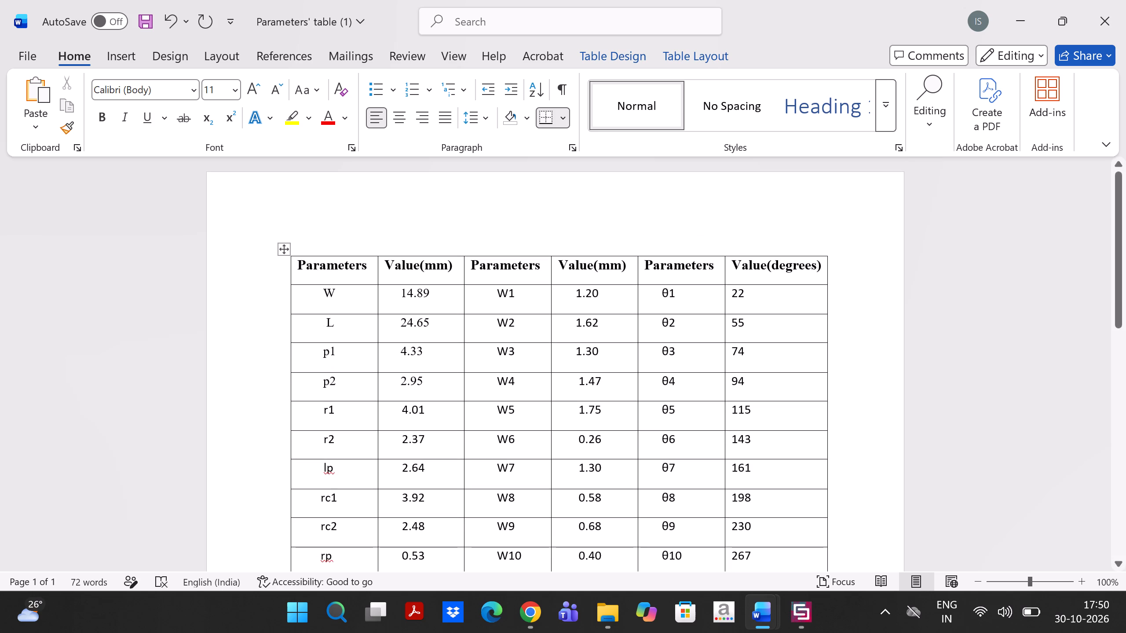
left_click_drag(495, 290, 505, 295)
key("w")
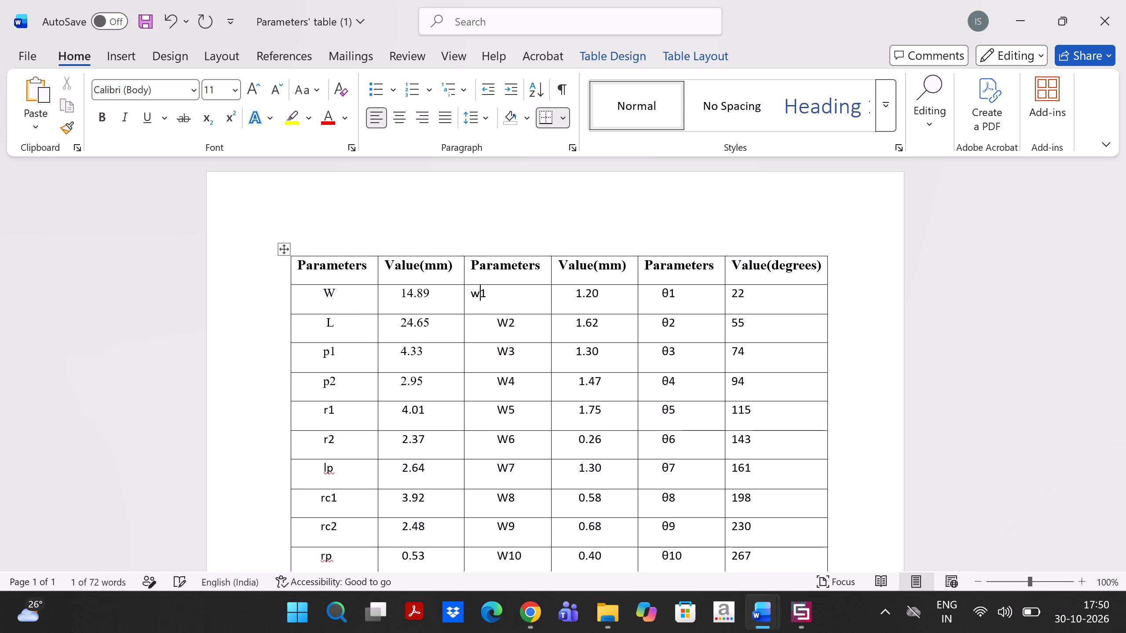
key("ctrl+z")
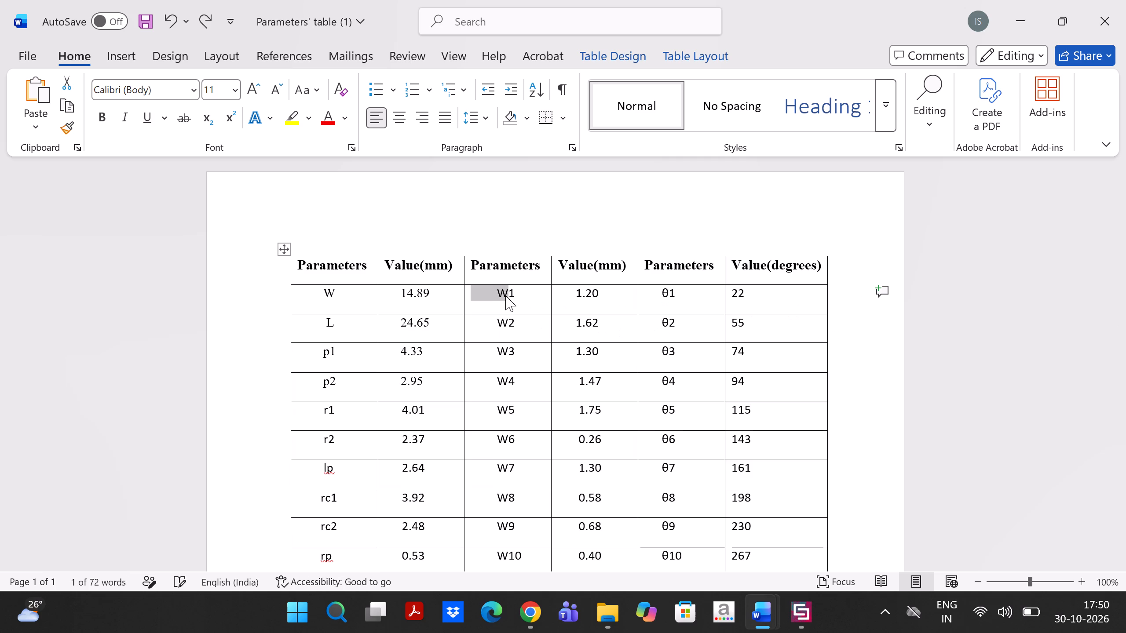
Change the labels W1 through W4 to lowercase w1, w2, w3 and w4 in the second Parameters column.
left_click(505, 295)
key("BackSpace")
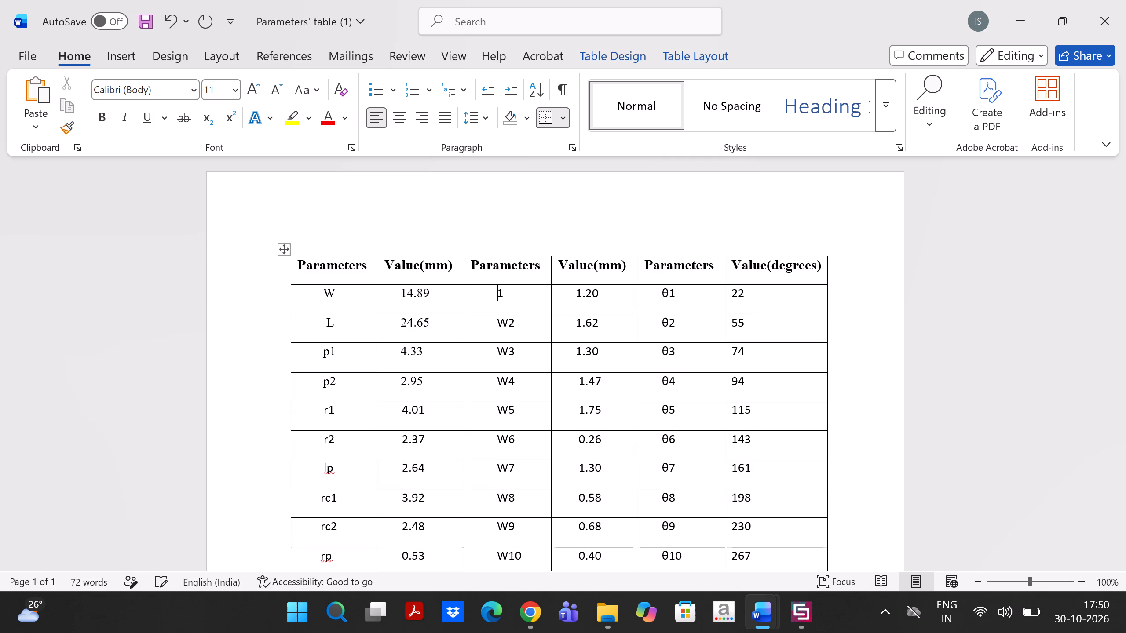
key("w")
key("Down")
key("BackSpace")
key("w")
key("Up")
key("Down")
key("Down")
key("BackSpace")
key("w")
key("Down")
key("BackSpace")
key("w")
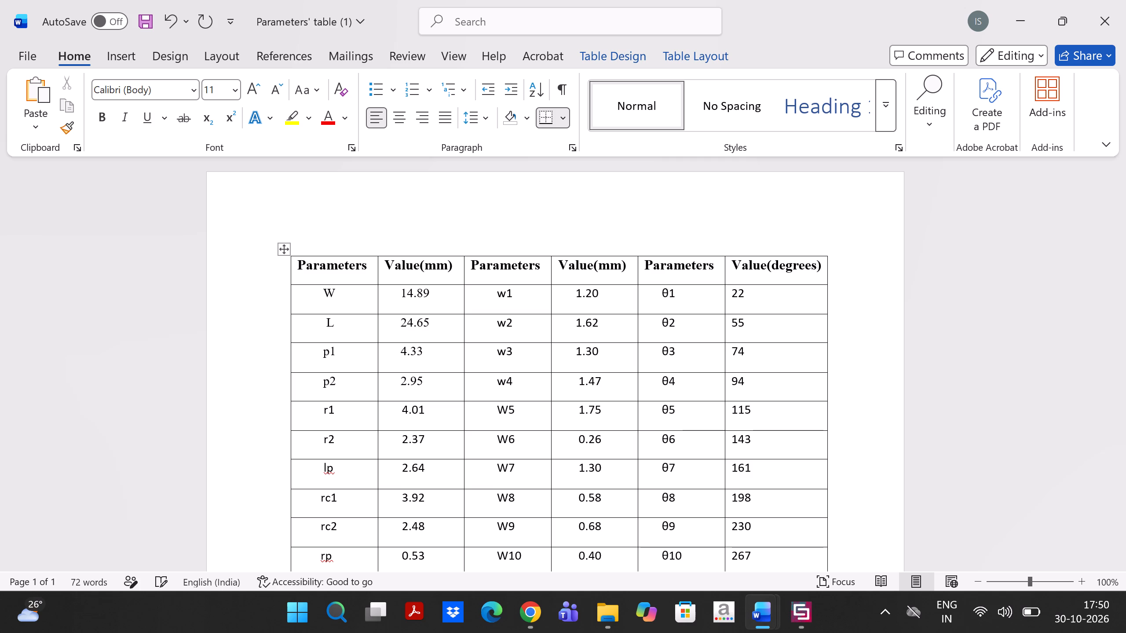
Change the labels W5 through W8 to lowercase w5, w6, w7 and w8 in the second Parameters column.
key("Down")
key("BackSpace")
key("w")
key("Down")
key("Down")
key("Up")
key("BackSpace")
key("w")
key("Down")
key("BackSpace")
key("w")
key("Down")
key("BackSpace")
key("w")
Change the labels W9 through W11 to lowercase w9, w10 and w11 in the second Parameters column.
key("Down")
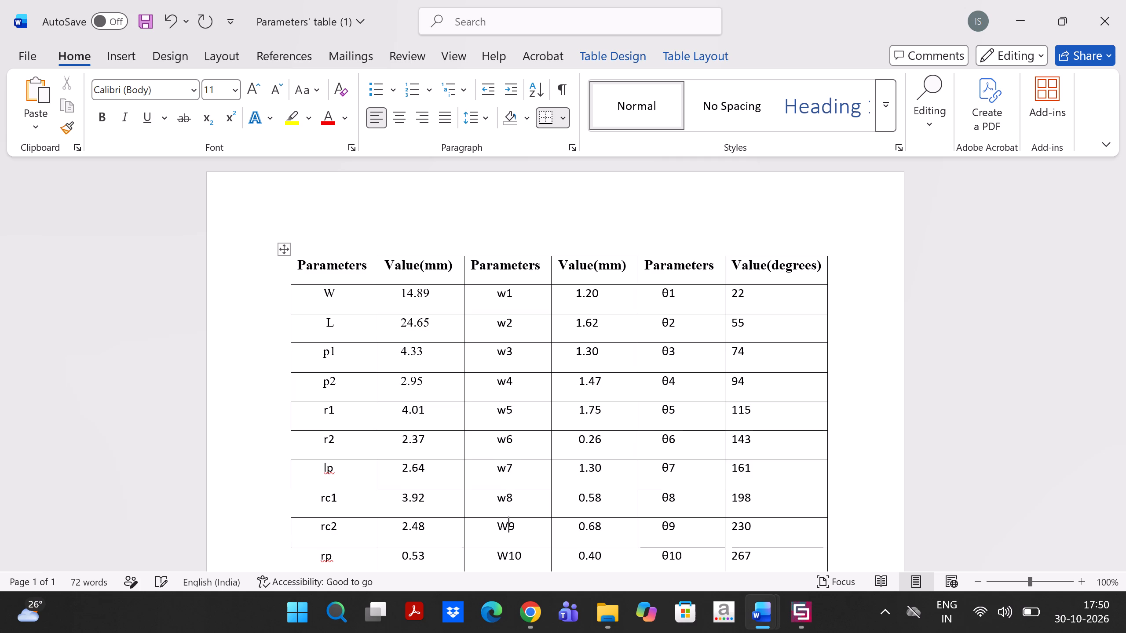
key("BackSpace")
key("w")
key("Down")
key("w")
key("BackSpace")
key("BackSpace")
key("w")
scroll(505, 295, "down", 1)
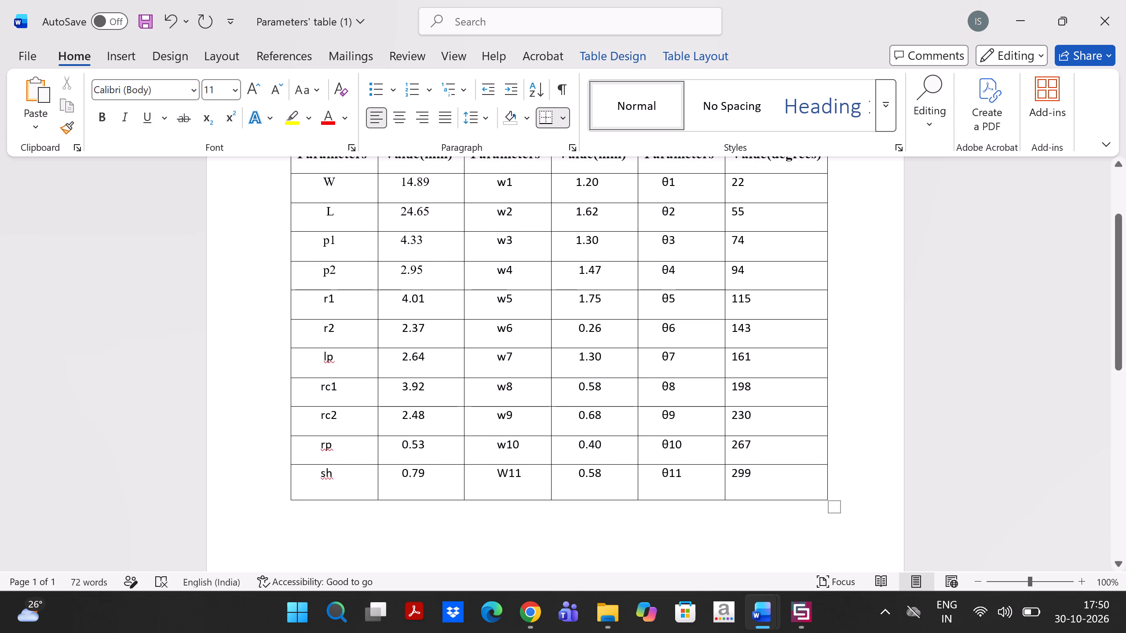
key("Down")
key("BackSpace")
key("w")
Remove one leading space before the w4 value 1.47 to line it up with the values above it.
scroll(641, 266, "up", 1)
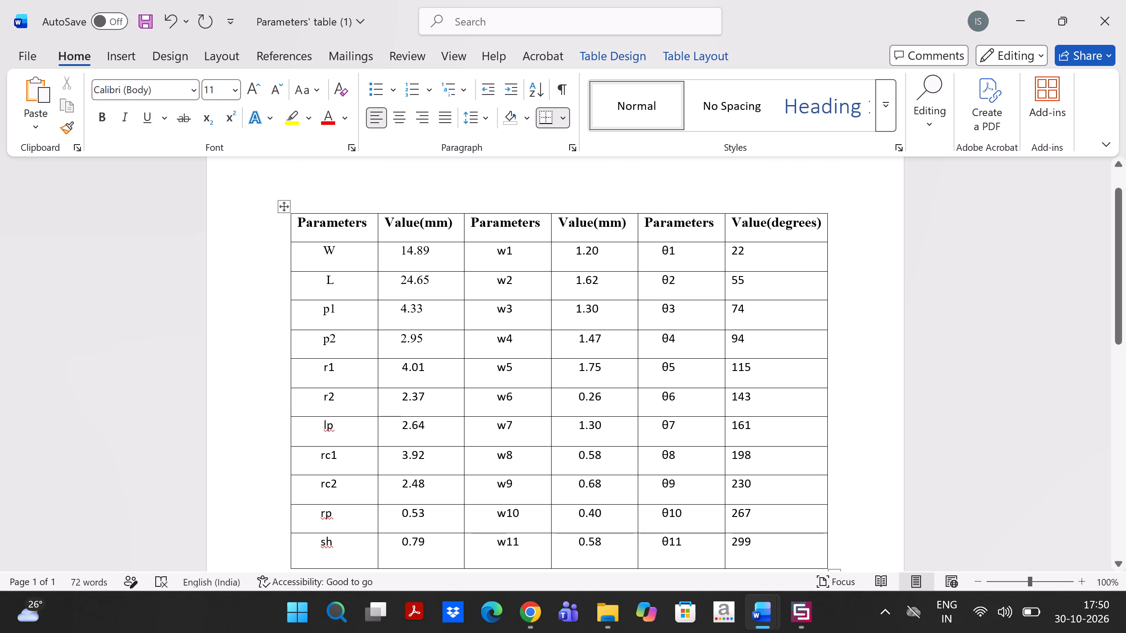
left_click(577, 340)
key("BackSpace")
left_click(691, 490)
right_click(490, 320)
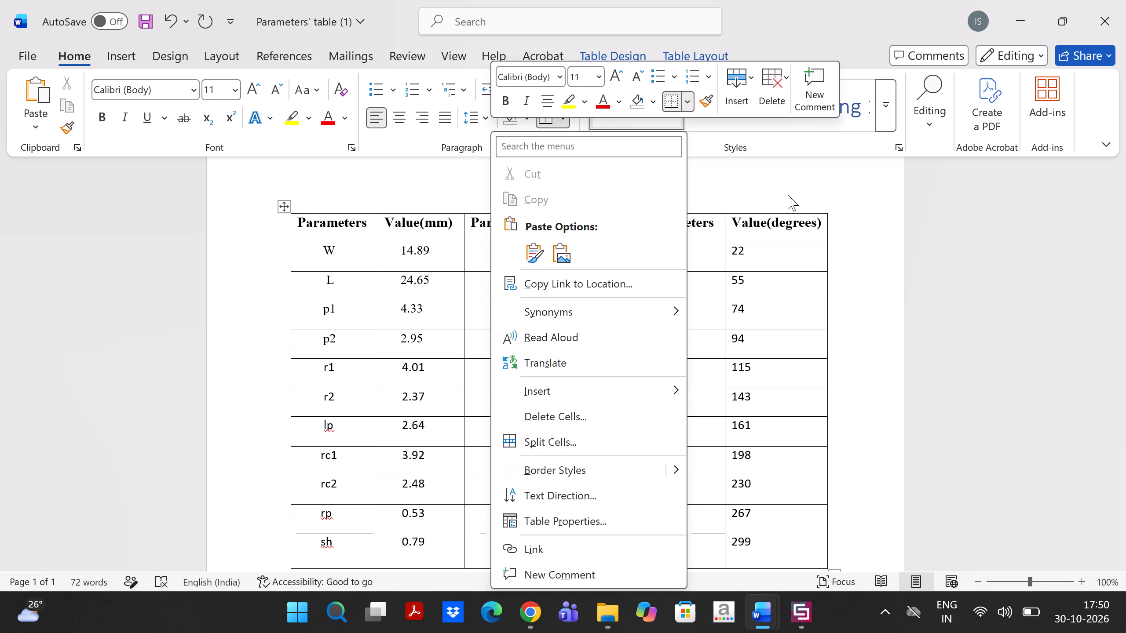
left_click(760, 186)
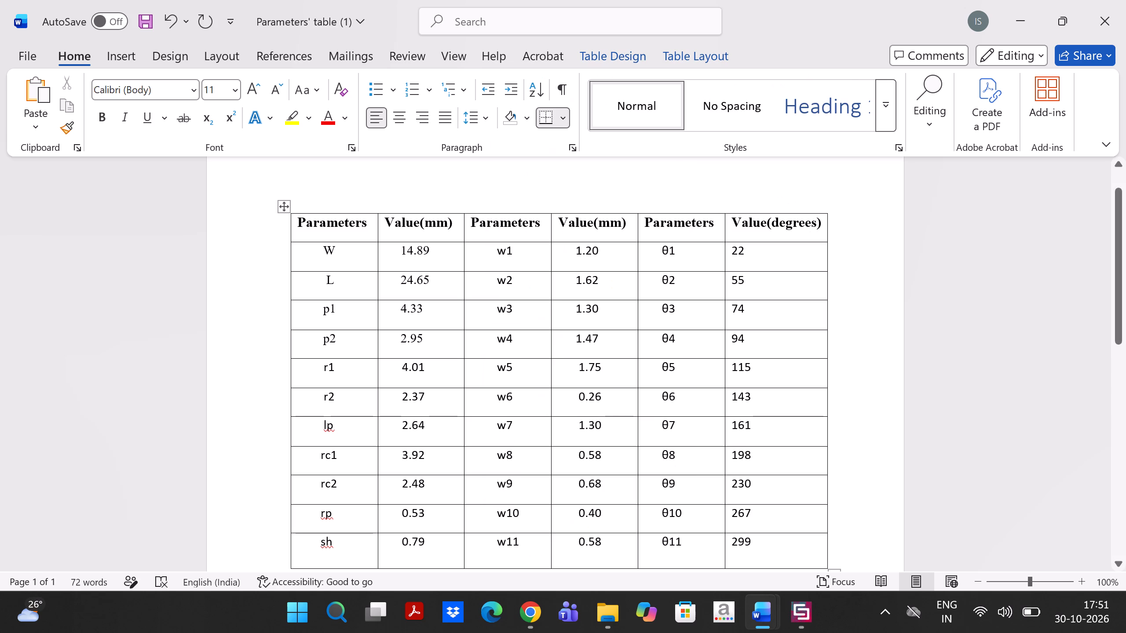
Set the text of the whole parameters table to Times New Roman at size 12.
key("ctrl+a")
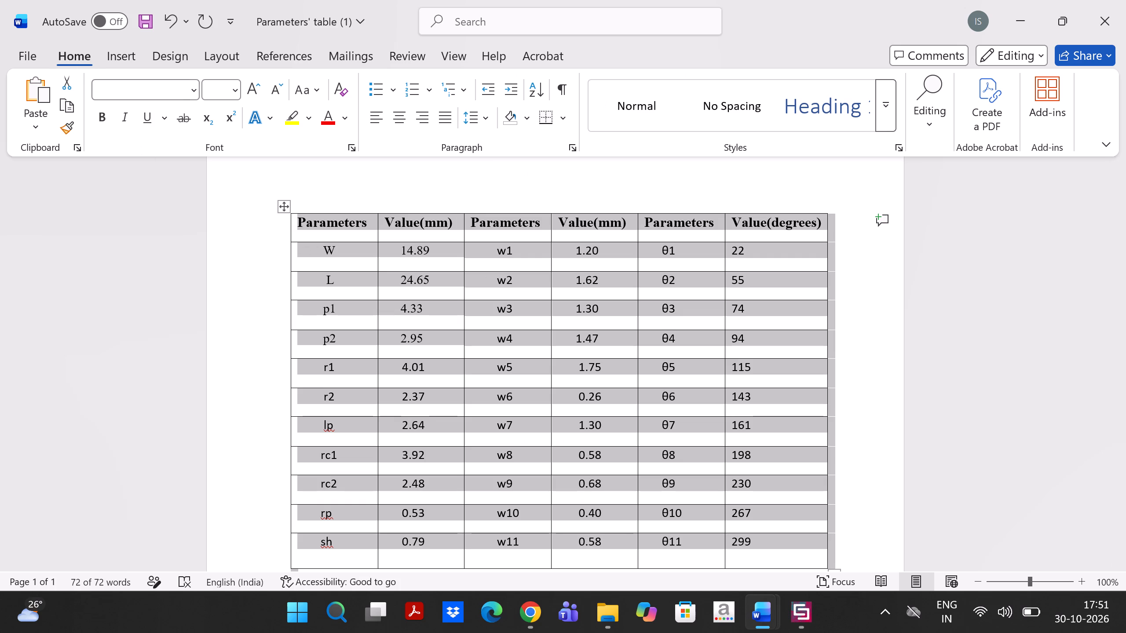
left_click(193, 95)
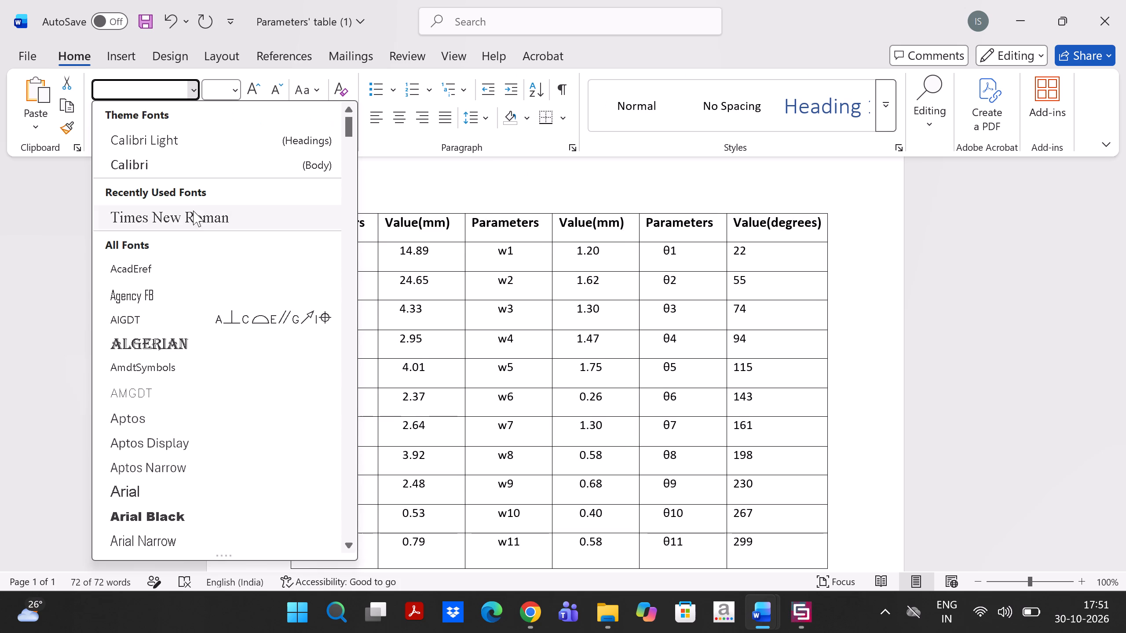
left_click(190, 216)
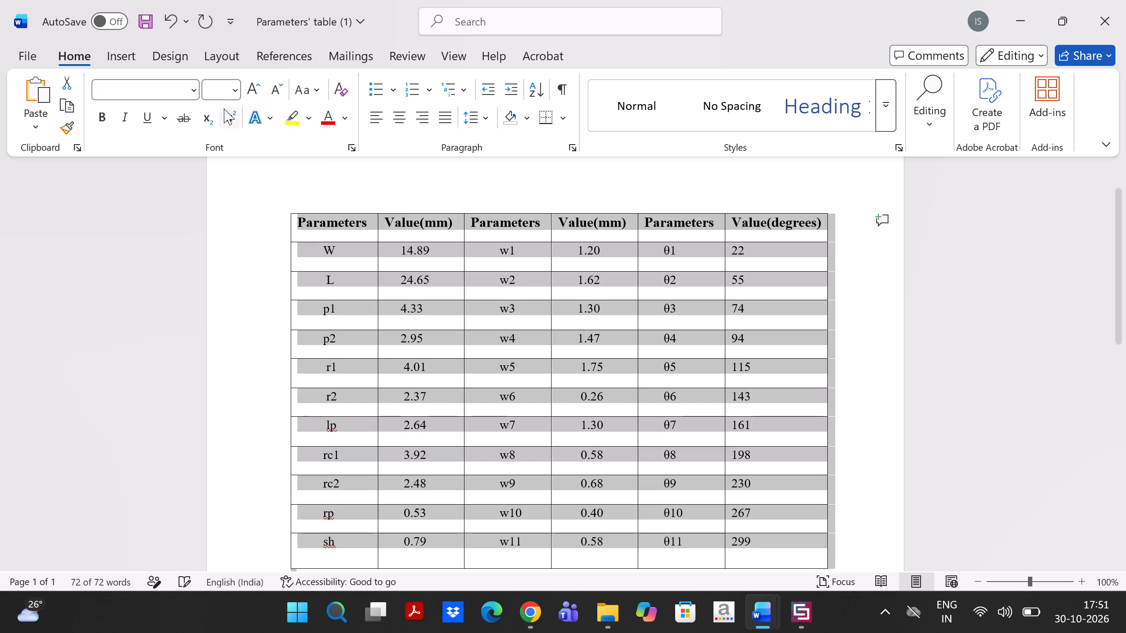
left_click(232, 90)
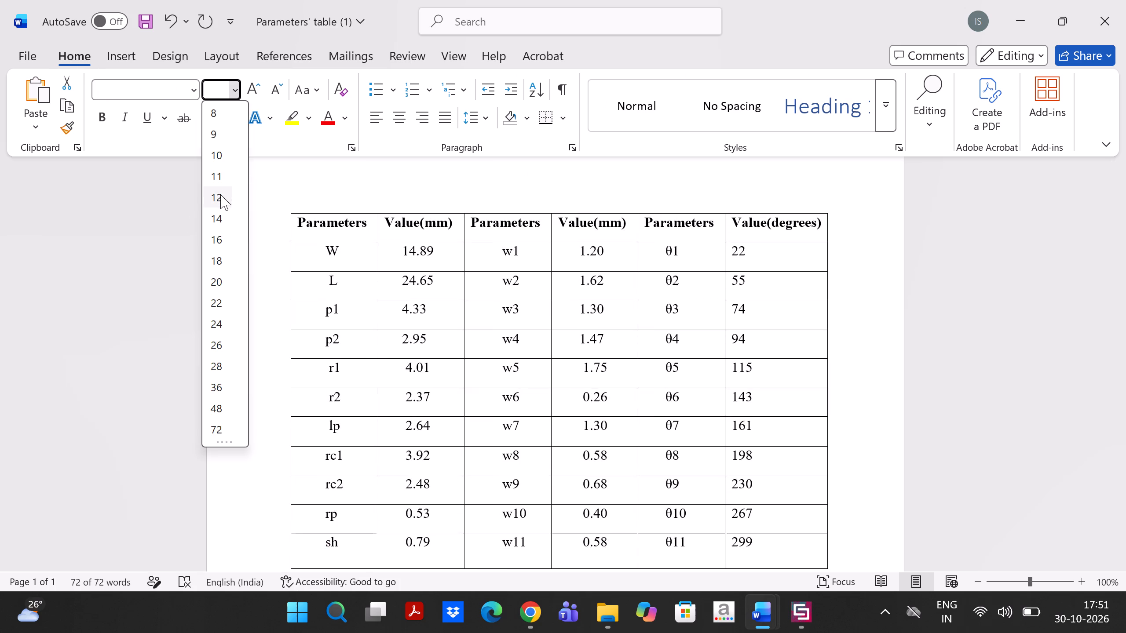
left_click(220, 194)
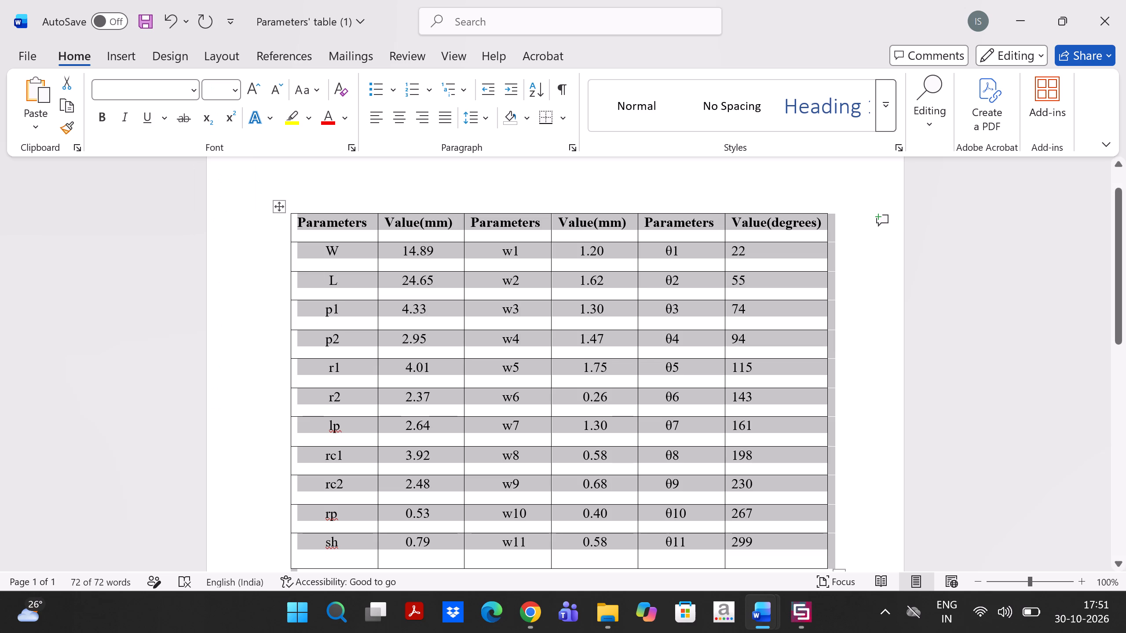
Copy the whole parameters table and paste it into the final report after the antenna dimension figures.
key("ctrl+Escape")
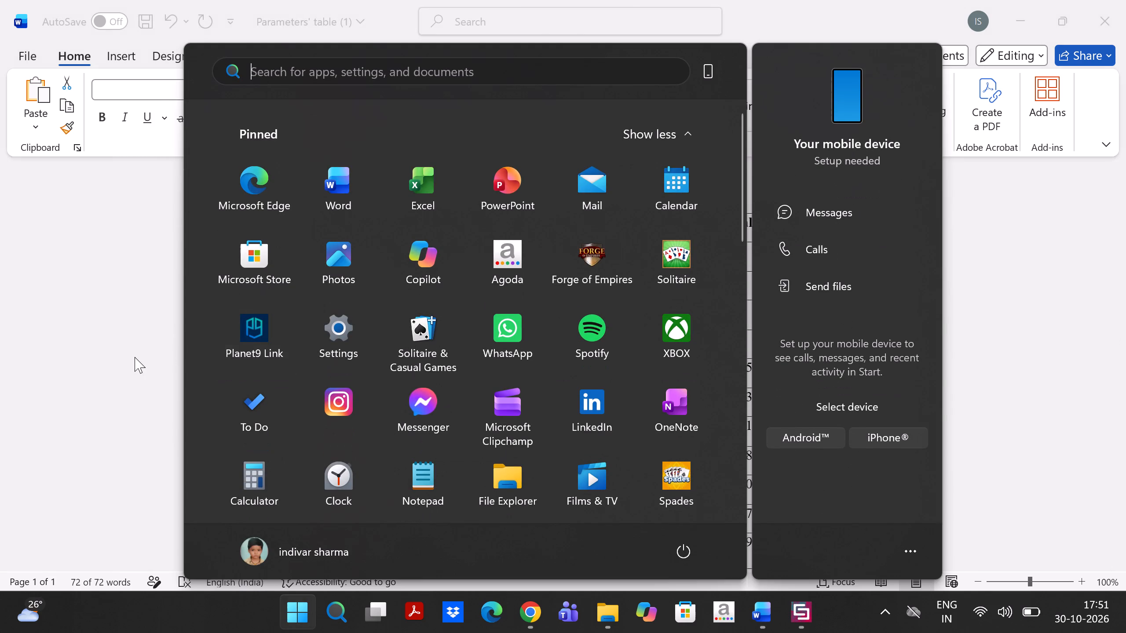
left_click(135, 357)
key("ctrl+c")
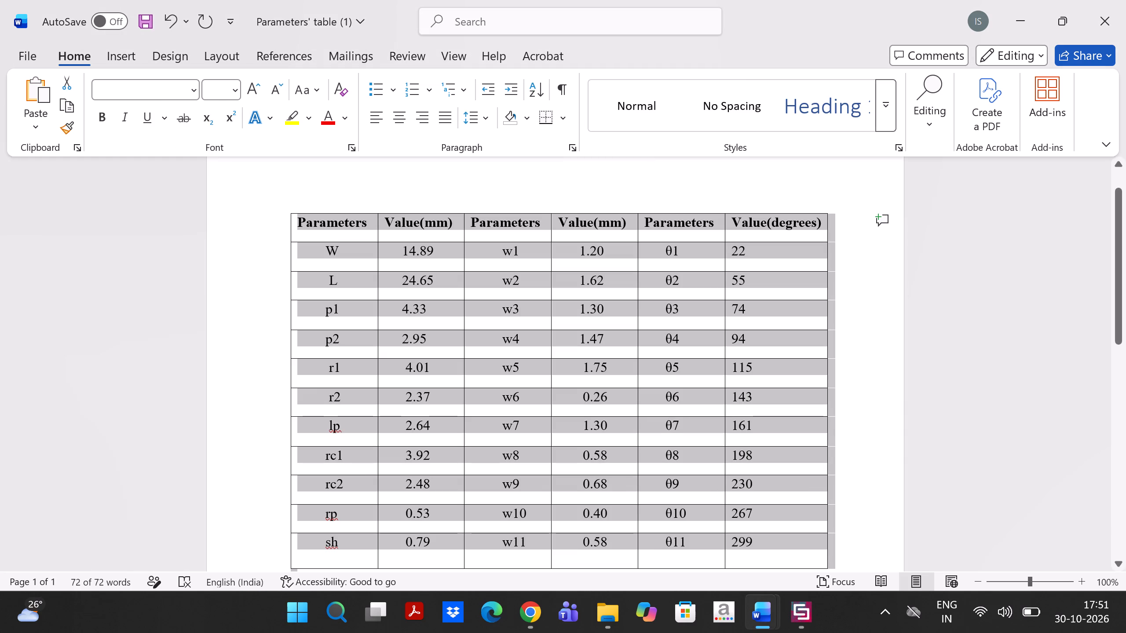
scroll(202, 356, "down", 1)
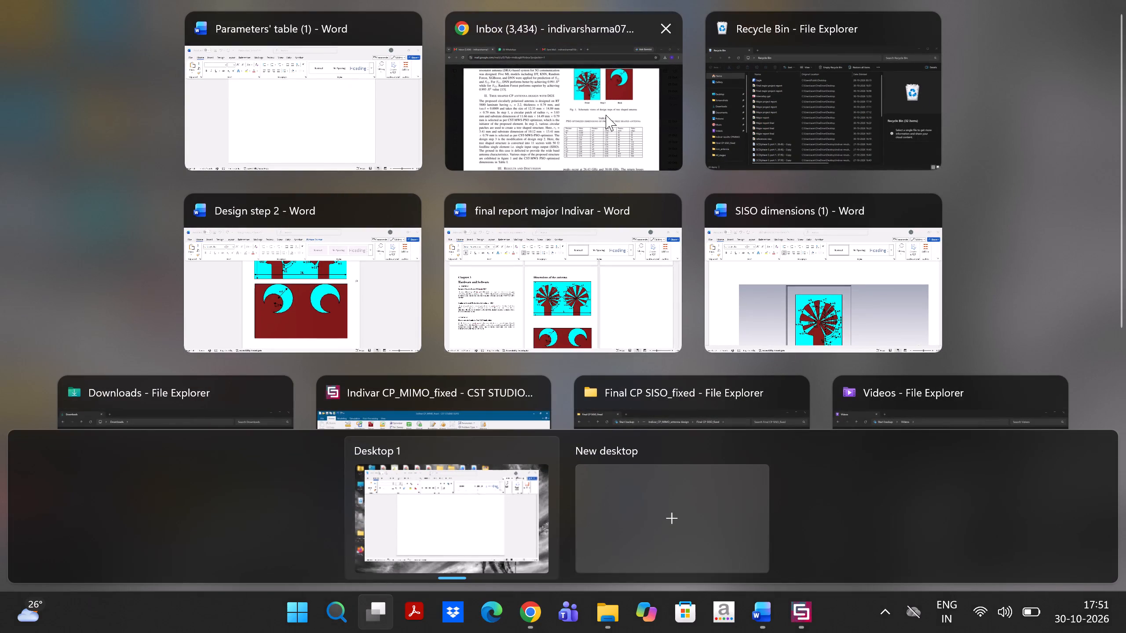
left_click(543, 280)
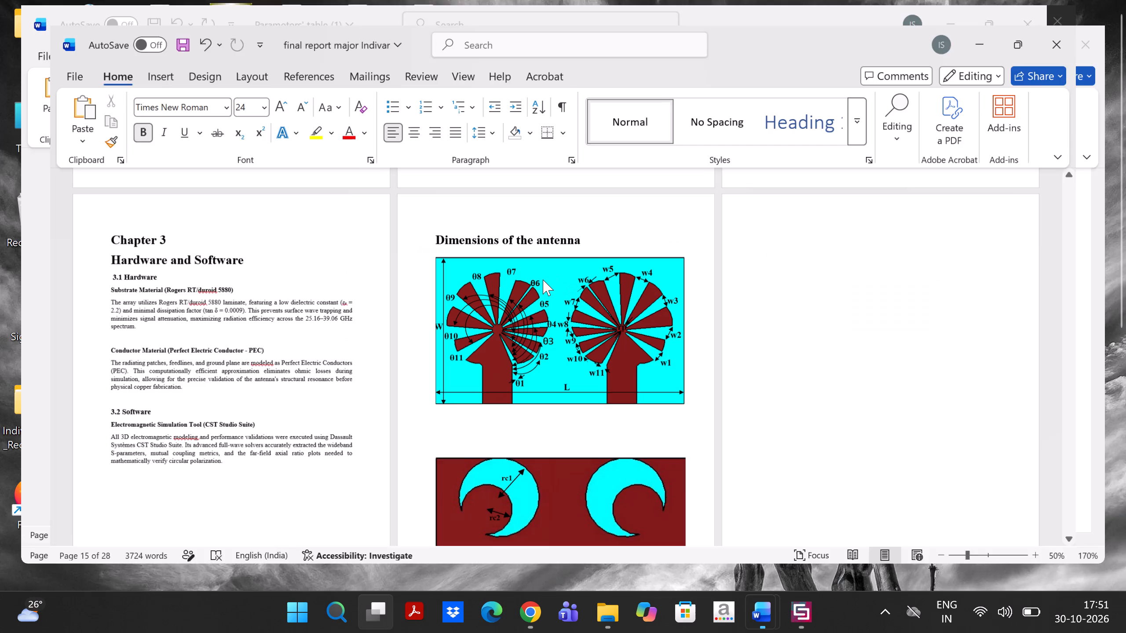
key("ctrl+v")
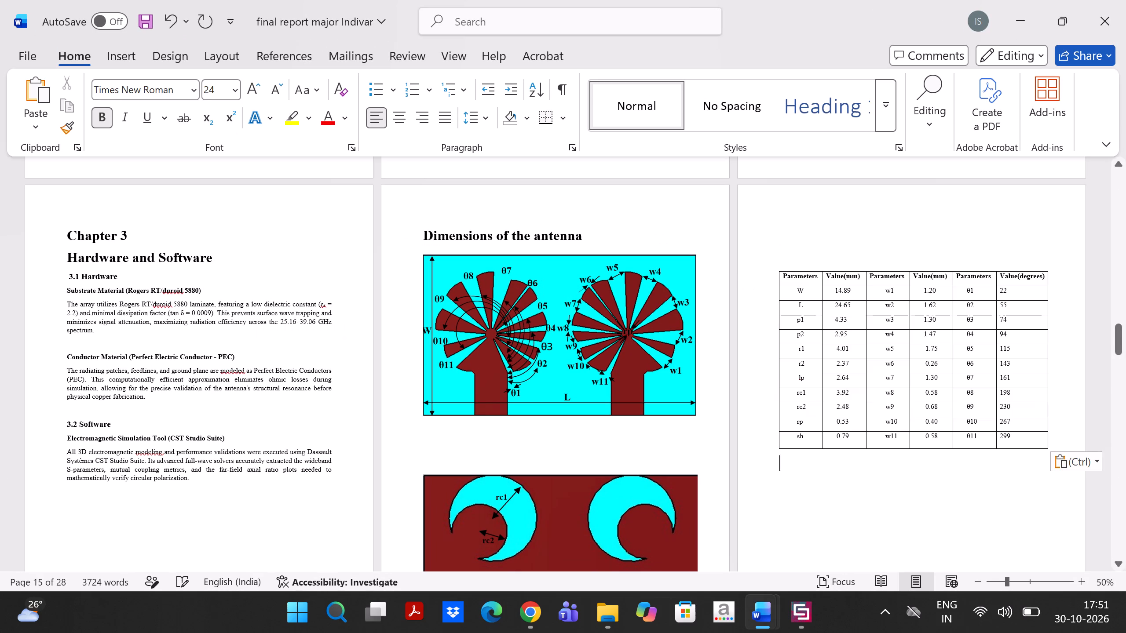
Replace the empty lines above the pasted table with the heading "Parameters of the antenna" followed by one blank line.
left_click(801, 253)
key("BackSpace")
key("BackSpace")
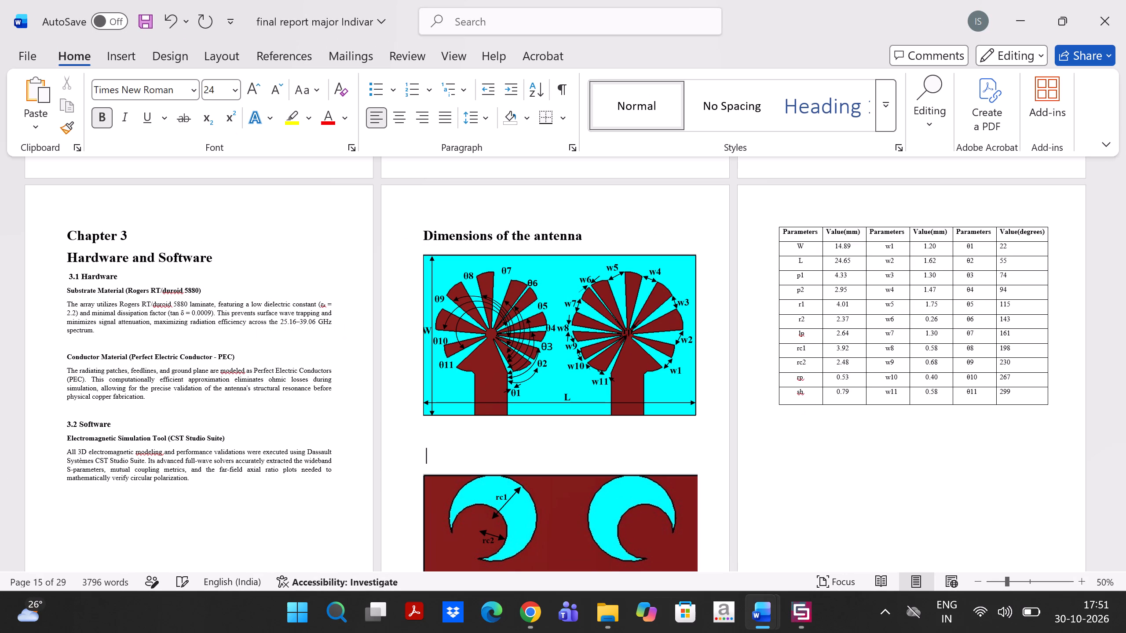
key("Return")
scroll(801, 253, "up", 1)
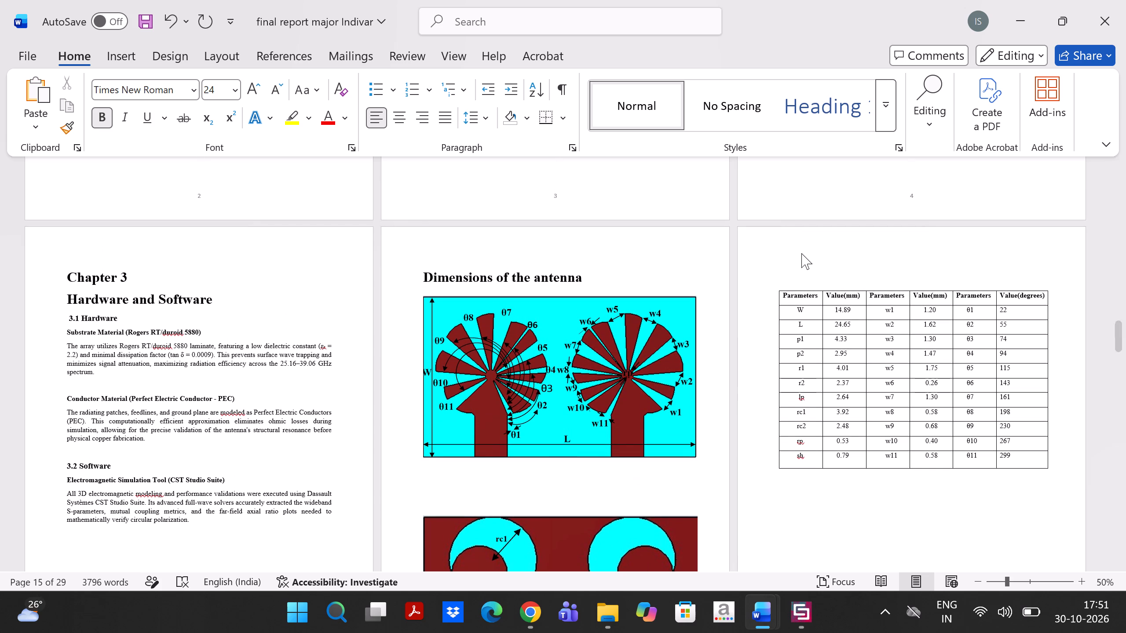
type("Para")
type("meters")
key("space")
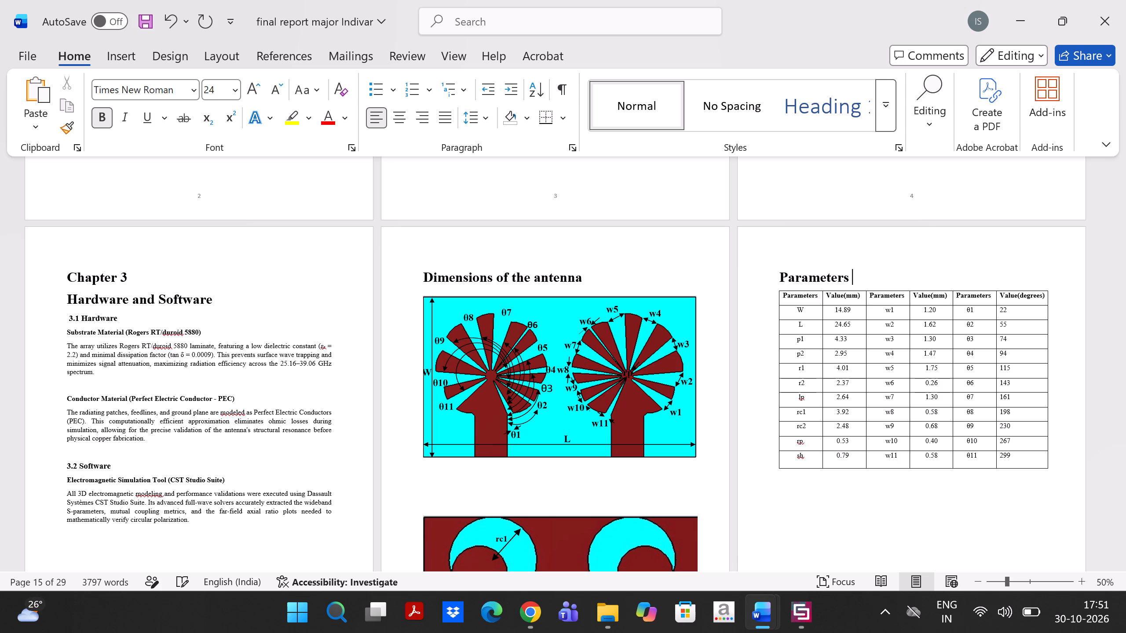
type("of the antenna")
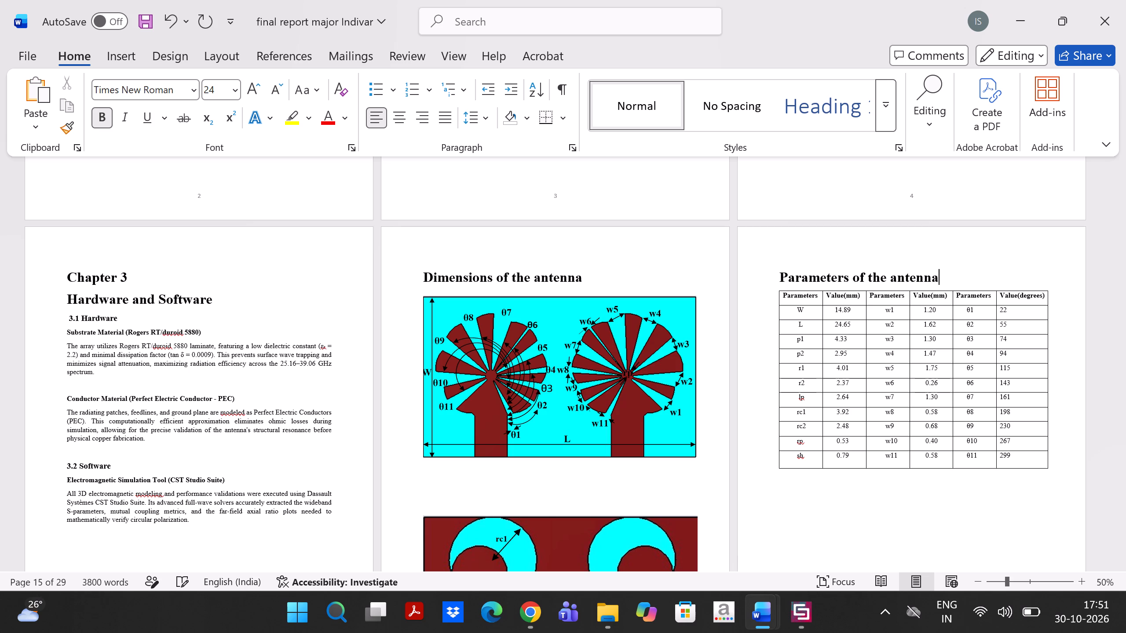
key("Return")
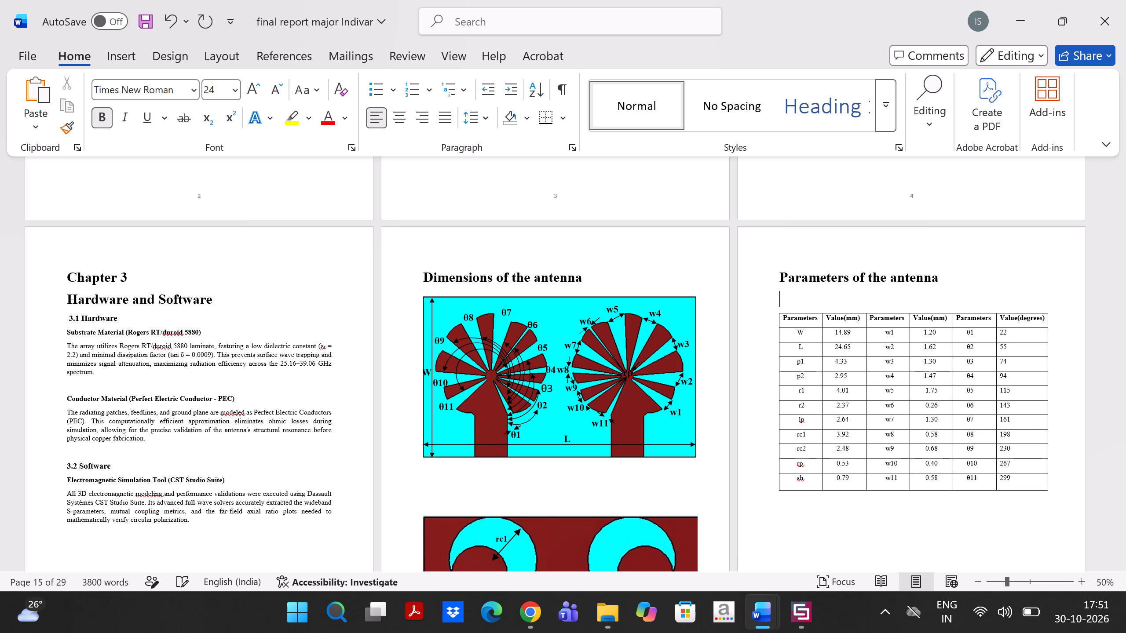
Add the caption "Table 3.1. Antenna parameters" on the line below the parameters table.
scroll(801, 253, "down", 1)
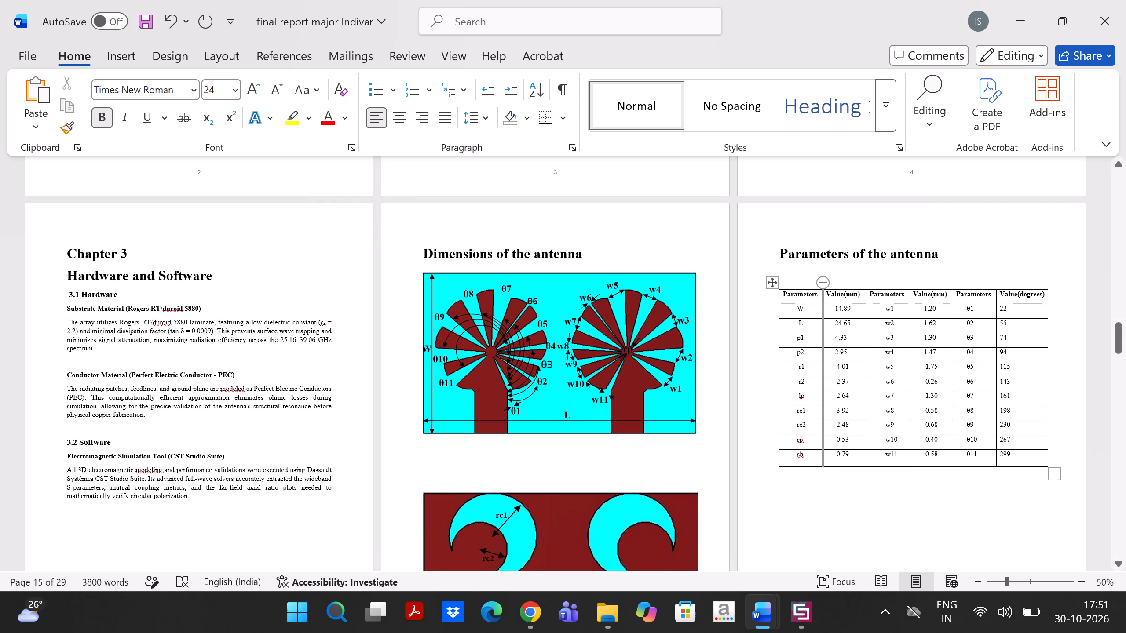
left_click(837, 491)
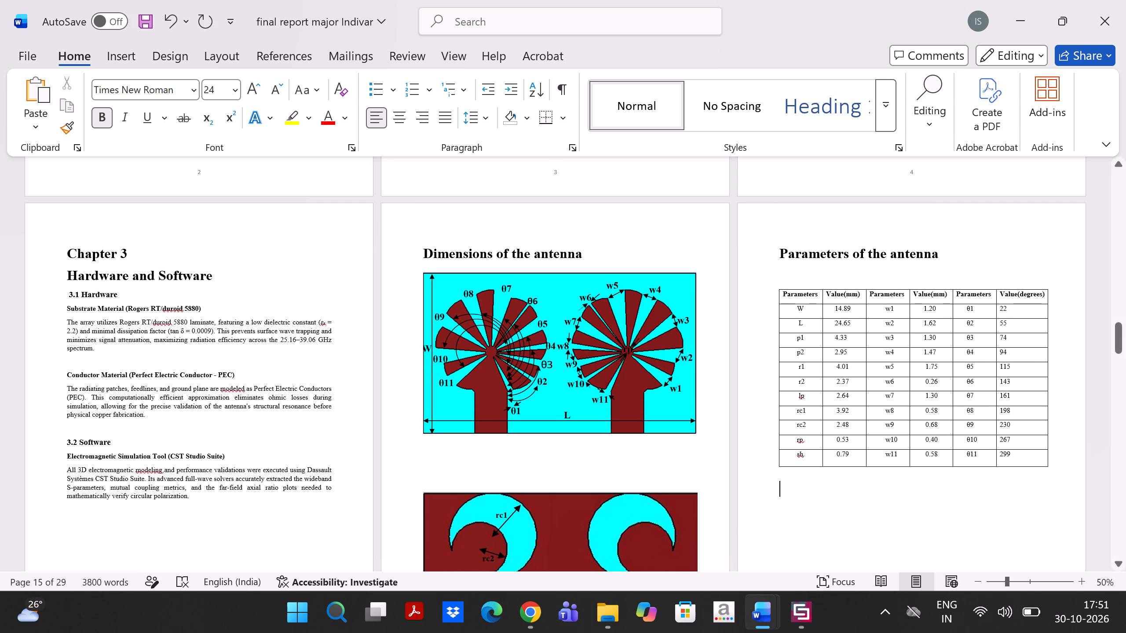
type("Tabl")
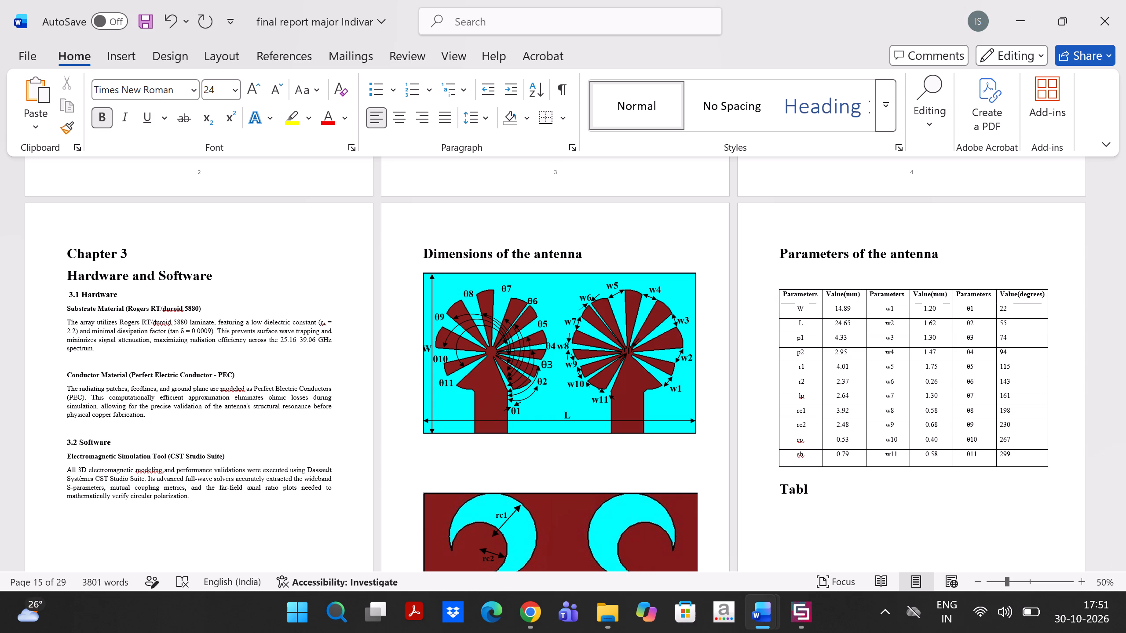
type("e")
key("space")
type("3.1")
type(".")
key("space")
type("Antenna")
key("space")
type("parameter")
key("s")
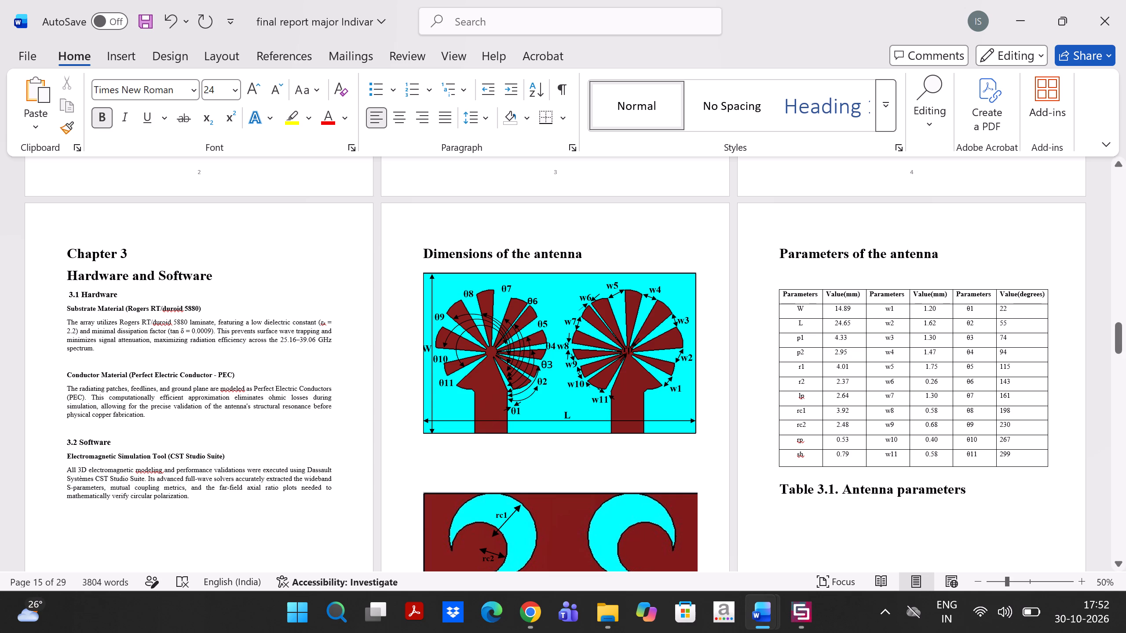
Format the caption "Table 3.1. Antenna parameters" as size 12, centred and not bold.
left_click_drag(980, 489, 787, 490)
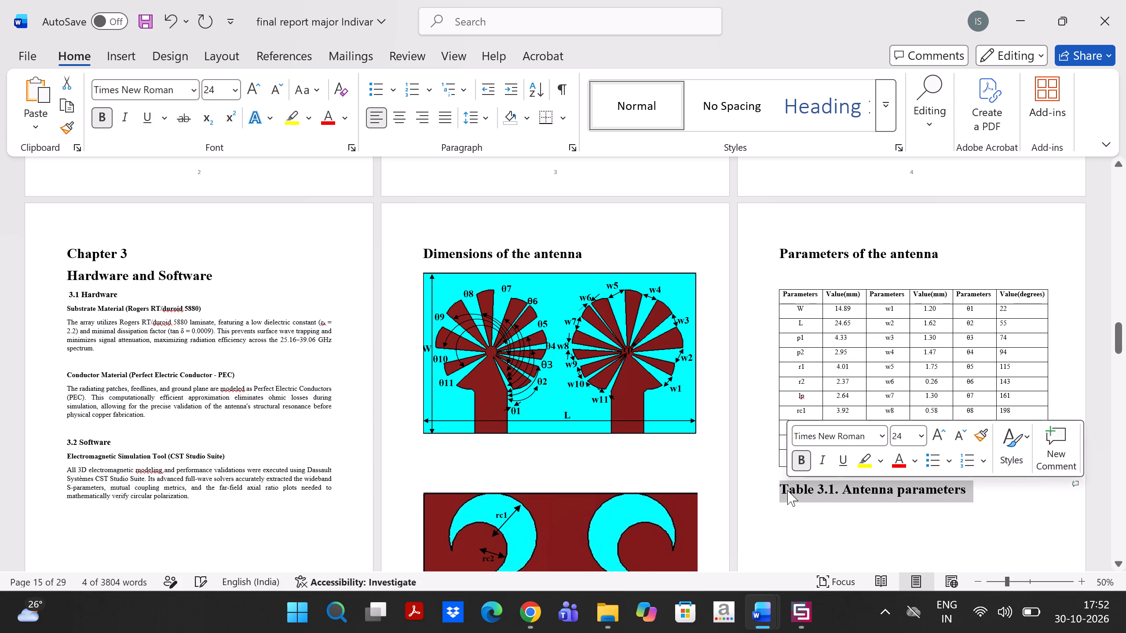
left_click(915, 440)
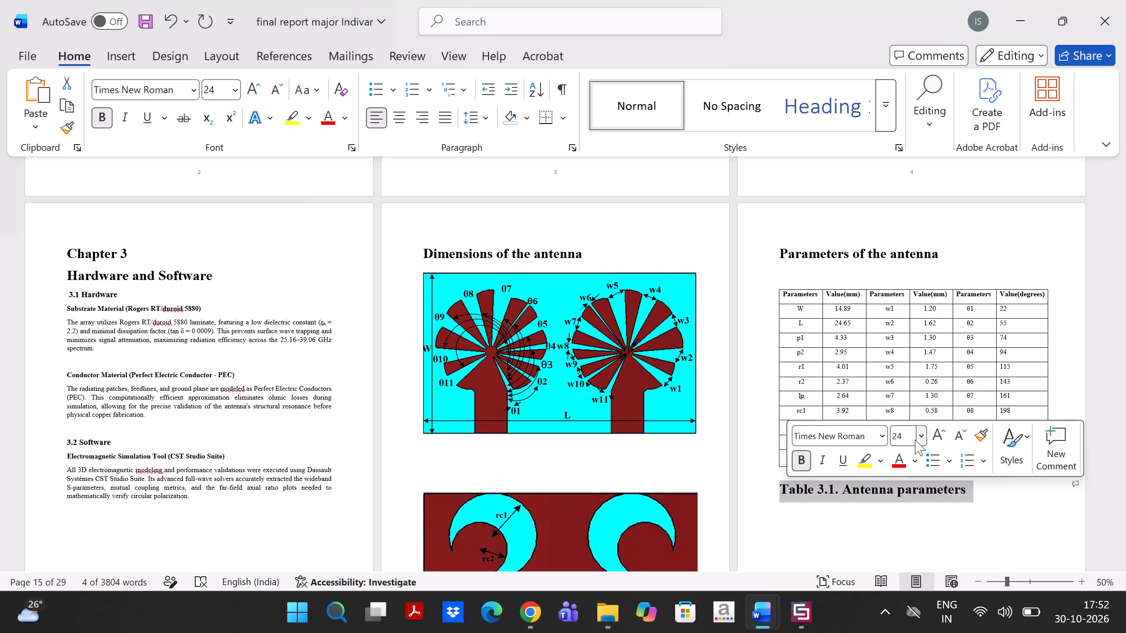
left_click(918, 440)
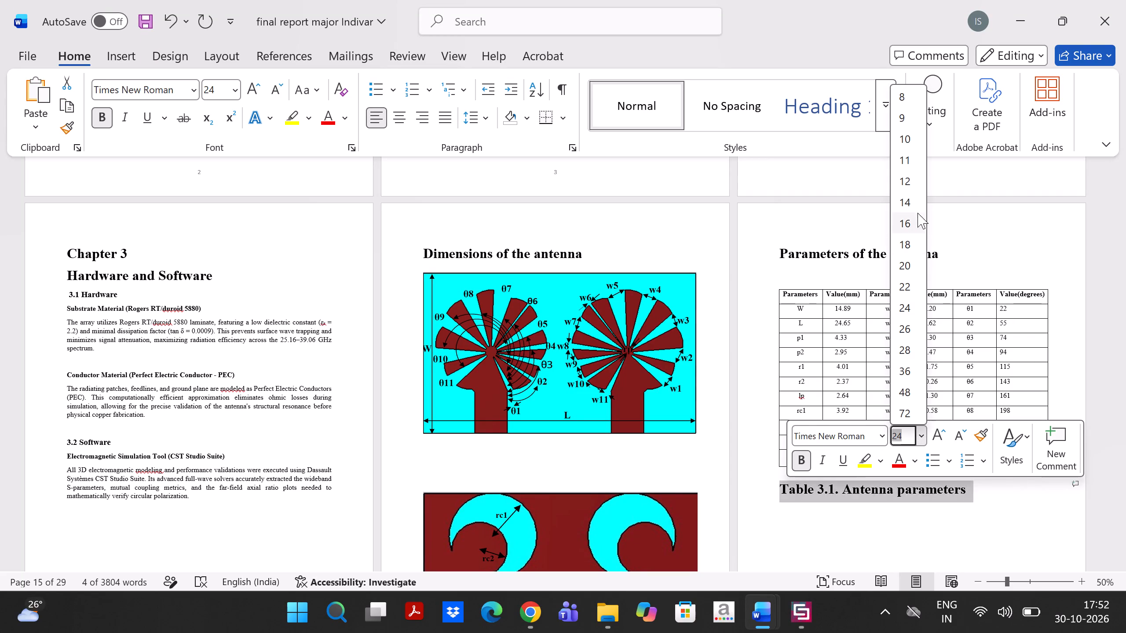
left_click(909, 180)
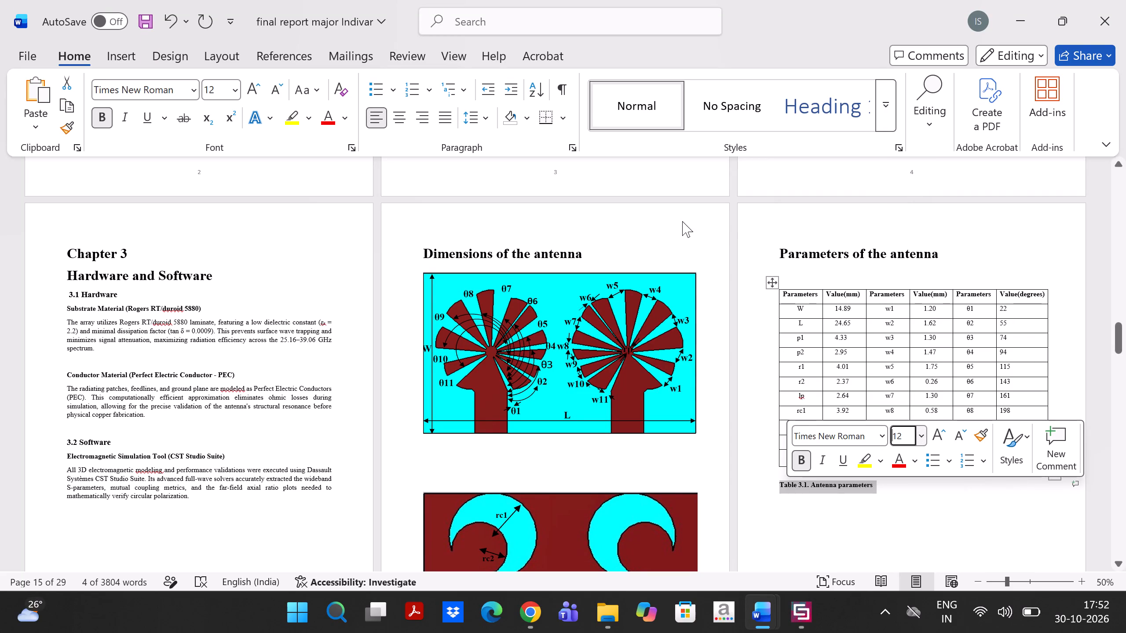
left_click(402, 118)
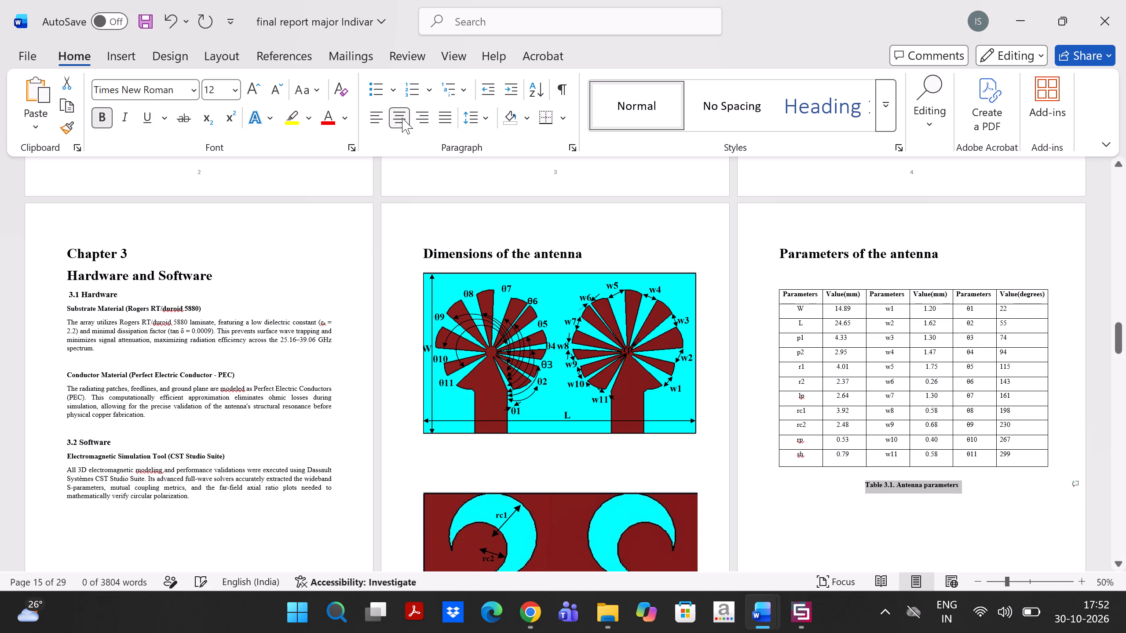
left_click(102, 120)
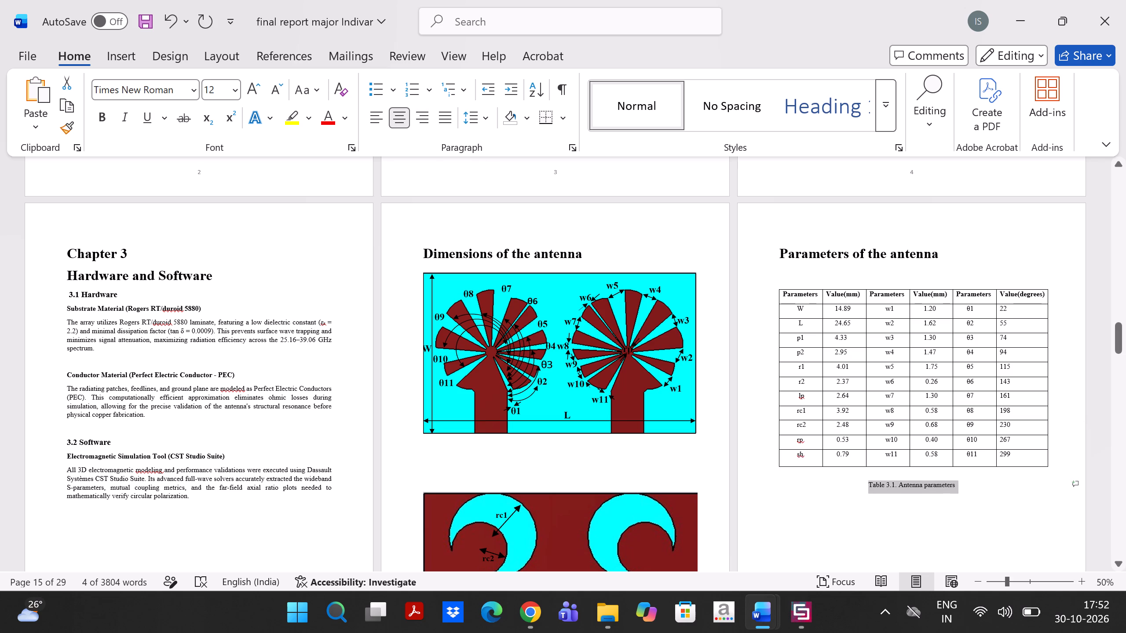
Set the headings "Parameters of the antenna" and "Dimensions of the antenna" to font size 14.
left_click_drag(941, 253, 782, 251)
left_click(913, 204)
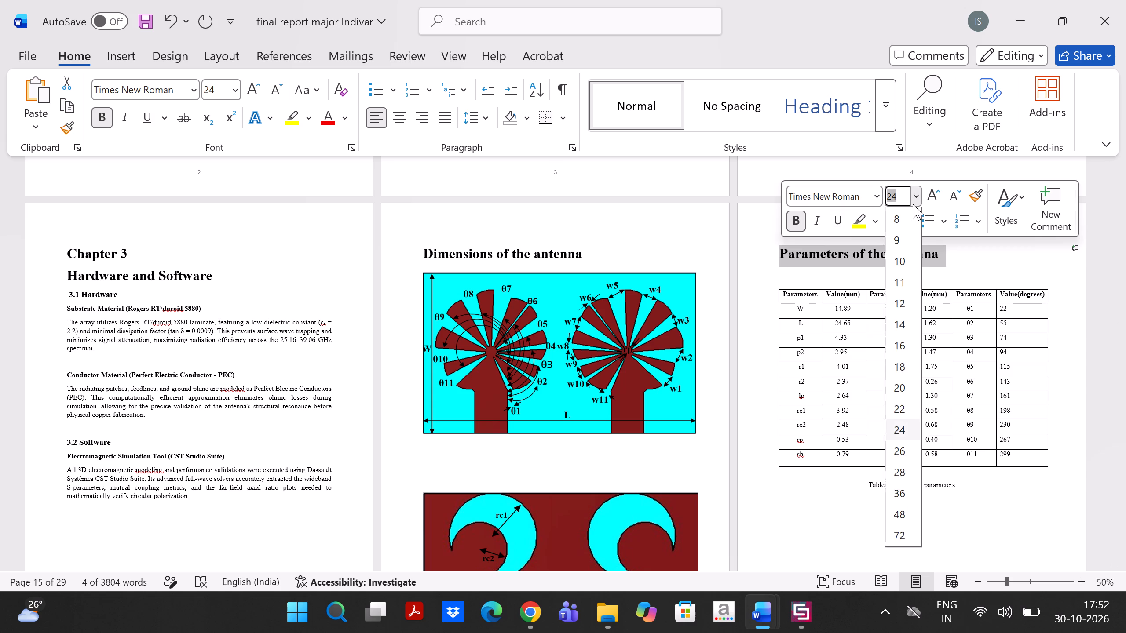
left_click(902, 323)
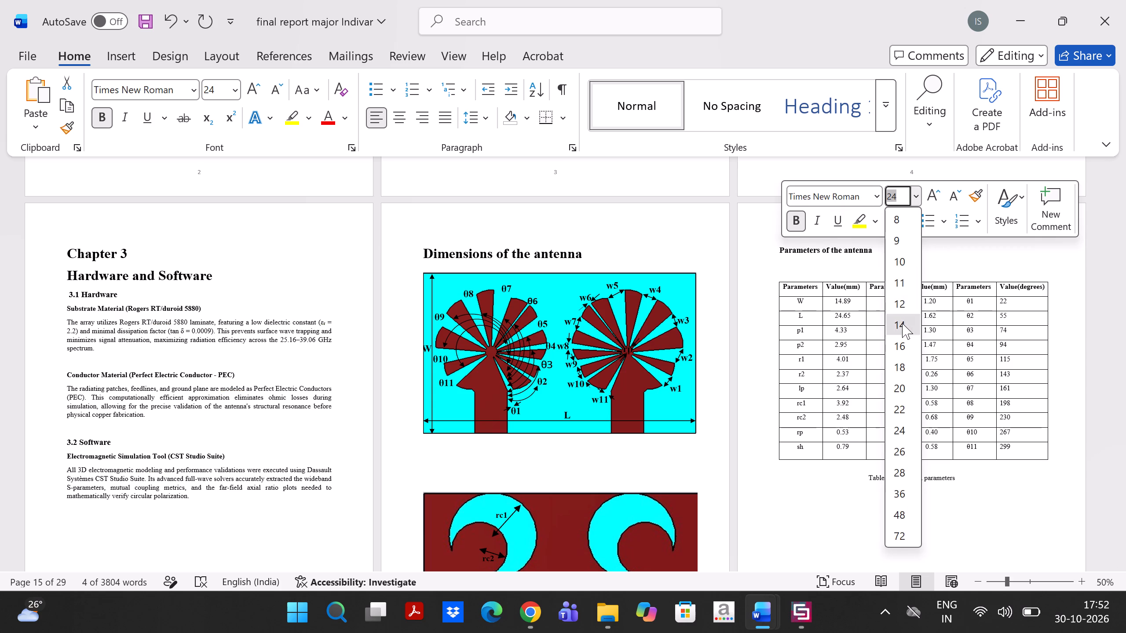
left_click_drag(594, 252, 481, 252)
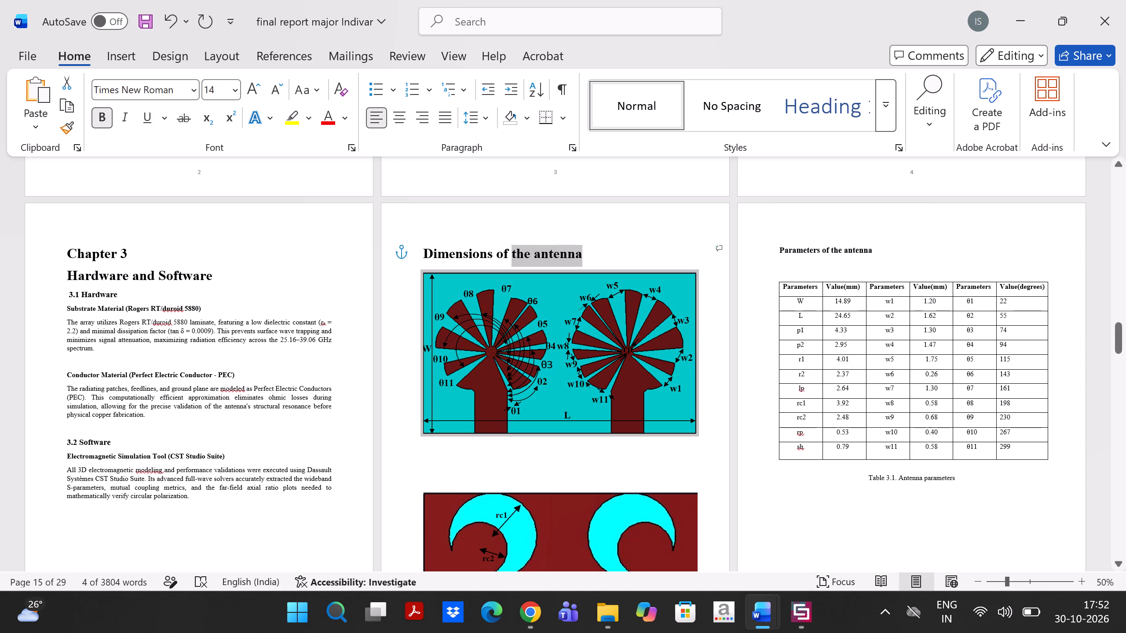
left_click_drag(481, 252, 436, 254)
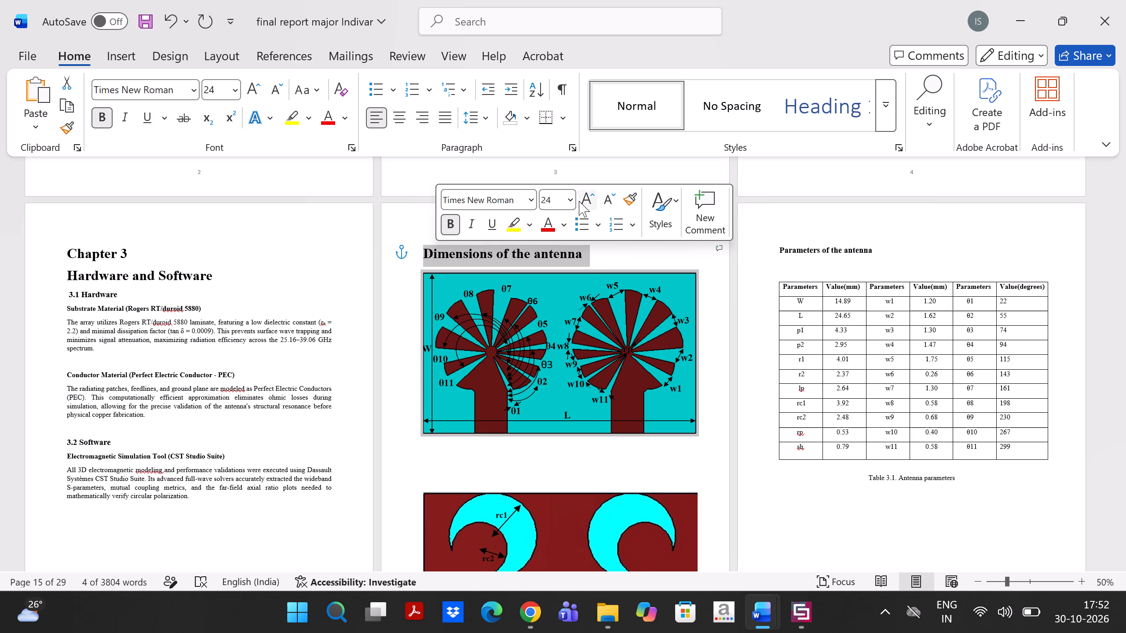
left_click(569, 203)
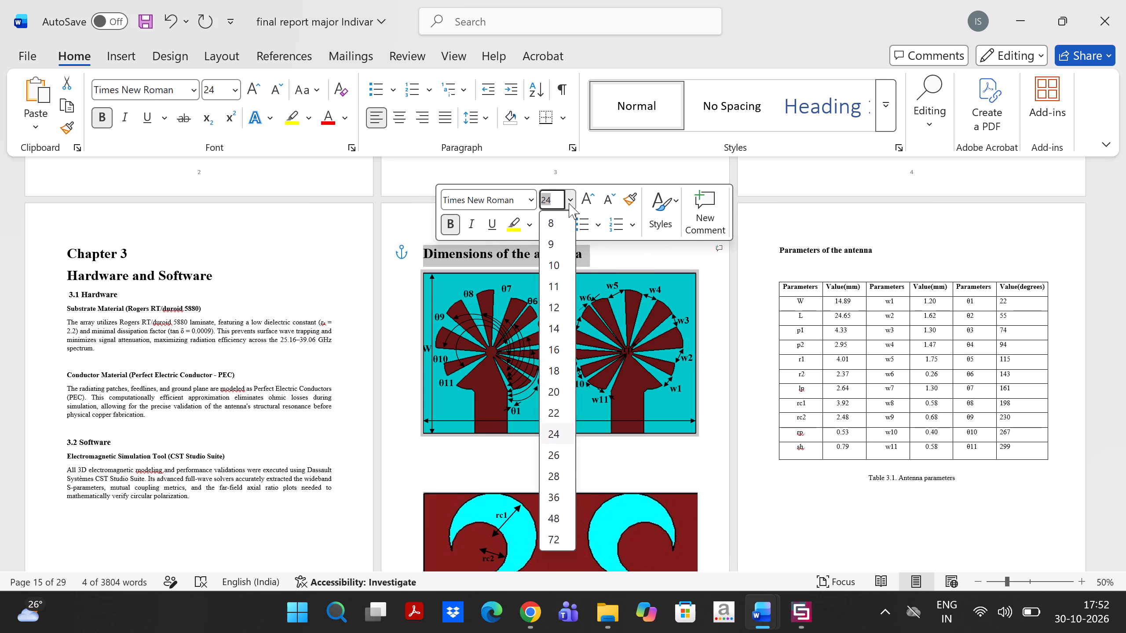
left_click(565, 324)
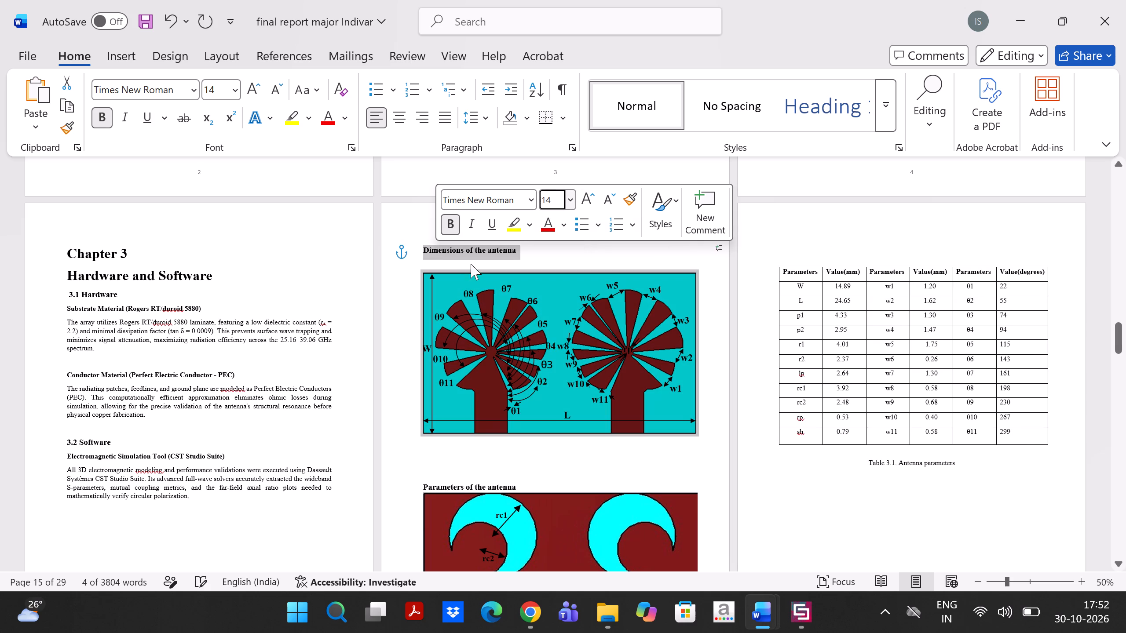
Number the "Dimensions of the antenna" heading as 3.3.
left_click(425, 246)
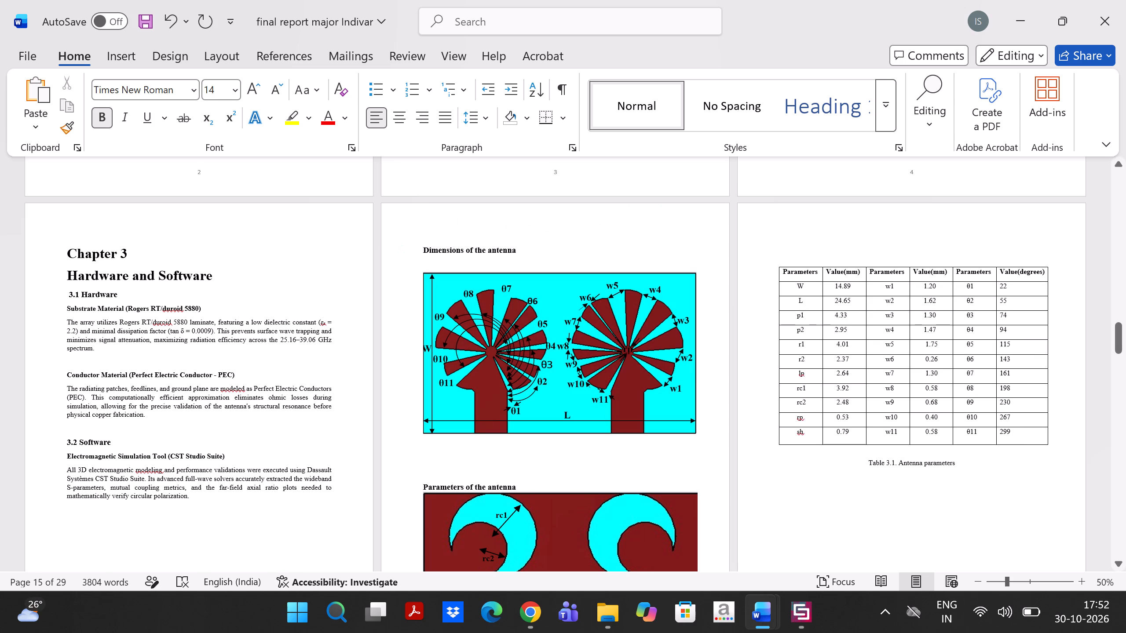
type("3.")
key("3")
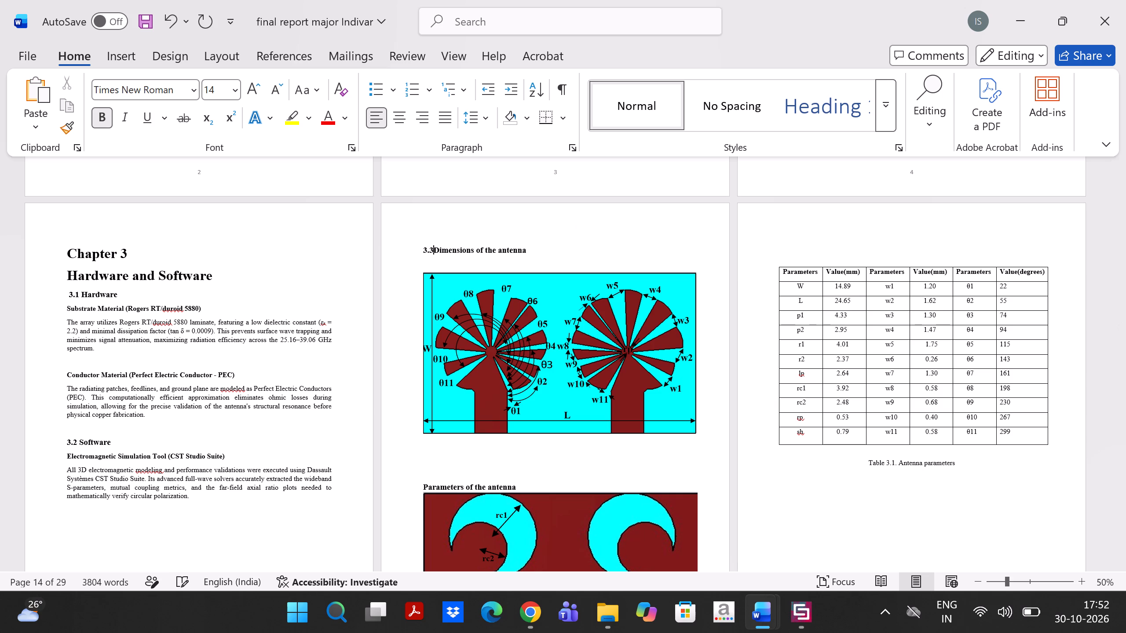
key("space")
Move the crescent-slot figure up closer to the first figure and push the "Parameters of the antenna" heading onto the table's page.
scroll(793, 323, "down", 1)
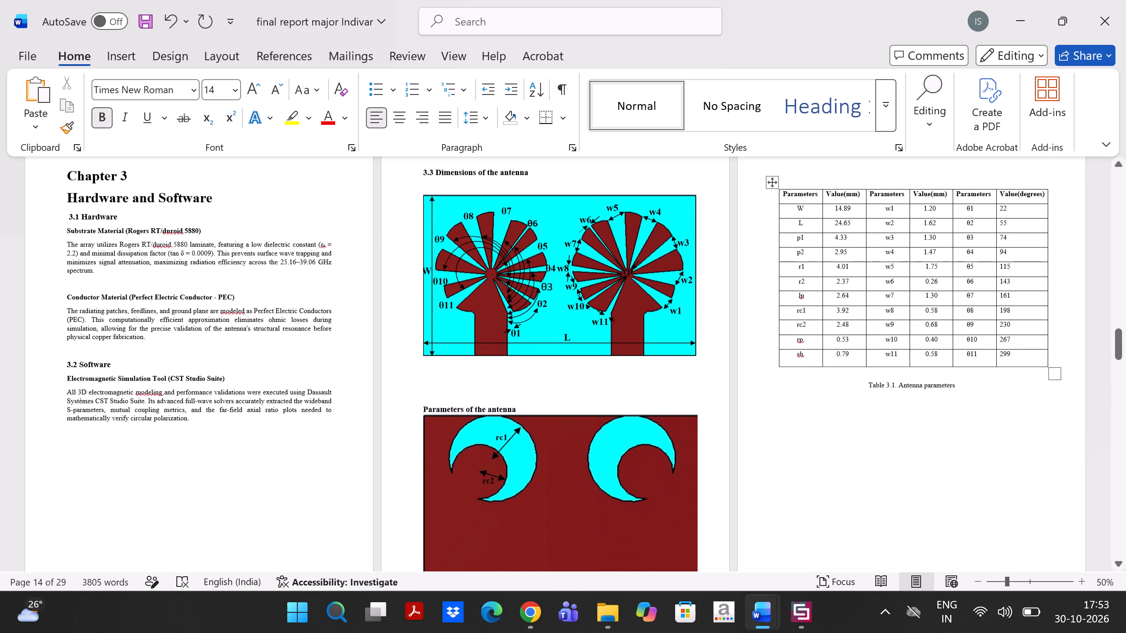
scroll(793, 323, "down", 1)
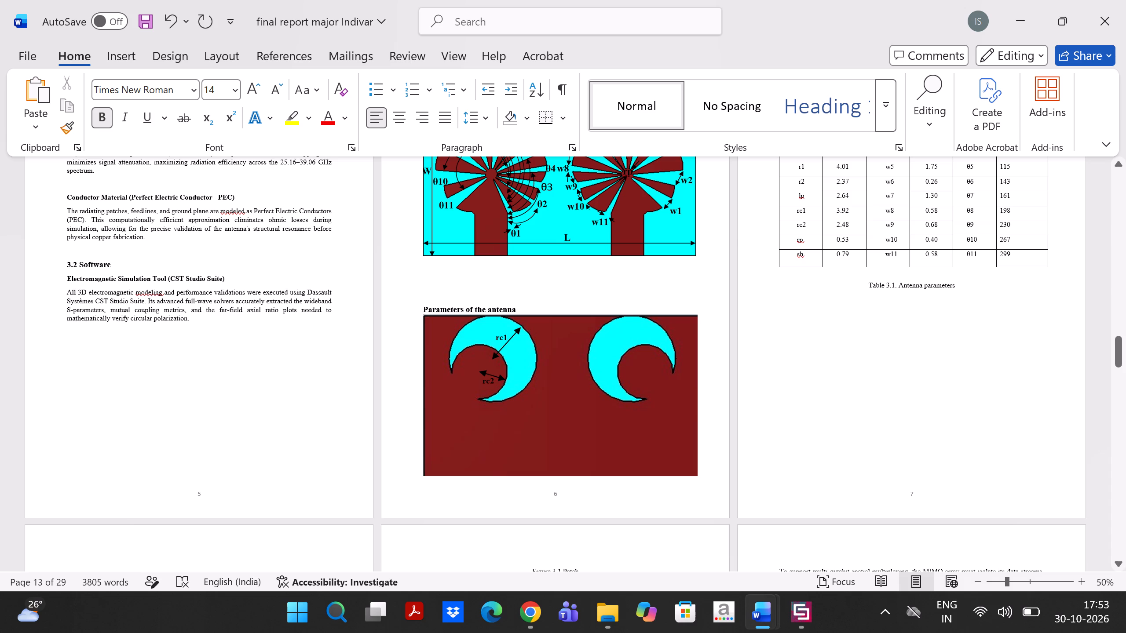
left_click_drag(480, 378, 480, 345)
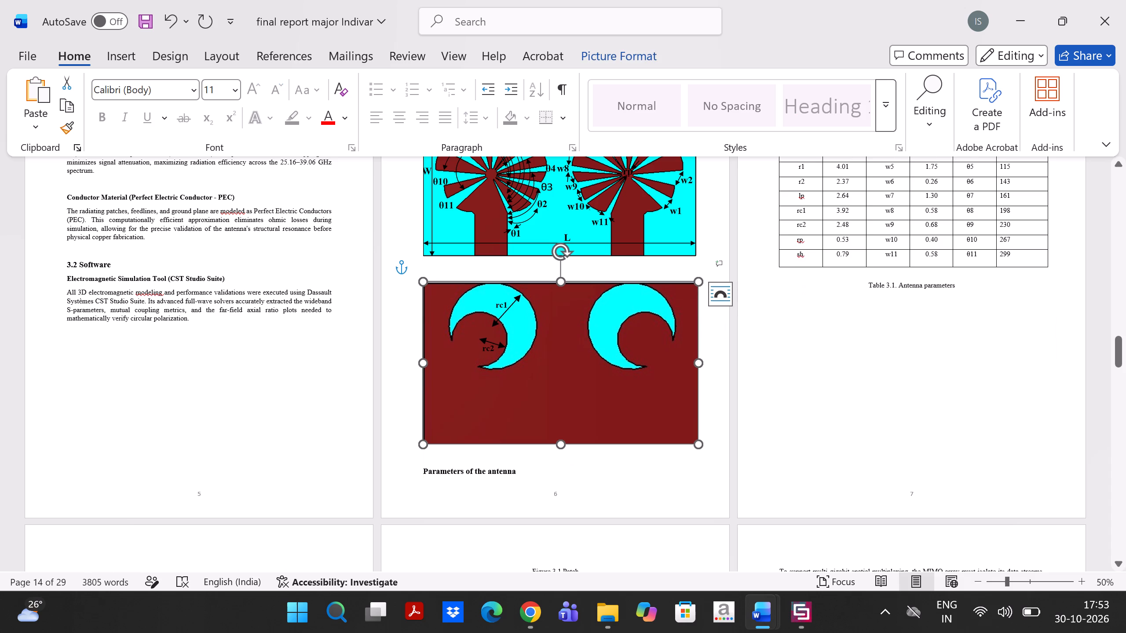
left_click(424, 472)
key("Return")
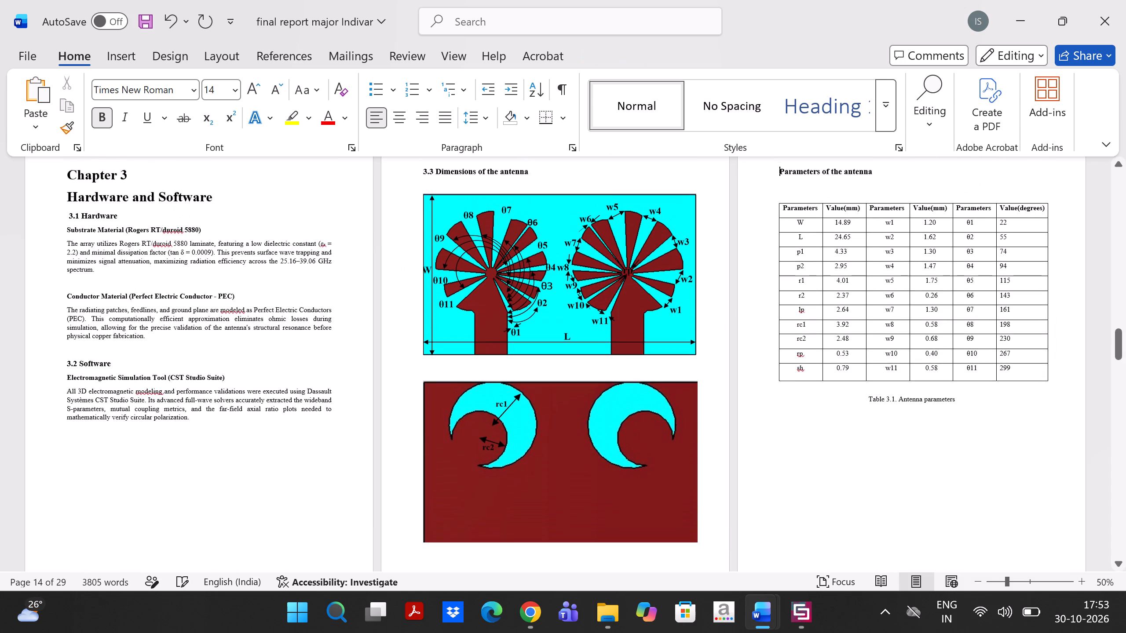
Number the "Parameters of the antenna" heading as 3.4.
scroll(424, 472, "up", 3)
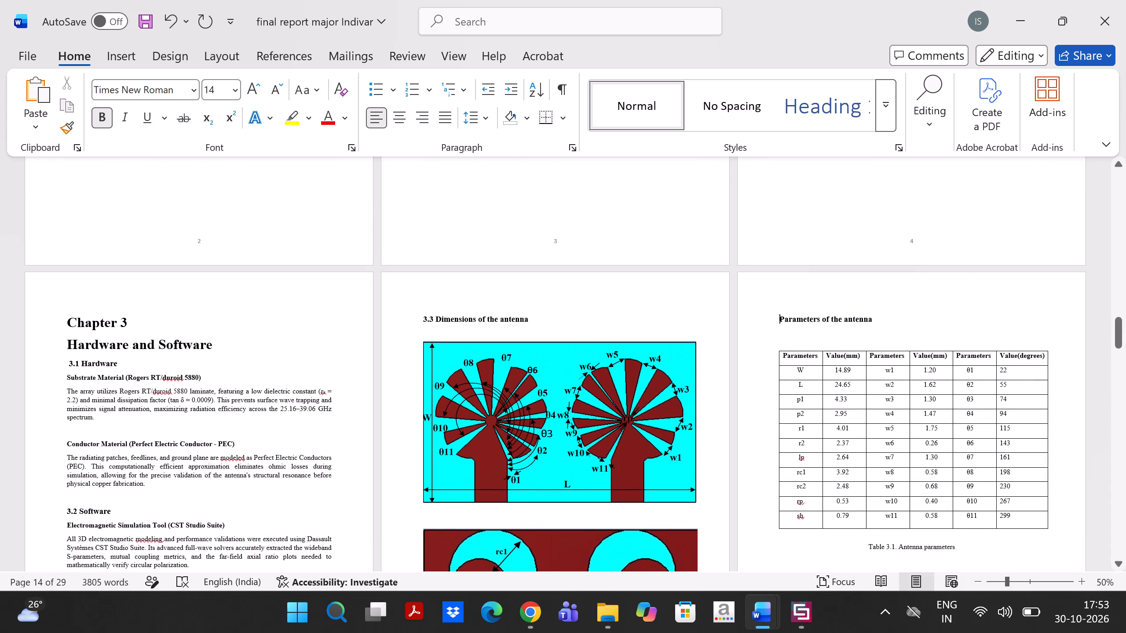
type("3.4")
key("space")
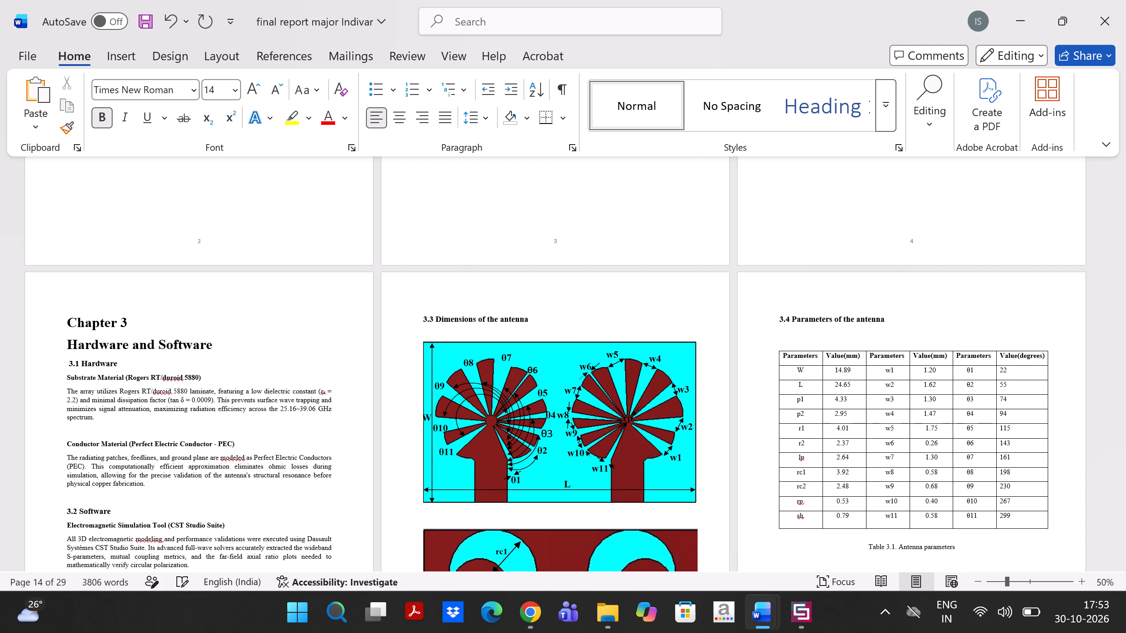
Delete the empty lines above the "Hardware Images" heading so that it starts at the top of its page.
scroll(424, 472, "down", 1)
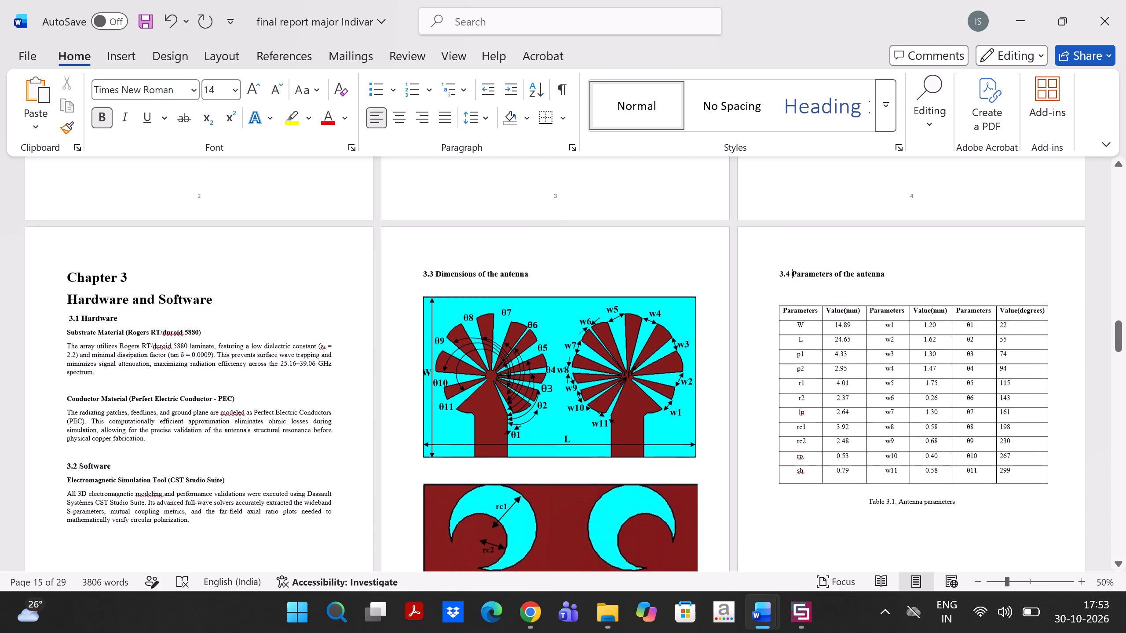
scroll(424, 472, "down", 1)
scroll(424, 472, "up", 1)
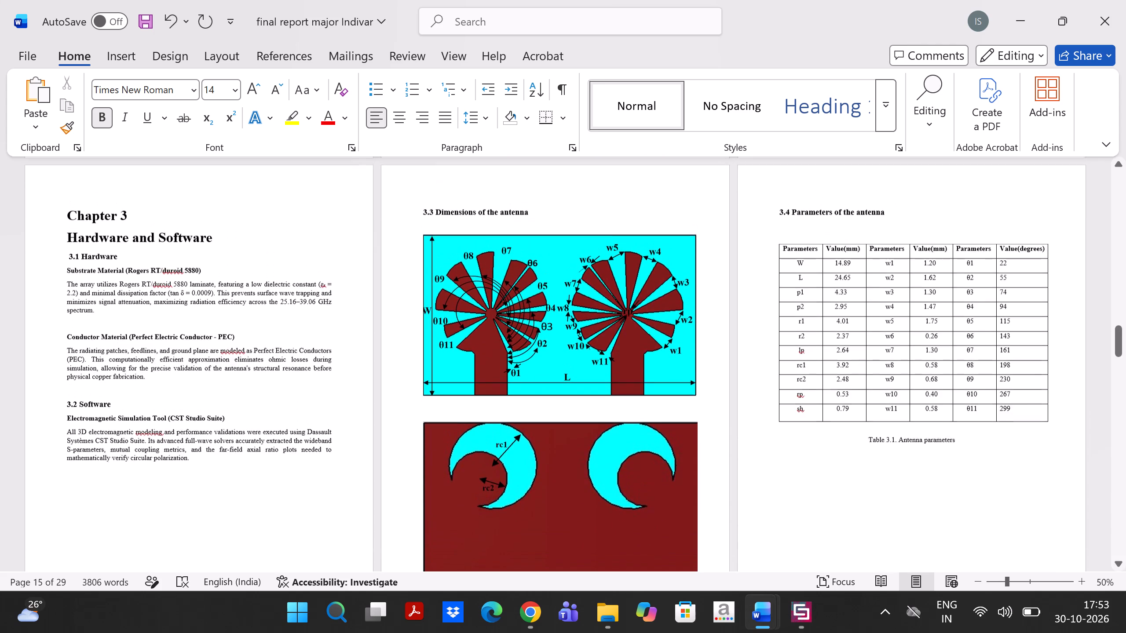
scroll(424, 472, "up", 1)
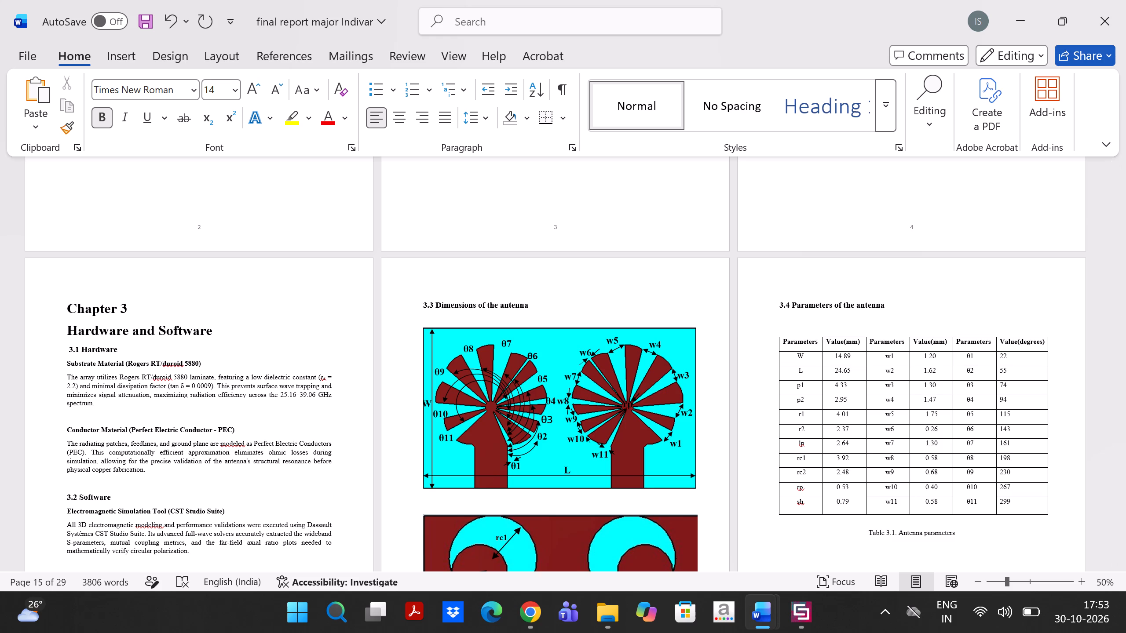
scroll(510, 441, "down", 1)
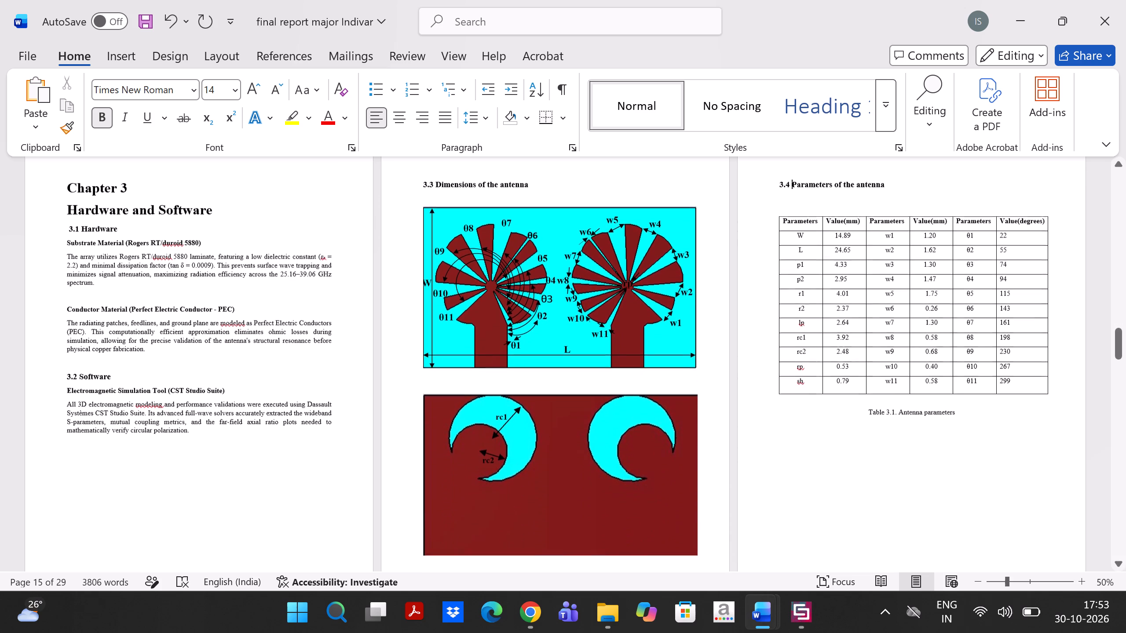
scroll(510, 441, "down", 4)
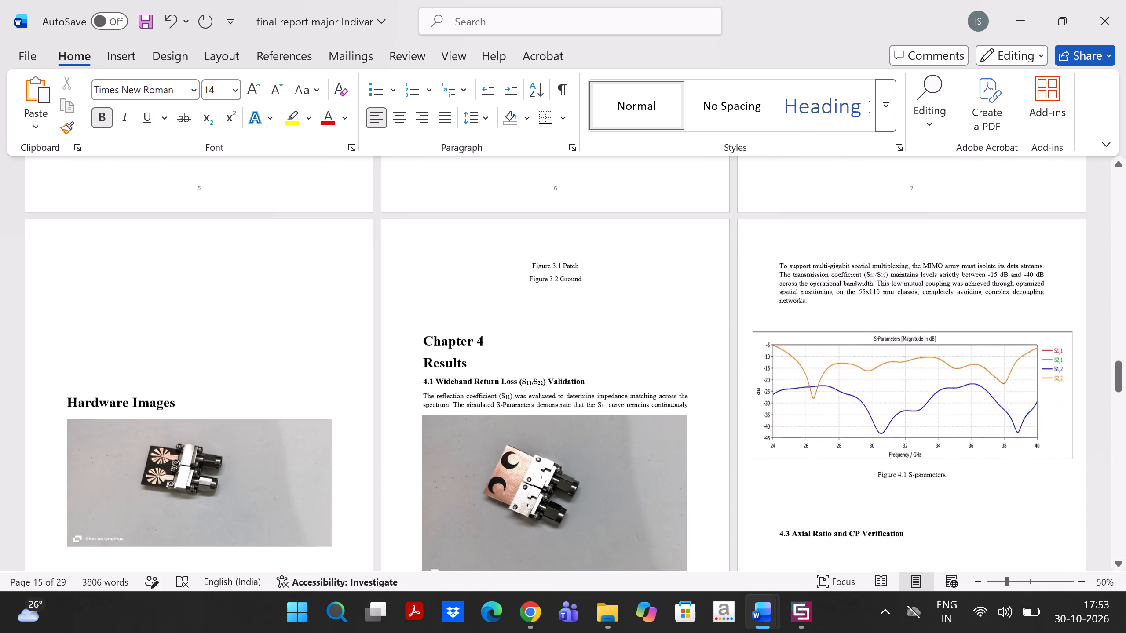
scroll(510, 441, "down", 2)
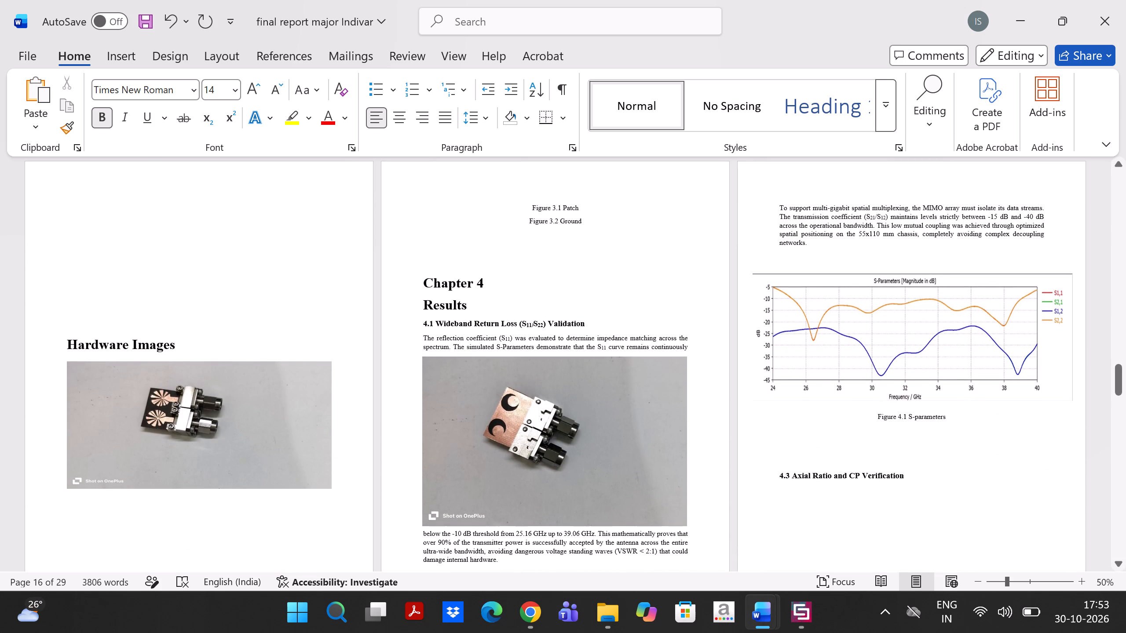
left_click(97, 334)
key("BackSpace")
key("BackSpace")
key("BackSpace")
key("BackSpace")
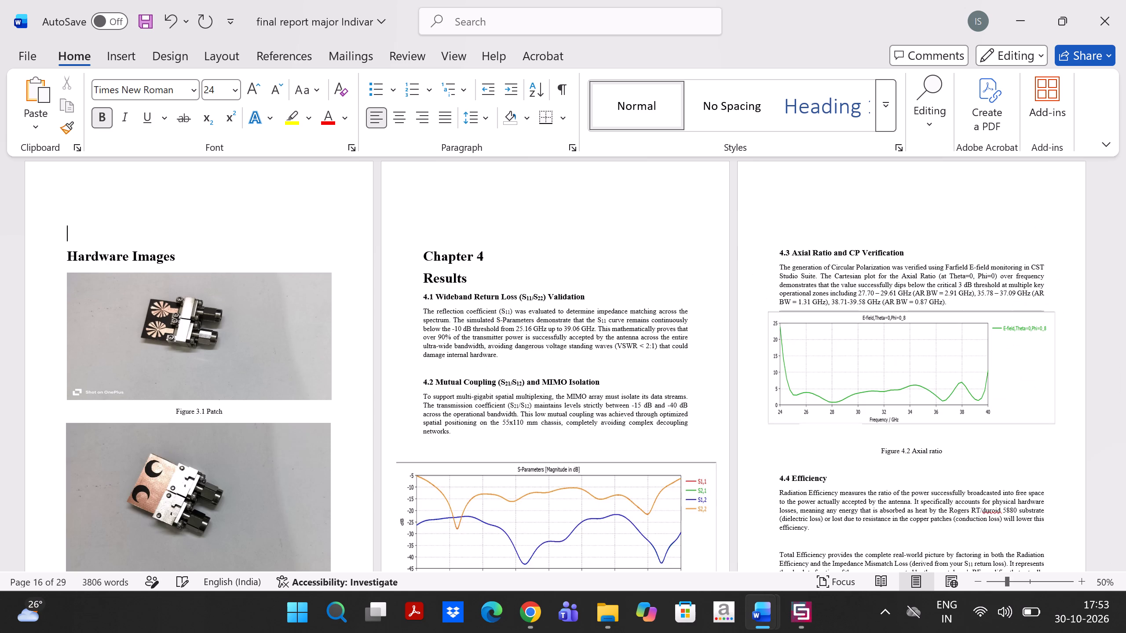
key("BackSpace")
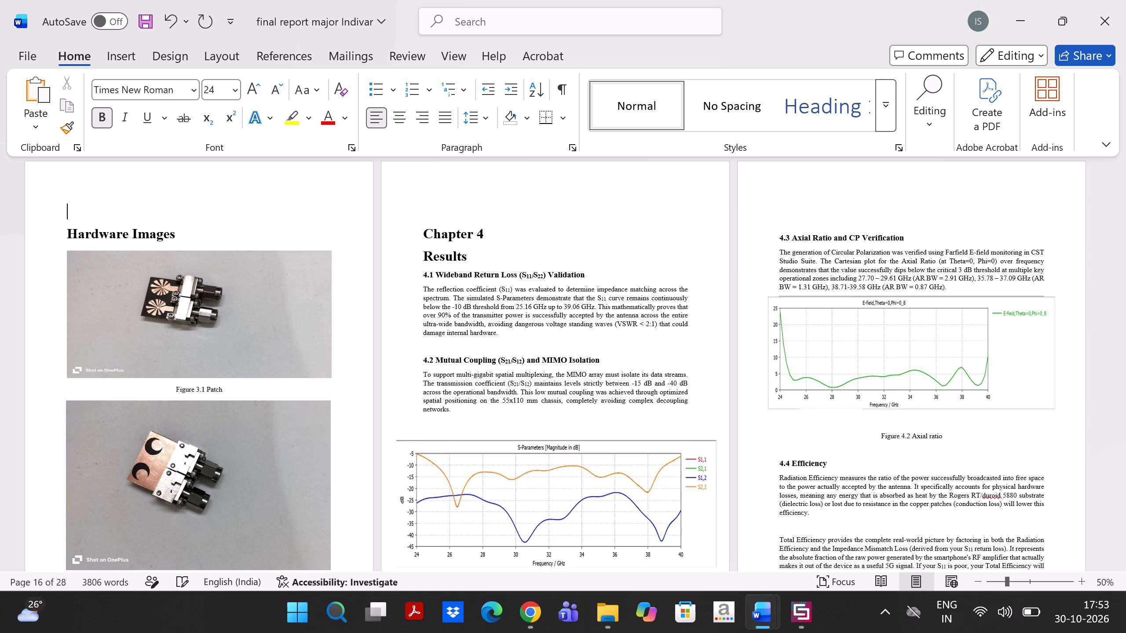
key("BackSpace")
scroll(66, 460, "down", 1)
scroll(66, 460, "up", 1)
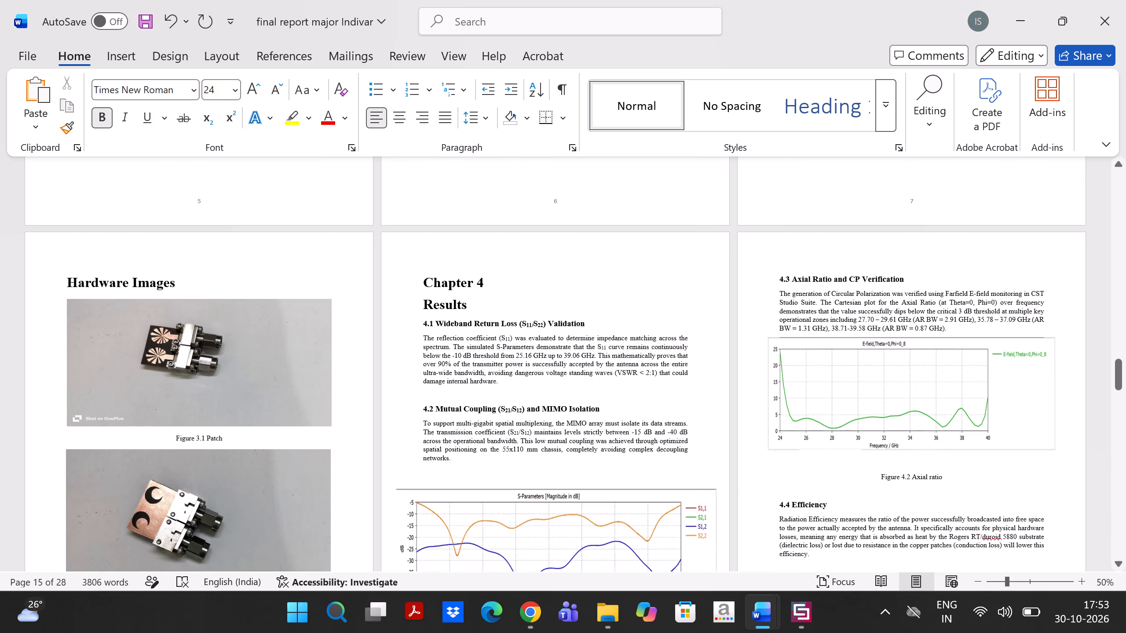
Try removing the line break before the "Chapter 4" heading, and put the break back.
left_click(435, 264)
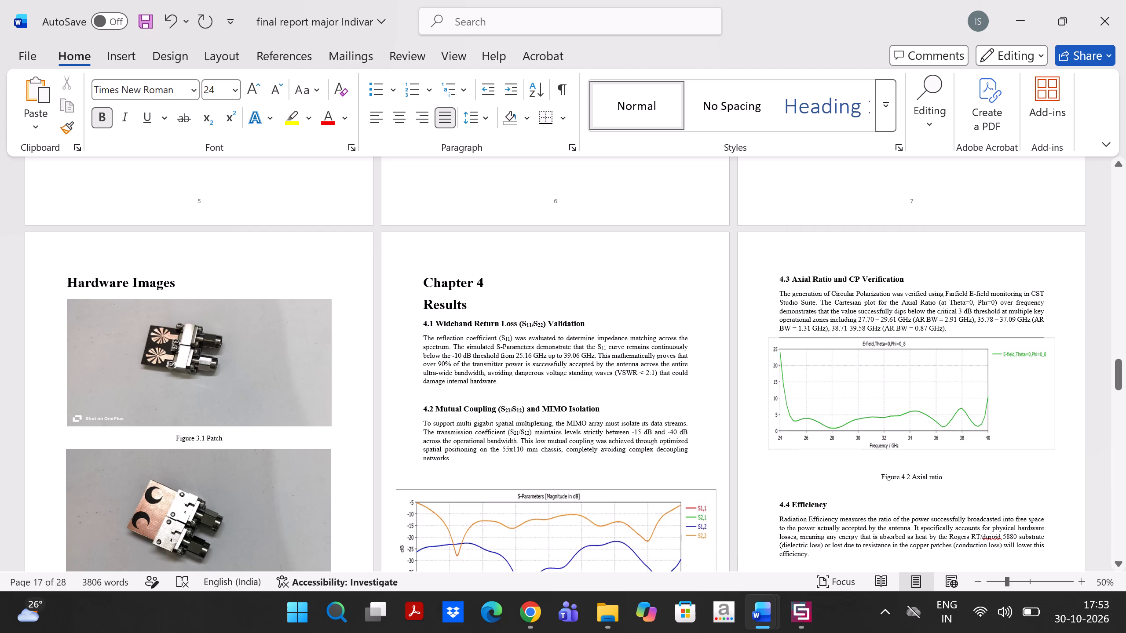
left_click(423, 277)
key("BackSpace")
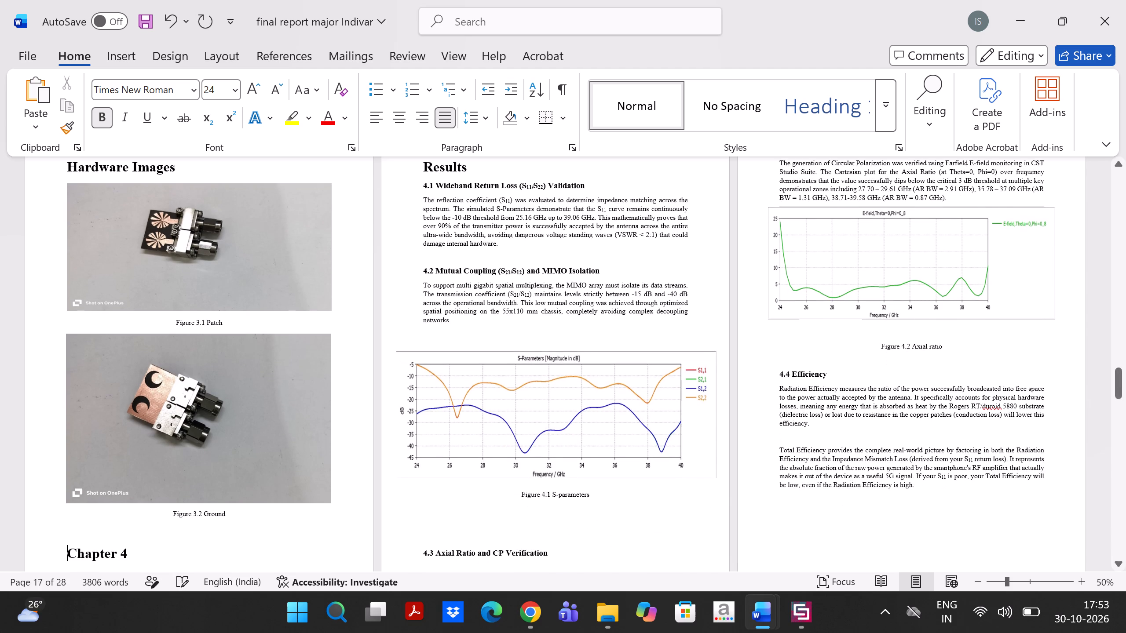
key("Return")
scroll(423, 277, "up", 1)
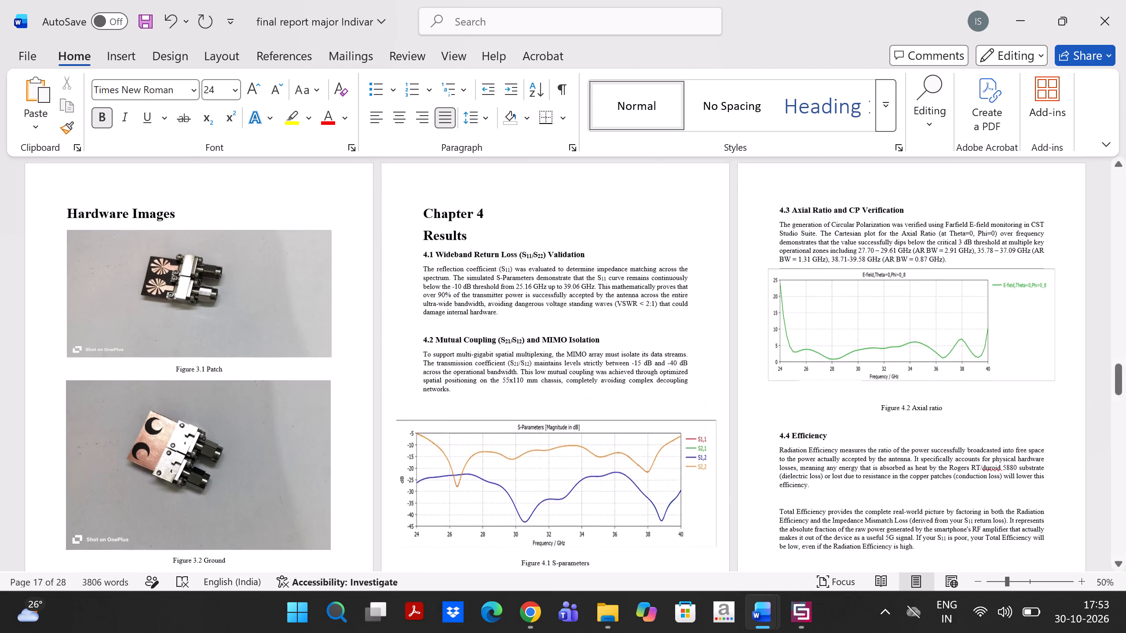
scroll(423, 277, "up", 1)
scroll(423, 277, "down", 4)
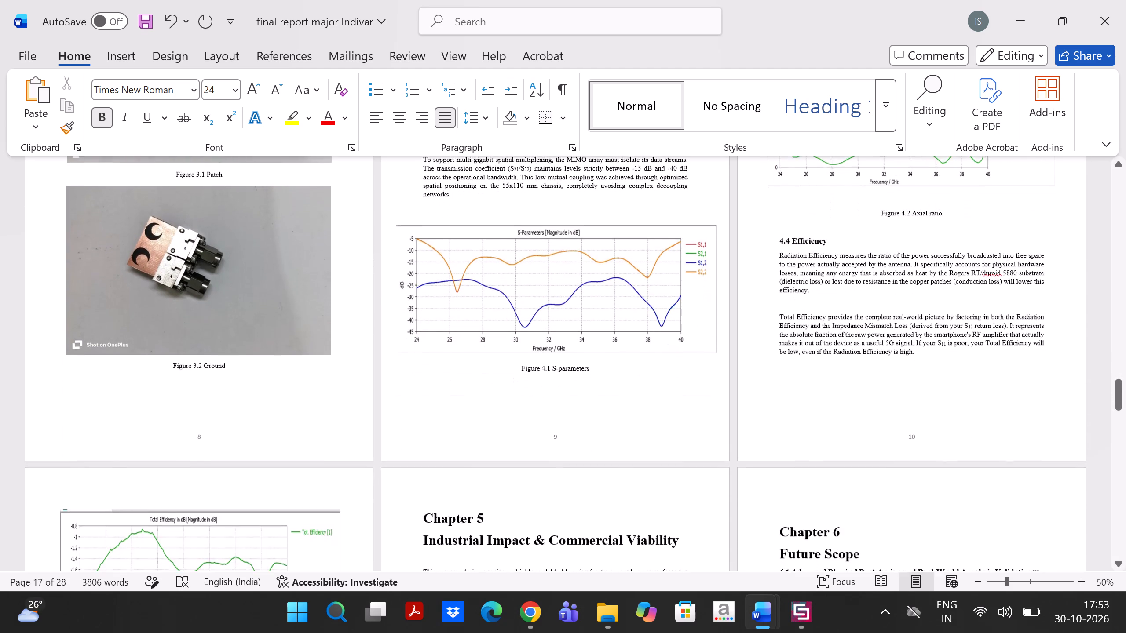
Review the page layout from the Chapter 4 results through the conclusion, references and appendices.
scroll(423, 277, "down", 5)
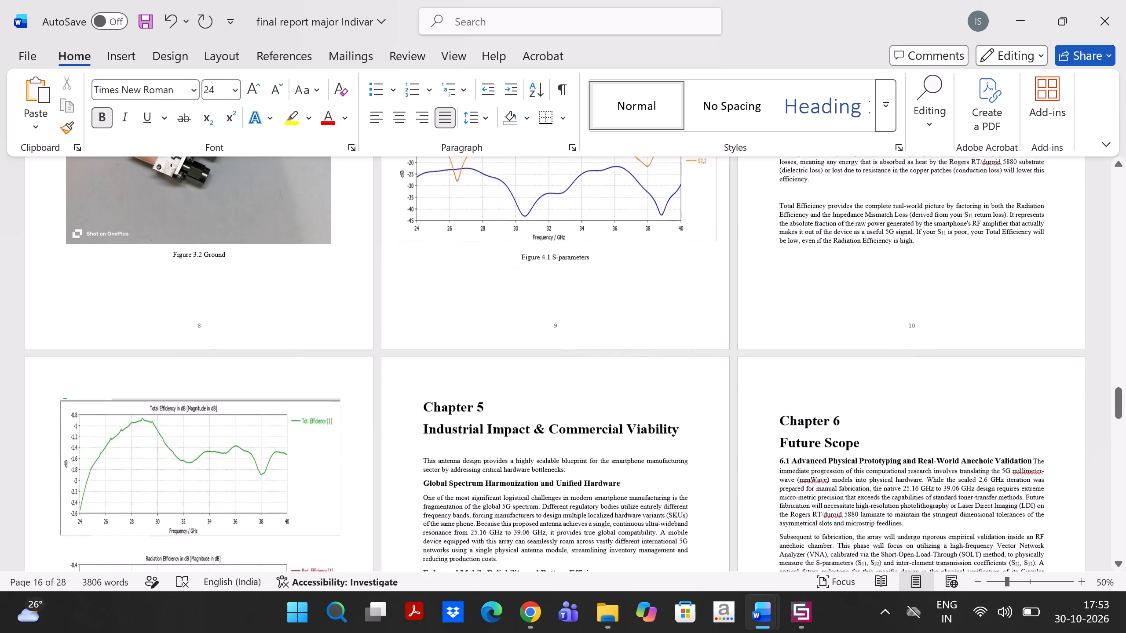
scroll(423, 277, "down", 7)
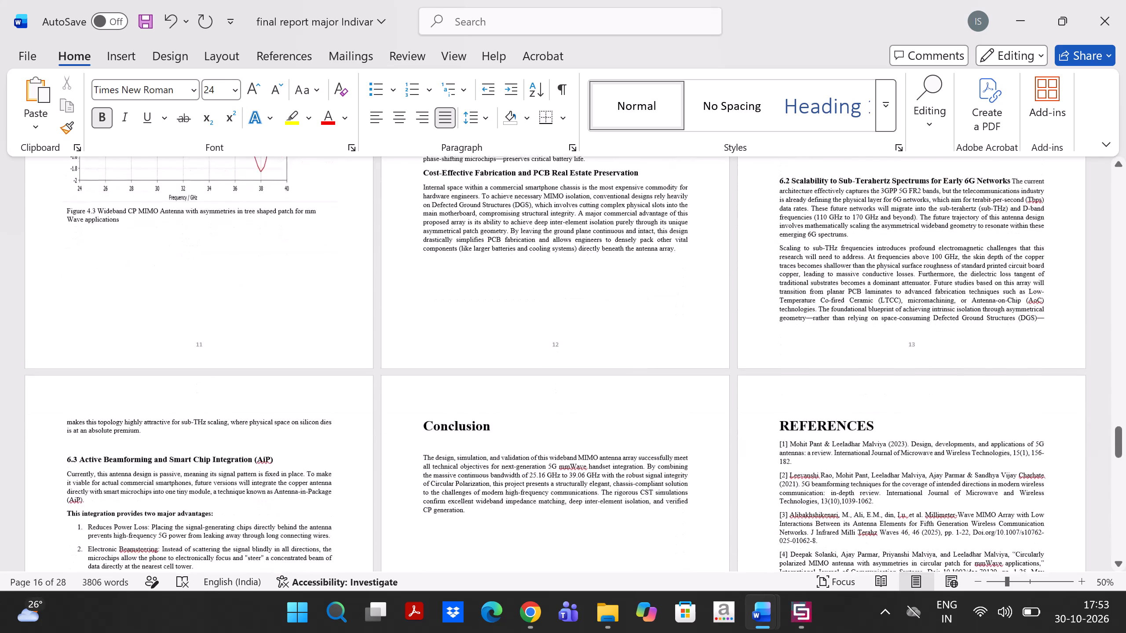
scroll(423, 277, "down", 4)
scroll(423, 277, "up", 1)
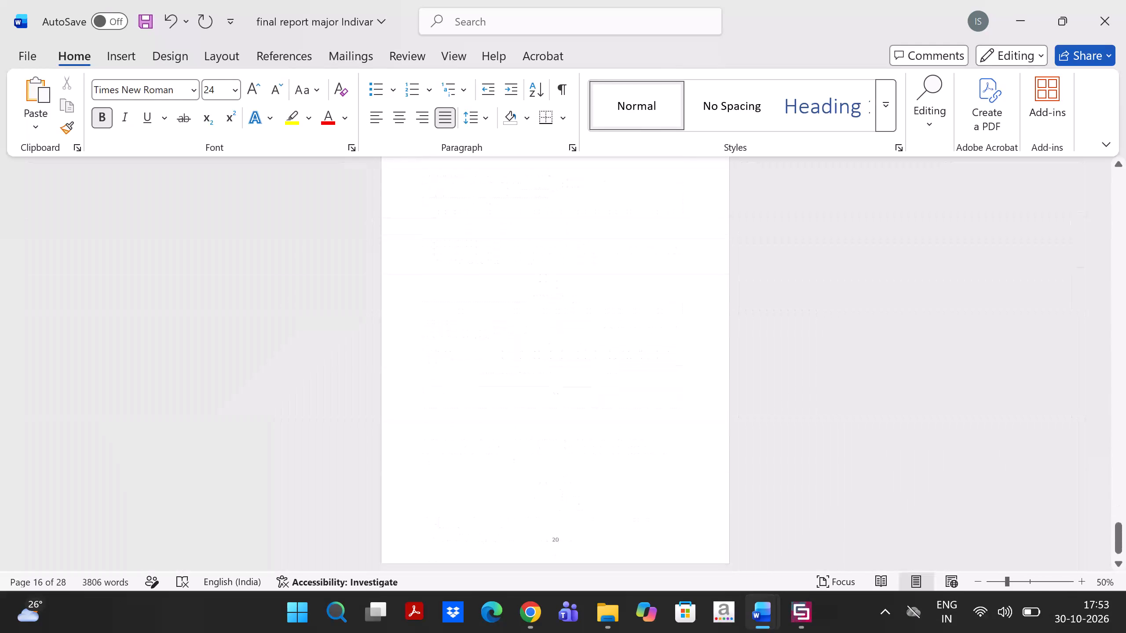
scroll(423, 277, "up", 6)
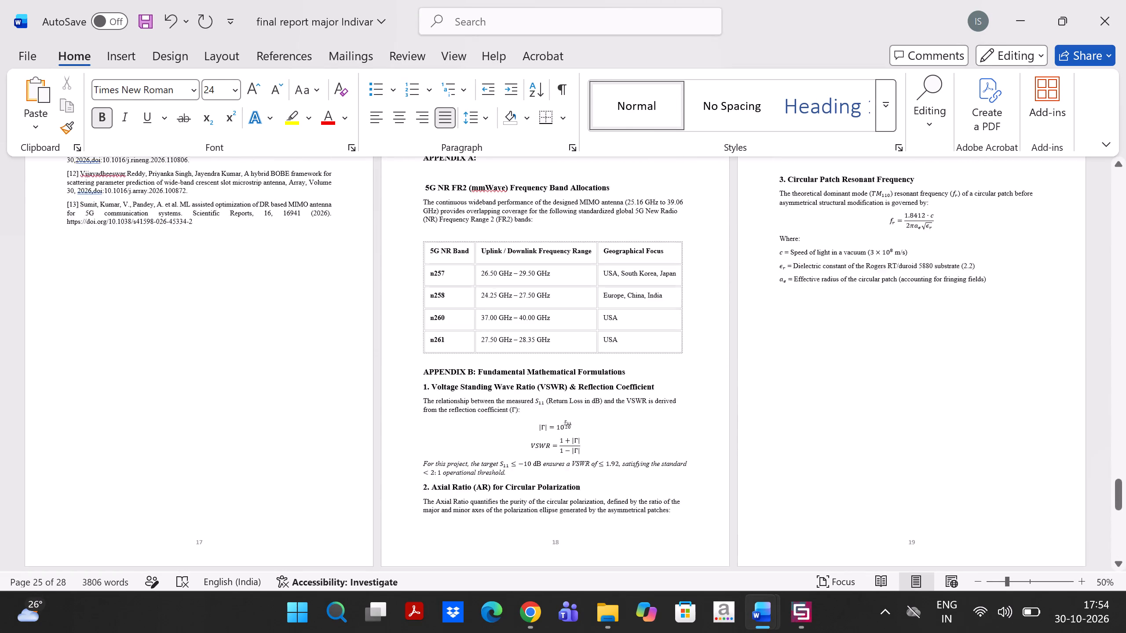
Add a "List of Tables" entry on its own line below "List of Figures" in the contents.
scroll(423, 277, "up", 6)
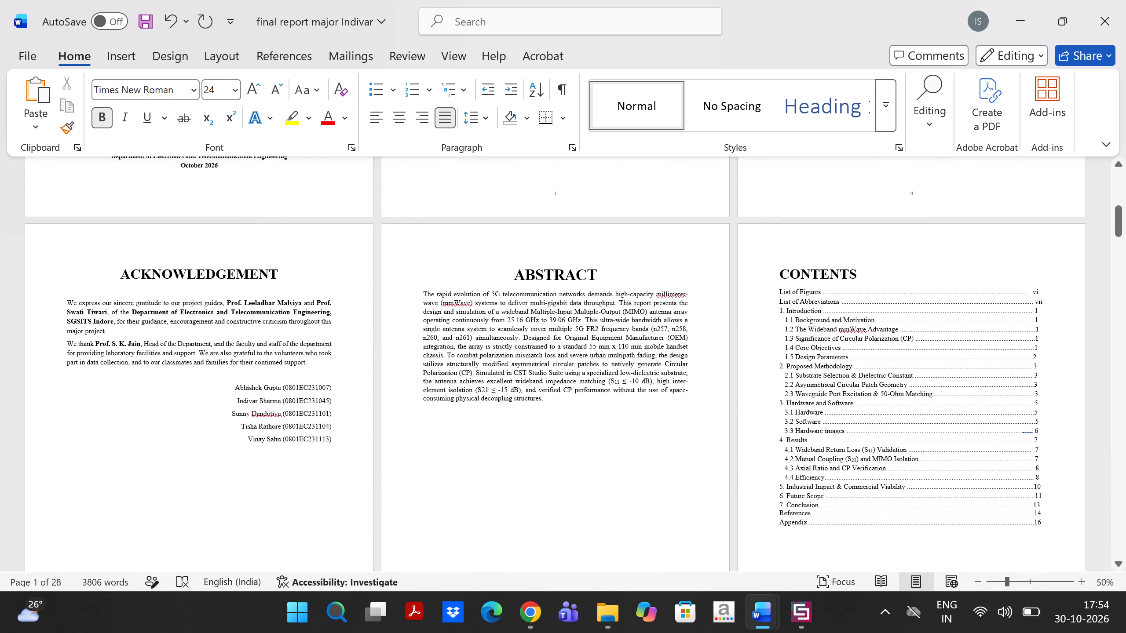
left_click(1046, 288)
key("Return")
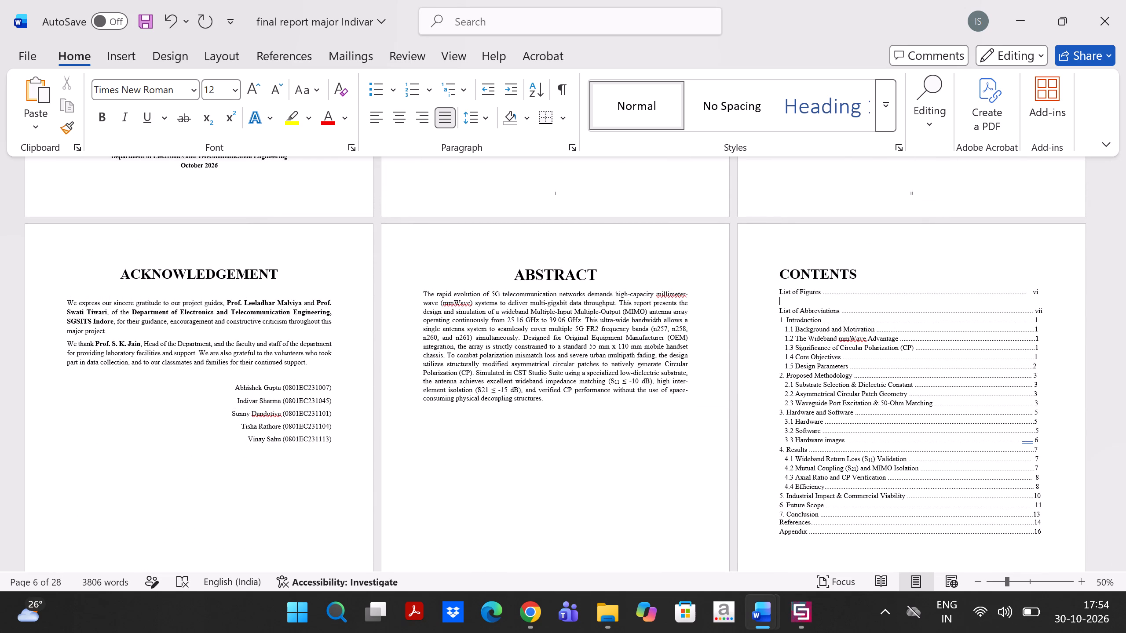
type("List")
key("space")
type("of")
key("space")
key("shift+t")
type("av")
key("BackSpace")
type("bles")
Complete the "List of Tables" contents entry with a dotted leader and page number vii, aligned with the neighbouring entries.
key("period")
key("period")
key("period")
key("period")
key("period")
key("period")
key("period")
key("period")
key("period")
key("period")
key("period")
key("period")
key("period")
key("period")
key("period")
key("period")
key("period")
key("period")
key("period")
key("period")
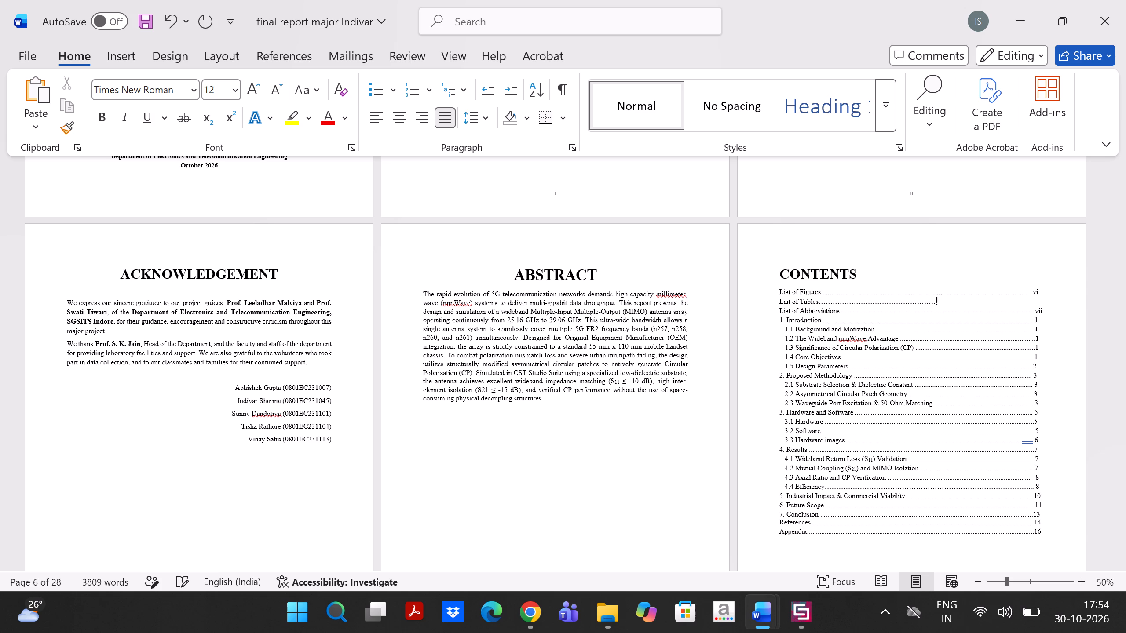
key("period")
type("vii")
key("Left")
key("Left")
key("Left")
type("..")
Change the "List of Abbreviations" page number in the contents to viii and remove the extra space before it.
key("Down")
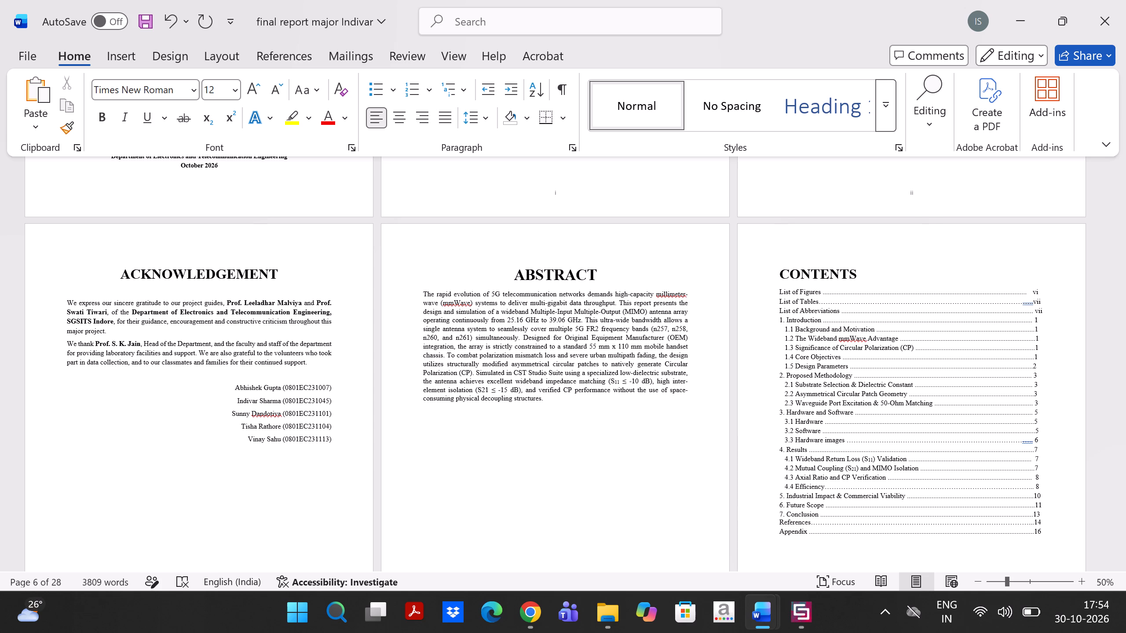
key("Right")
key("BackSpace")
key("Right")
key("Right")
key("Right")
key("i")
Extend the dotted leader of the "List of Figures" contents entry up to its page number, replacing a space with dots.
key("Up")
key("Up")
key("Left")
key("Left")
key("BackSpace")
type("..")
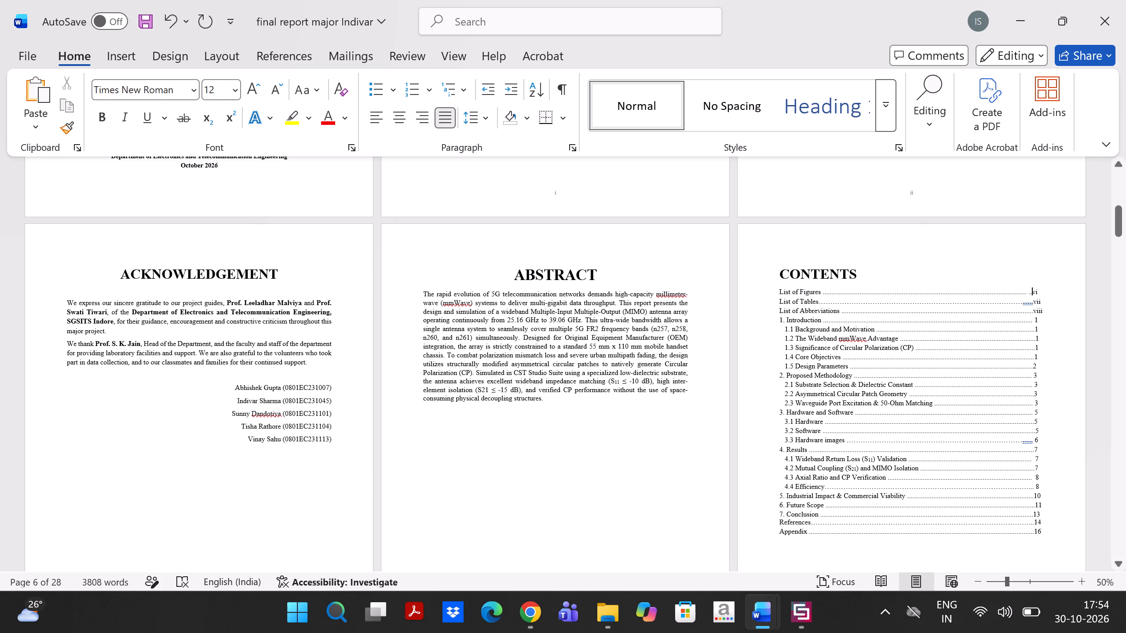
Insert empty lines before the "LIST OF ABBREVIATIONS" heading until it starts a new page, leaving a blank page after the list of figures.
scroll(1044, 366, "down", 2)
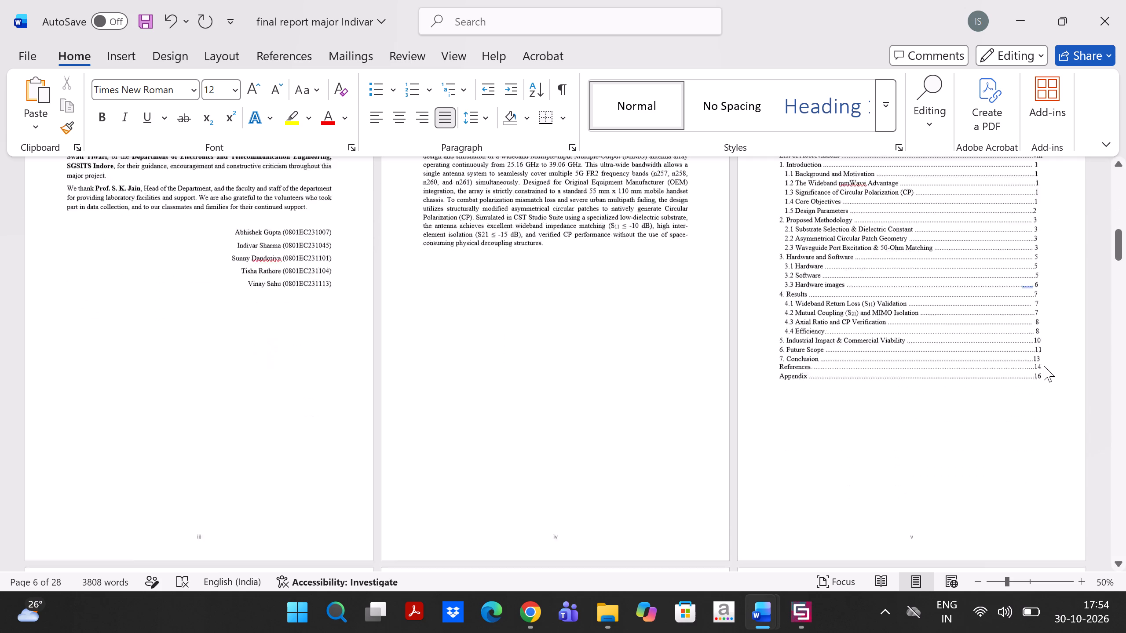
scroll(1044, 366, "down", 3)
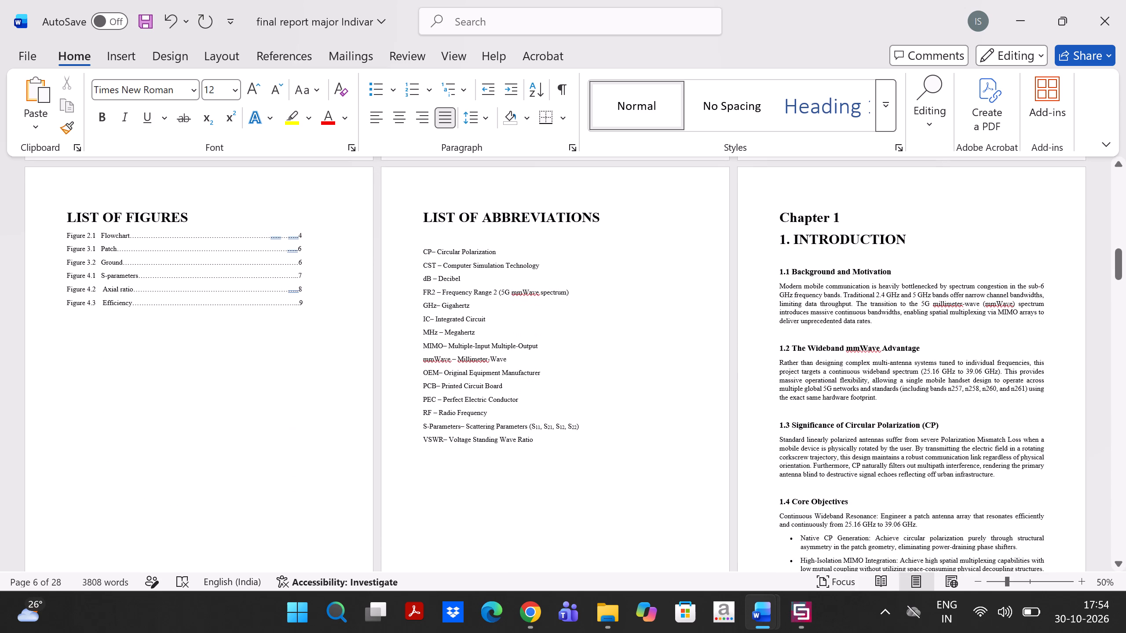
left_click(422, 215)
key("Return")
key("Return")
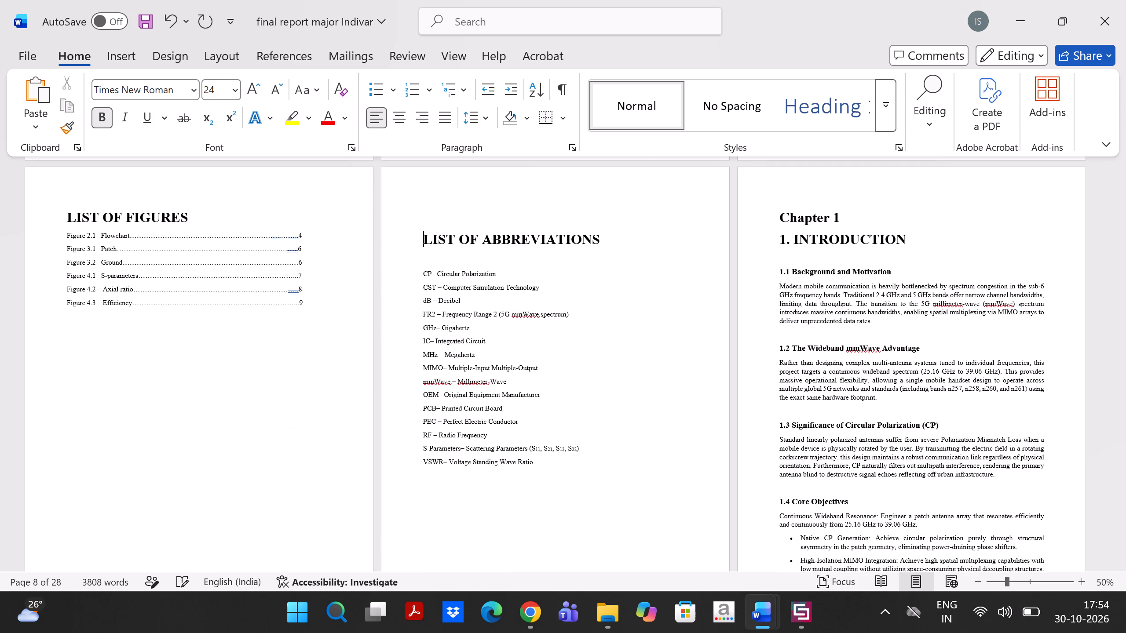
key("Return")
key("Return")
key("Return")
key("Return")
scroll(422, 215, "down", 1, "ctrl")
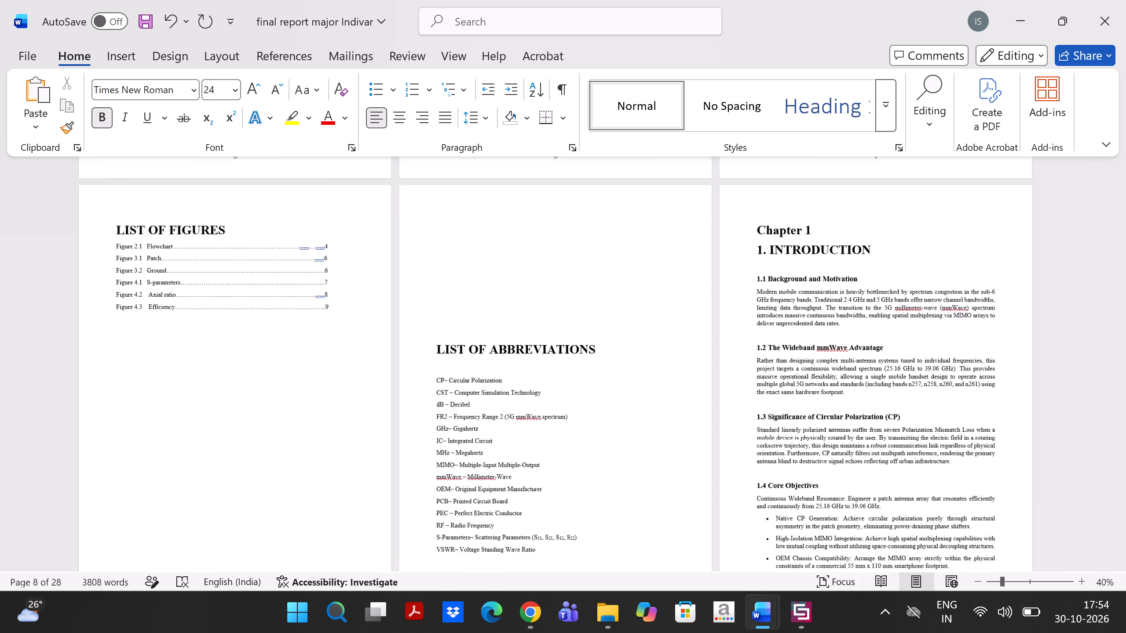
scroll(422, 215, "down", 2, "ctrl")
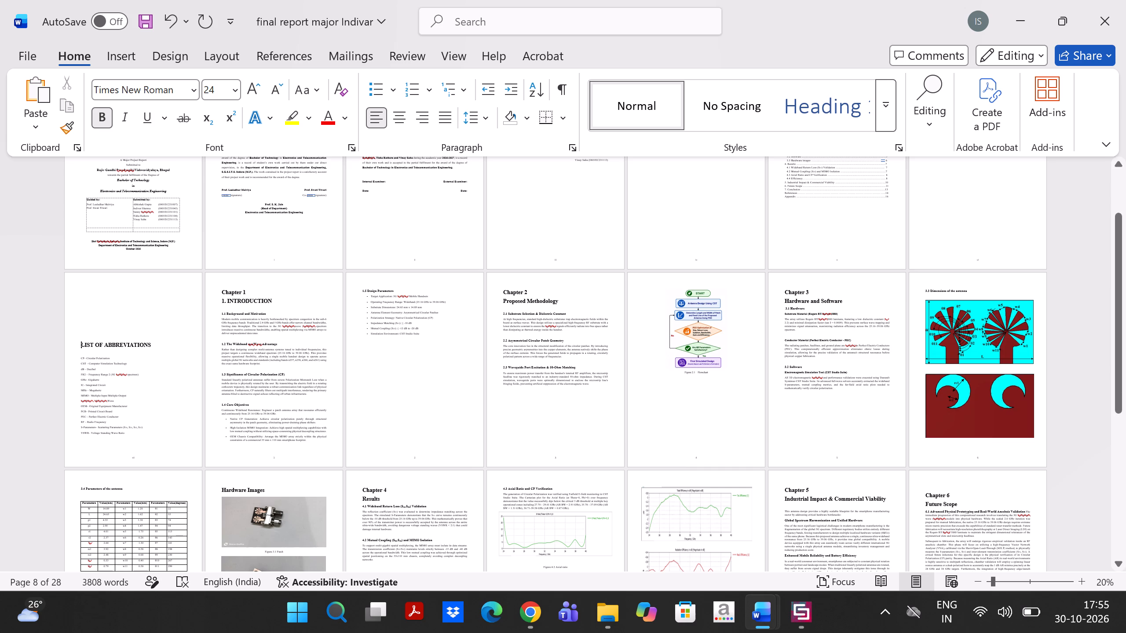
scroll(422, 215, "up", 1)
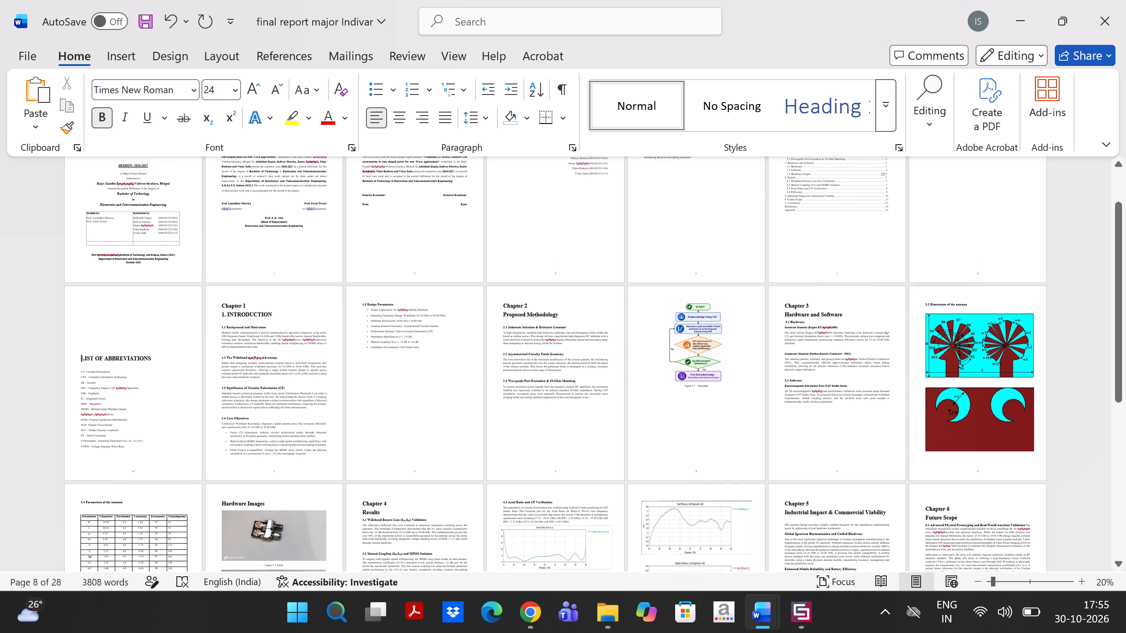
scroll(422, 215, "up", 1)
key("Return")
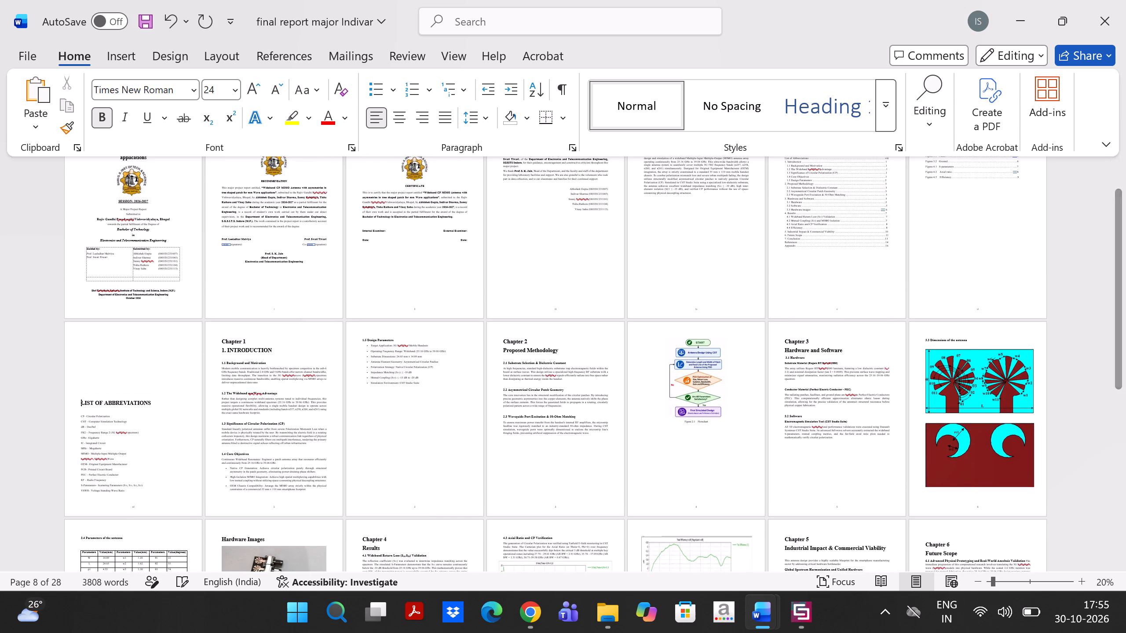
key("Return")
key("Return")
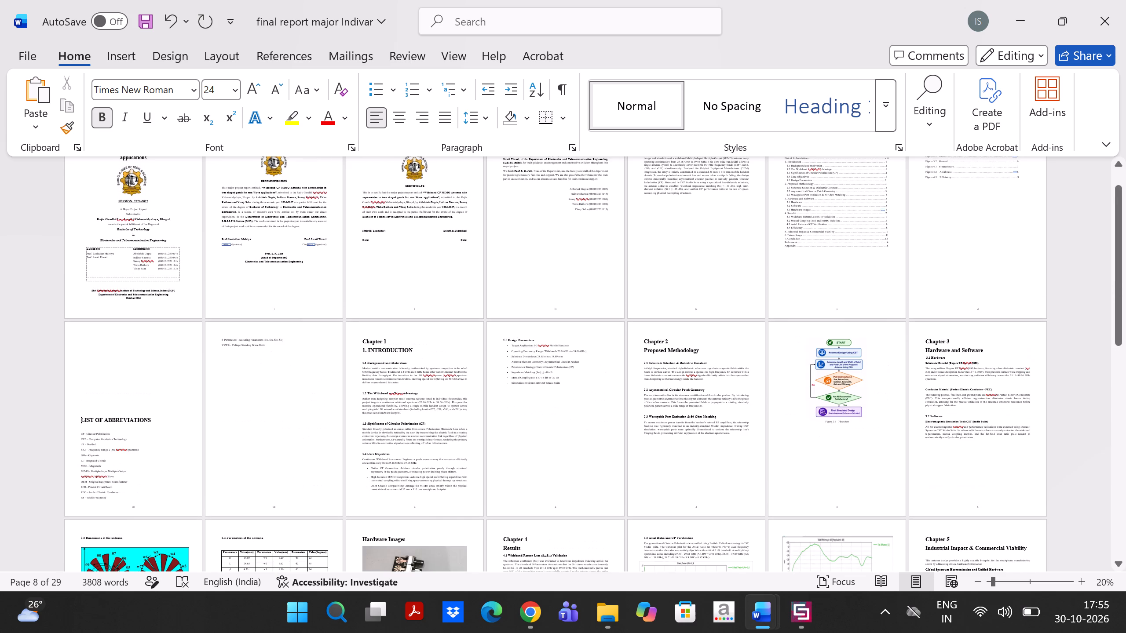
key("Return")
key("Return")
key("Return")
key("Return")
key("Return")
key("Return")
key("Return")
key("Return")
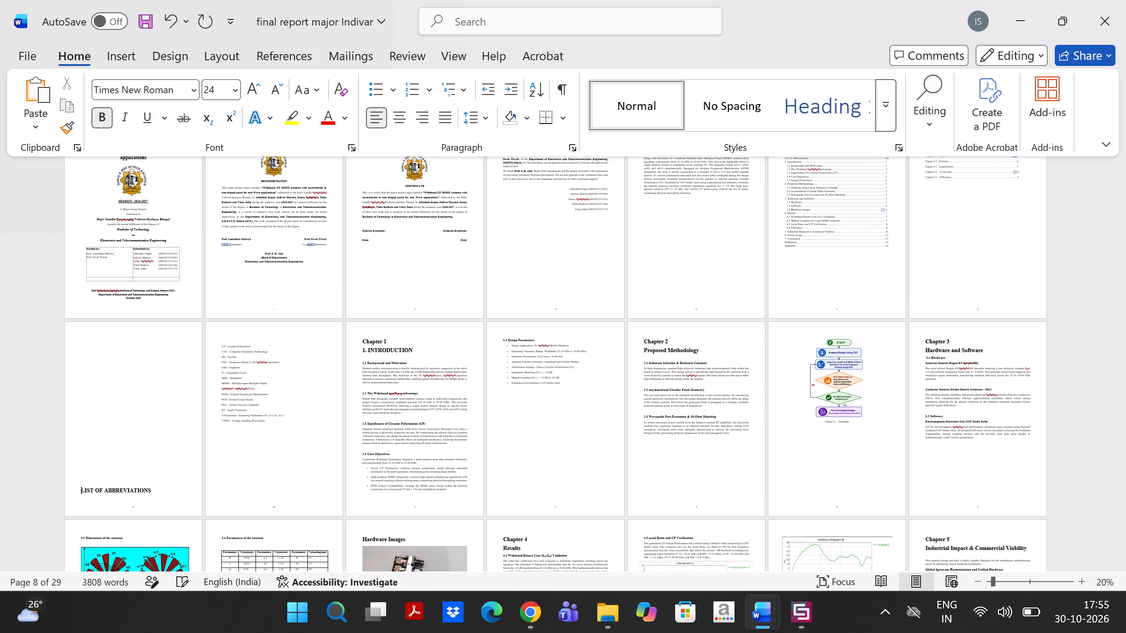
key("Return")
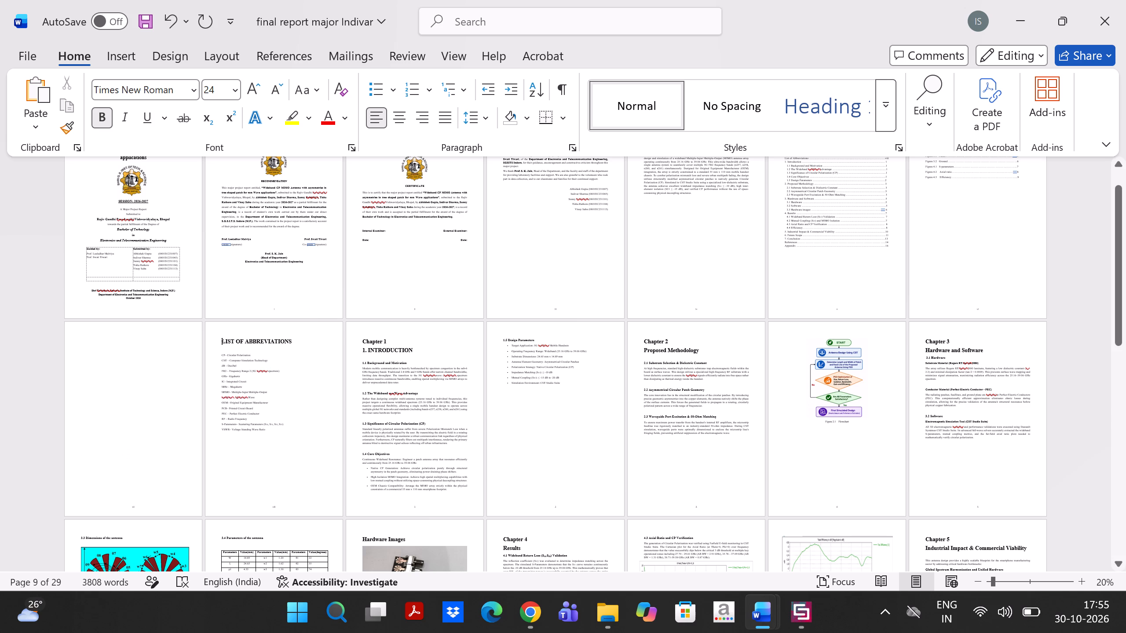
Enter the heading "List of Tables" near the top of the blank page before the list of abbreviations.
left_click(87, 347)
type("List")
key("space")
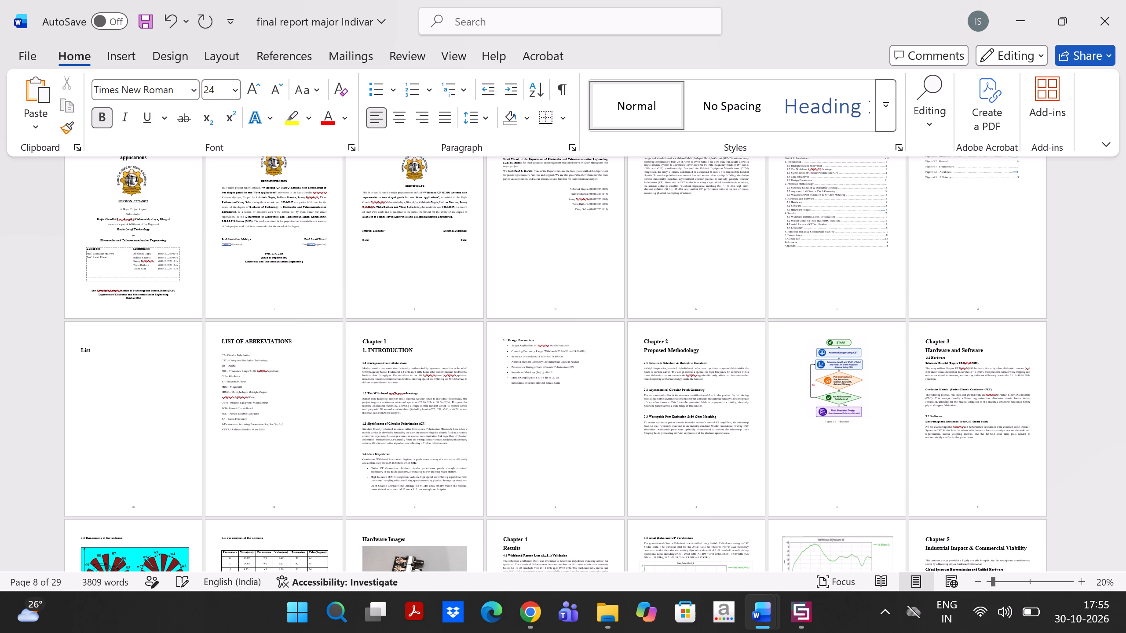
type("of")
key("space")
type("Tables")
Enter the entry "Table 3.2 Antenna parameters" on the line below the "List of Tables" heading.
left_click_drag(121, 356, 82, 354)
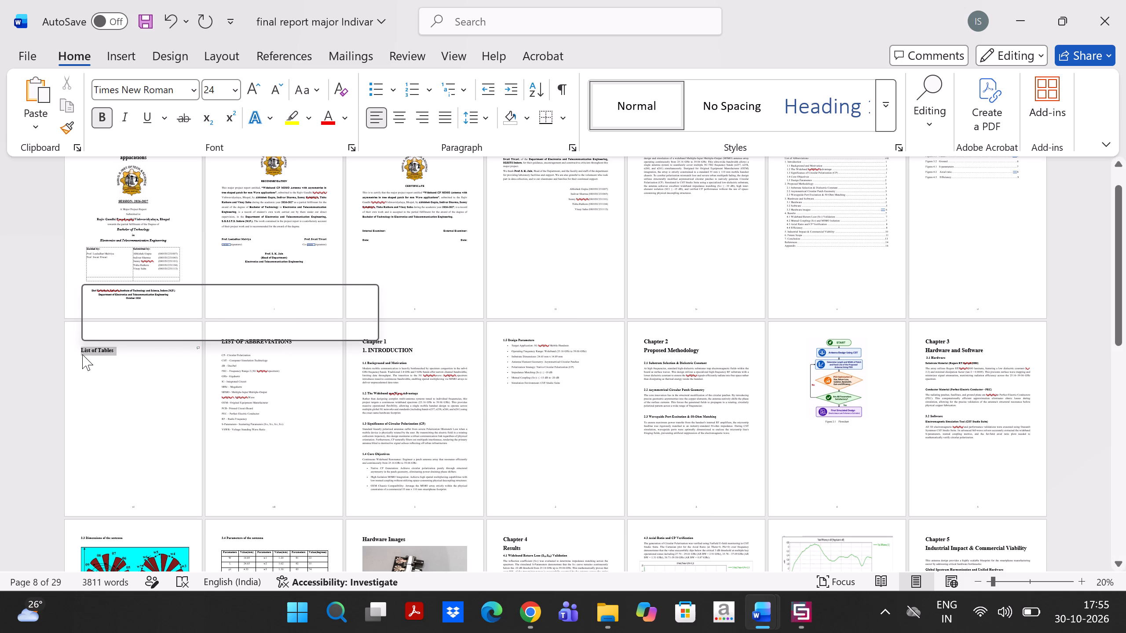
left_click(120, 358)
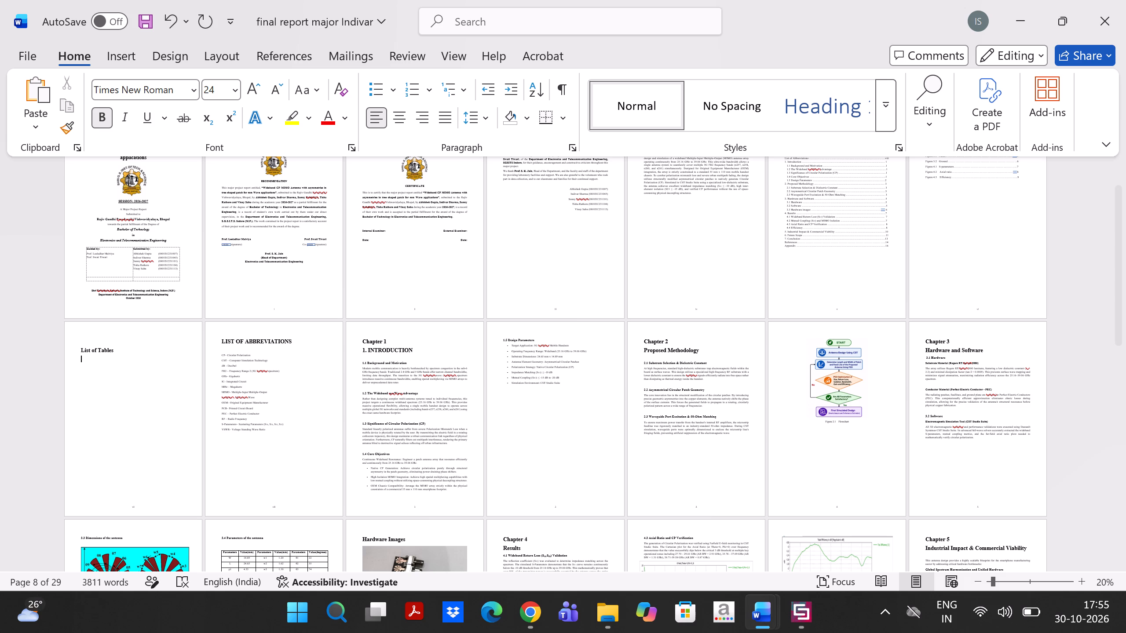
type("Ta")
type("ble")
key("space")
type("3.2")
key("space")
type("Antenna")
key("space")
type("Parameters")
key("Left")
key("Left")
key("Left")
key("Left")
key("Left")
key("Left")
key("Left")
key("Left")
key("BackSpace")
key("BackSpace")
type("pa")
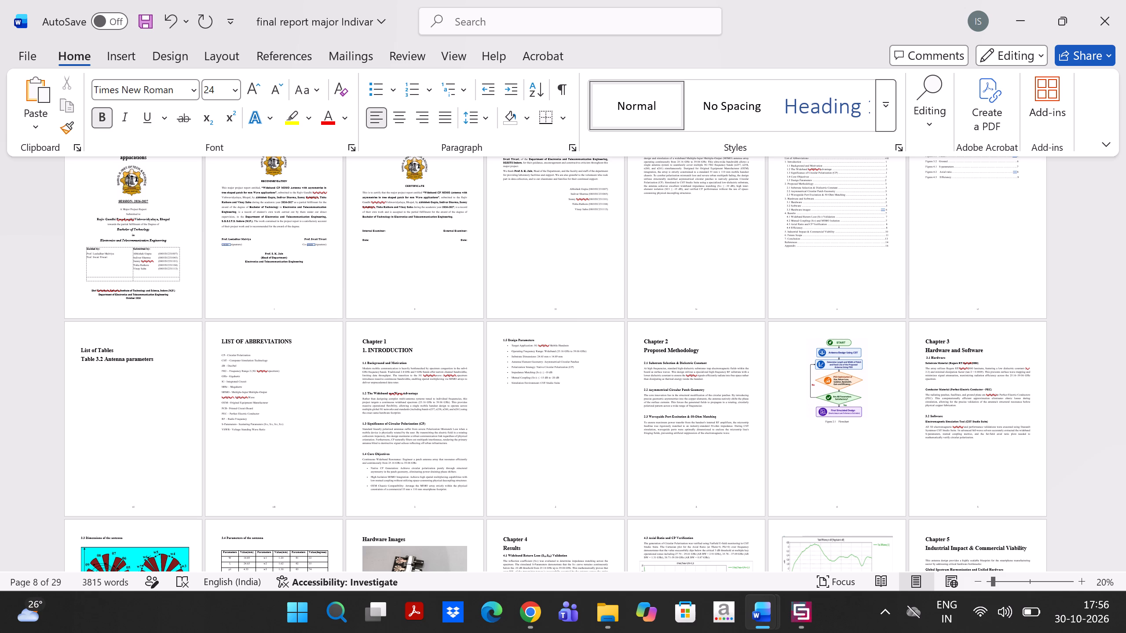
Remove the bold formatting from the "Table 3.2 Antenna parameters" entry and set its font size to 12.
left_click(159, 362)
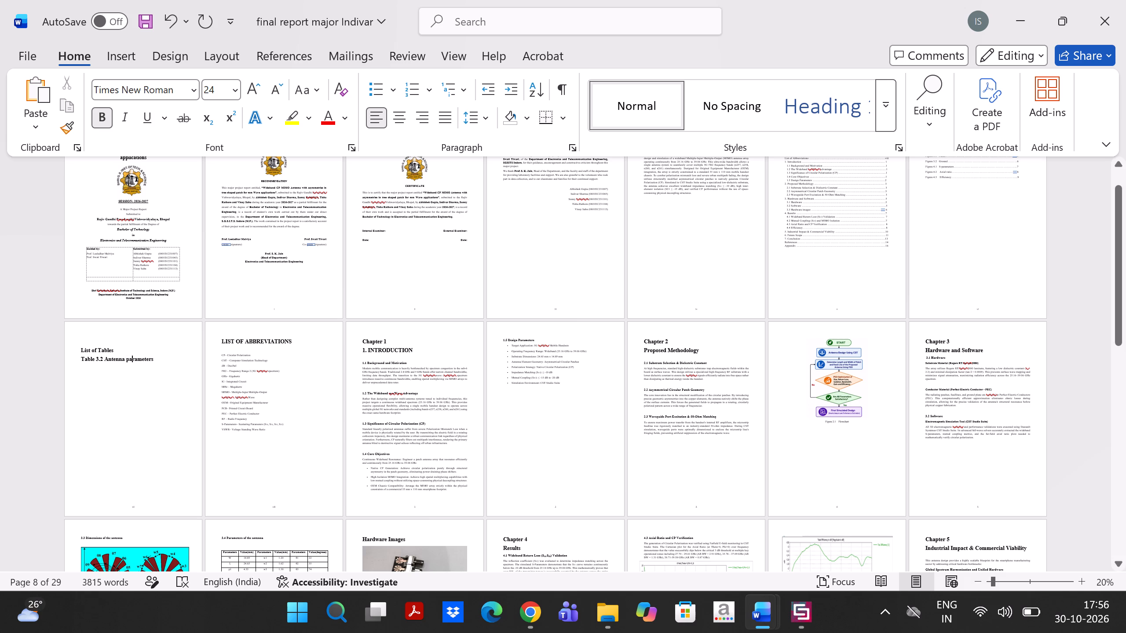
left_click_drag(159, 362, 81, 359)
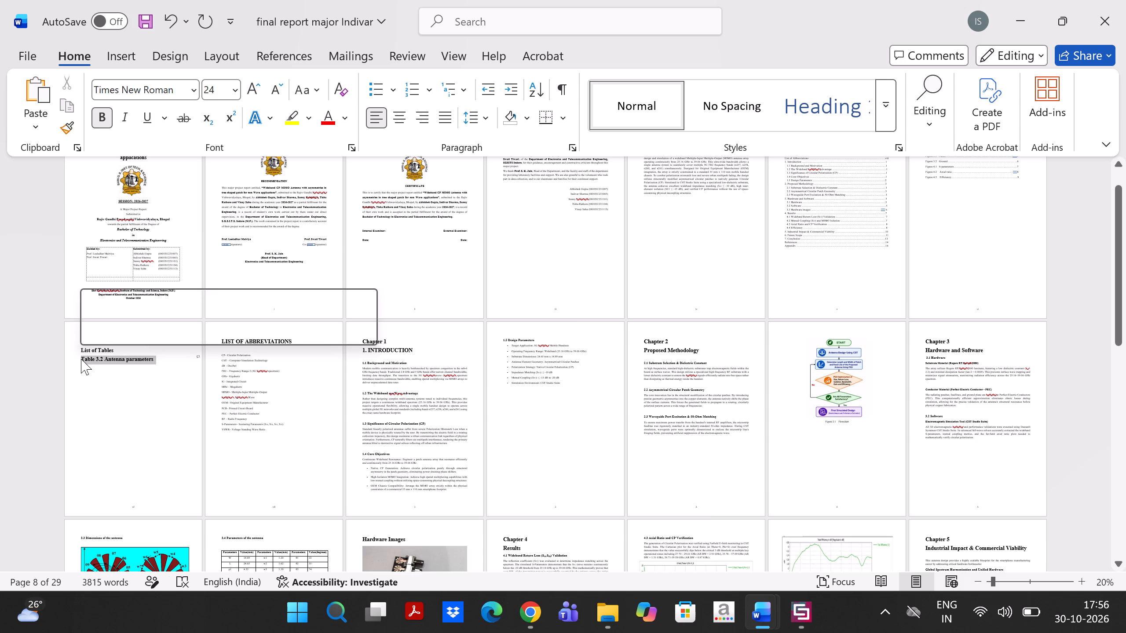
left_click(91, 332)
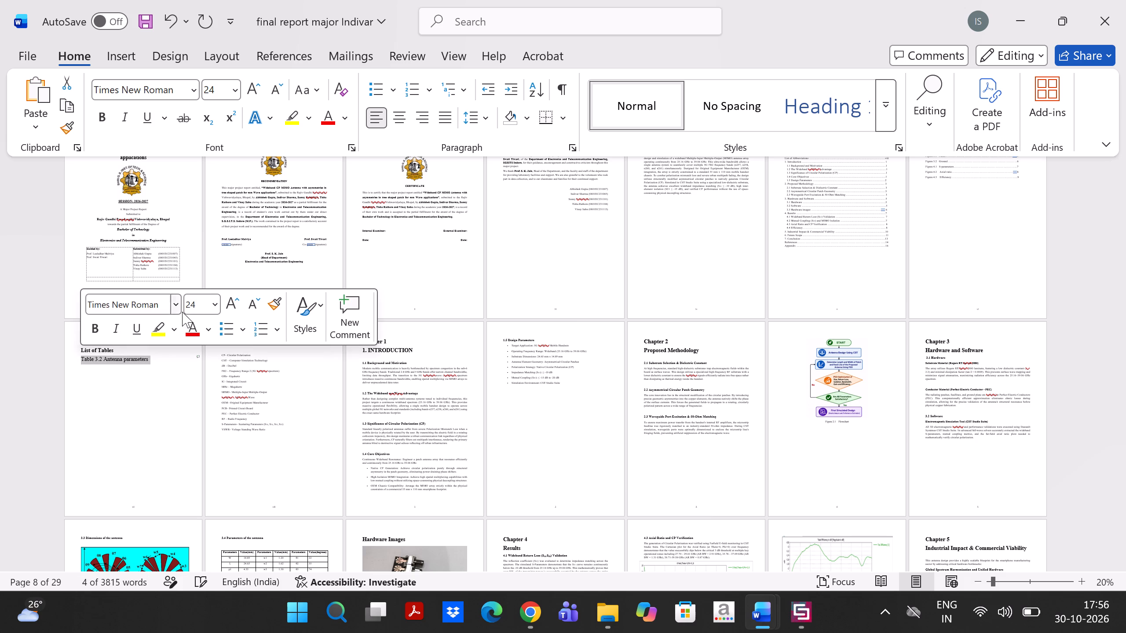
left_click(199, 302)
type("12")
left_click(158, 359)
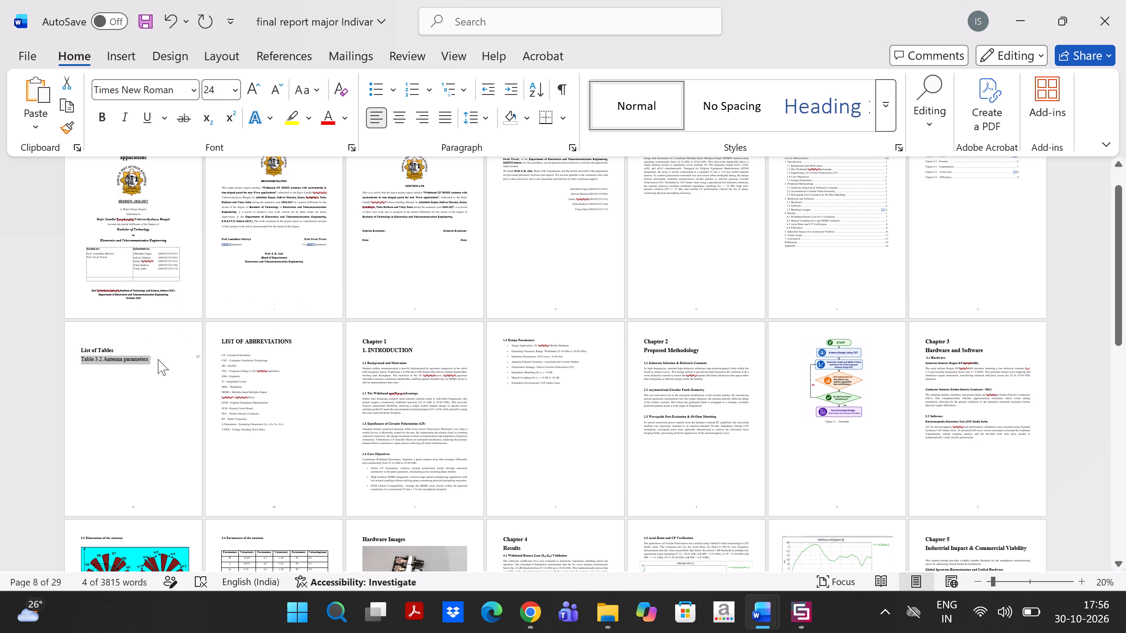
Add a dotted leader after the "Table 3.2 Antenna parameters" entry, extending across most of the line.
scroll(135, 356, "up", 5, "ctrl")
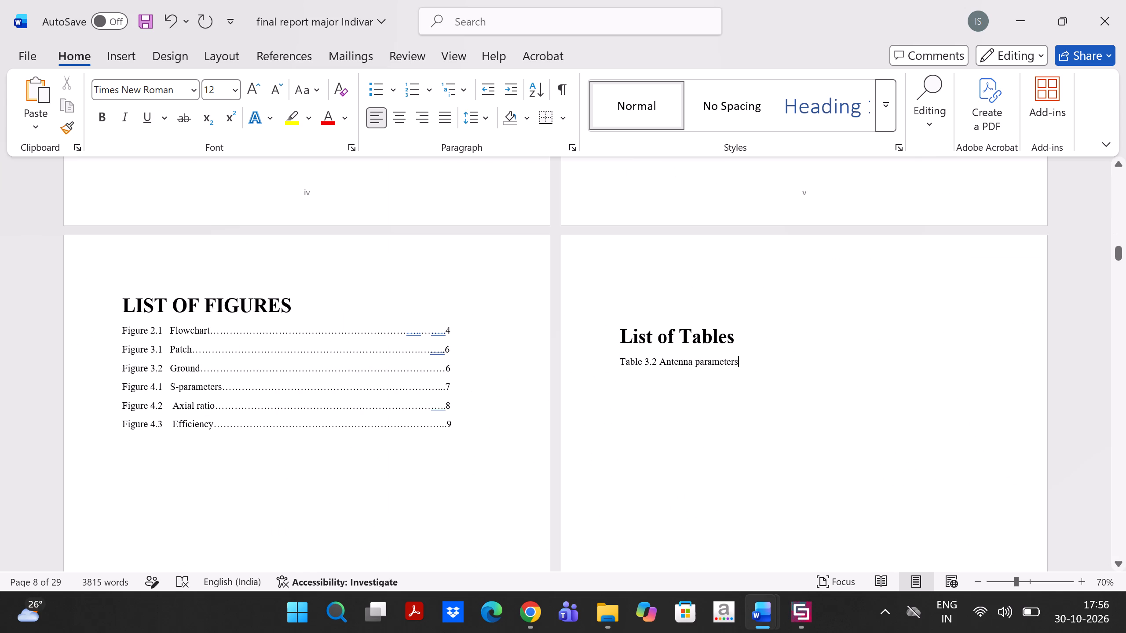
key("period")
key("period")
key("period")
key("period")
key("period")
key("period")
key("period")
key("period")
key("period")
key("period")
key("period")
key("period")
key("period")
key("period")
key("period")
key("period")
key("period")
key("period")
key("period")
key("period")
Insert an empty line before the "LIST OF ABBREVIATIONS" heading to move it onto the page with its abbreviations.
scroll(753, 369, "down", 6)
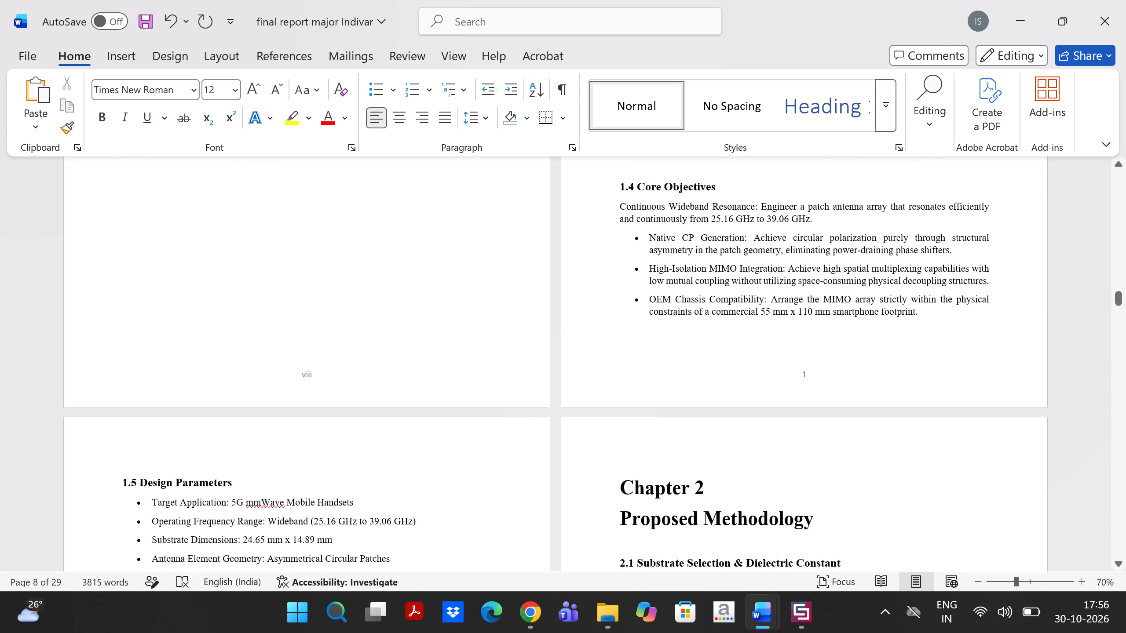
scroll(753, 369, "down", 2)
scroll(753, 369, "up", 5)
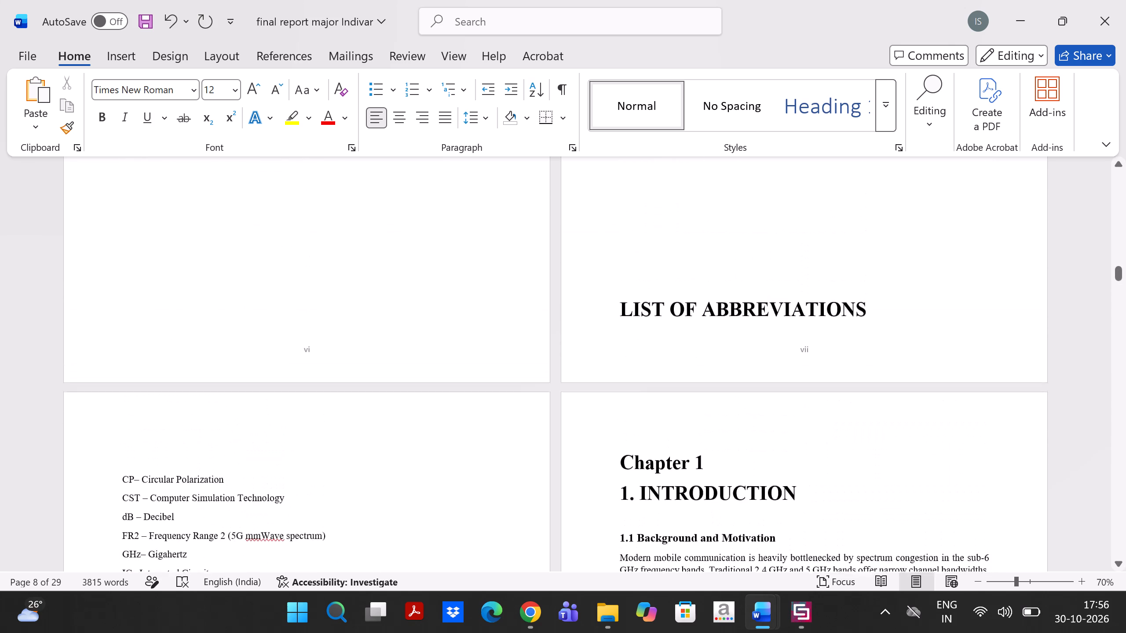
scroll(753, 369, "up", 1)
scroll(753, 369, "down", 2)
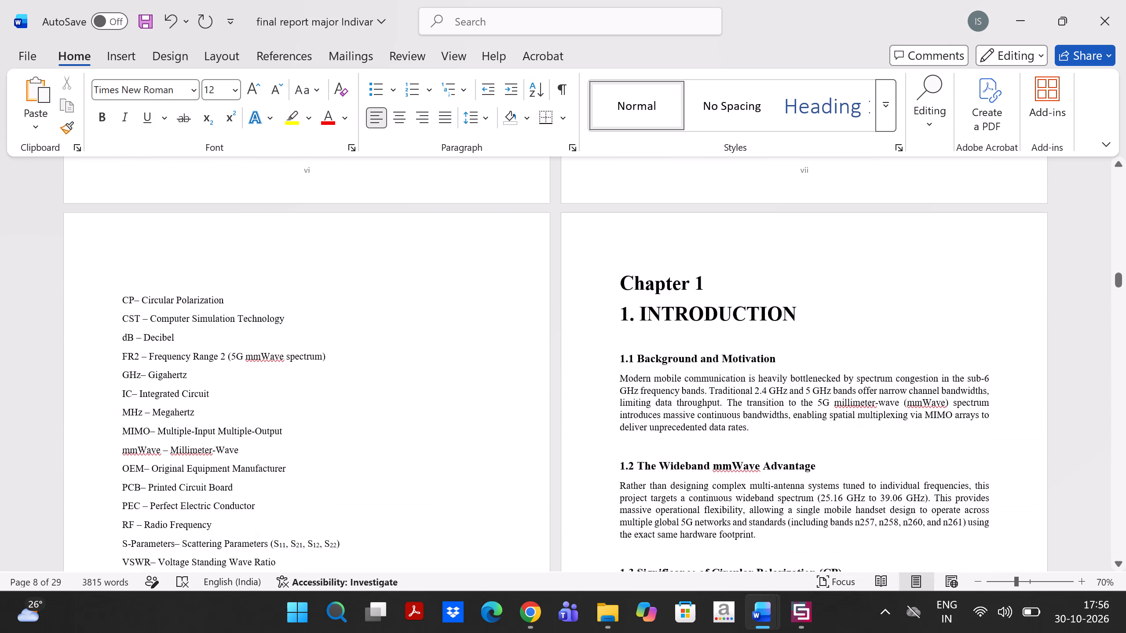
scroll(753, 369, "up", 1)
left_click(622, 273)
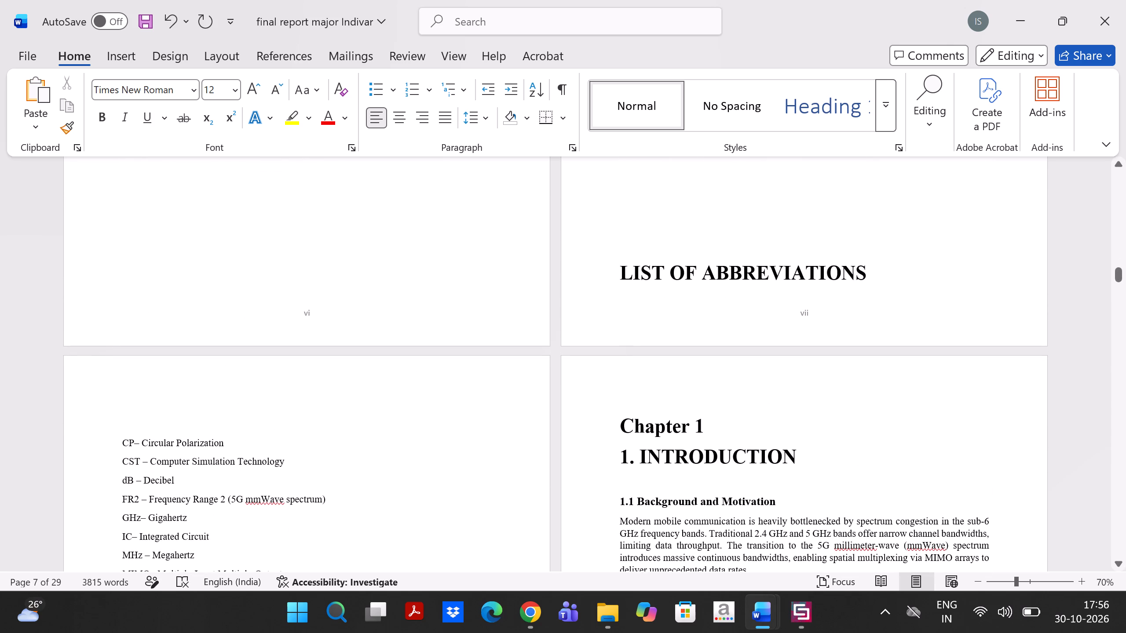
key("Return")
Examine the antenna parameters table's caption and page number in Chapter 3, and compare the entries on the contents page.
scroll(622, 273, "up", 2)
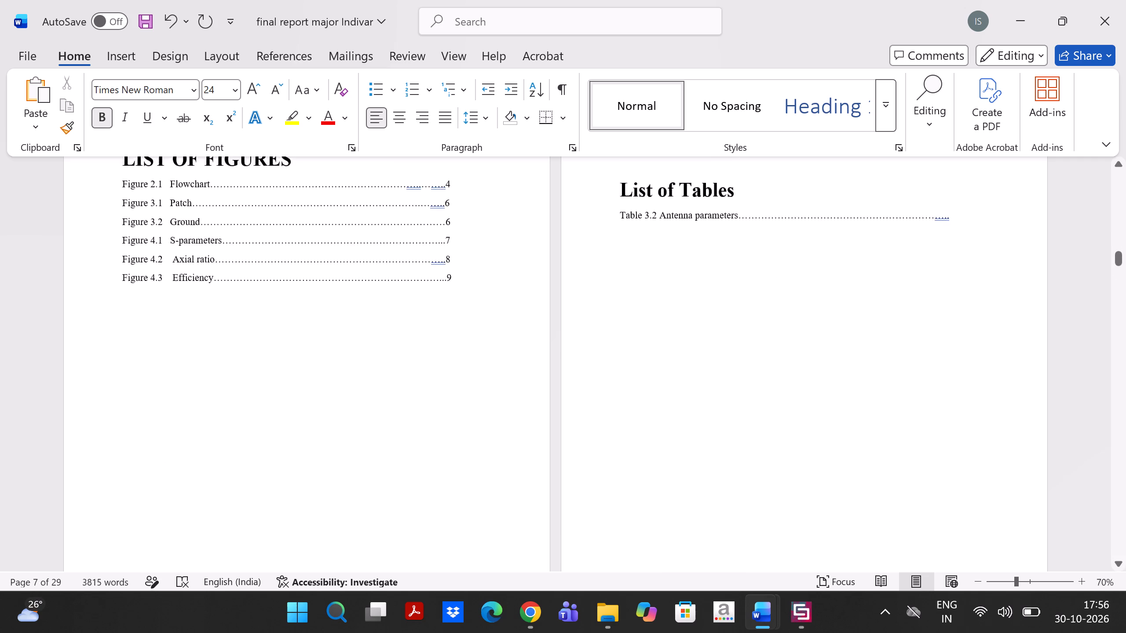
scroll(622, 273, "up", 1)
scroll(735, 433, "down", 3)
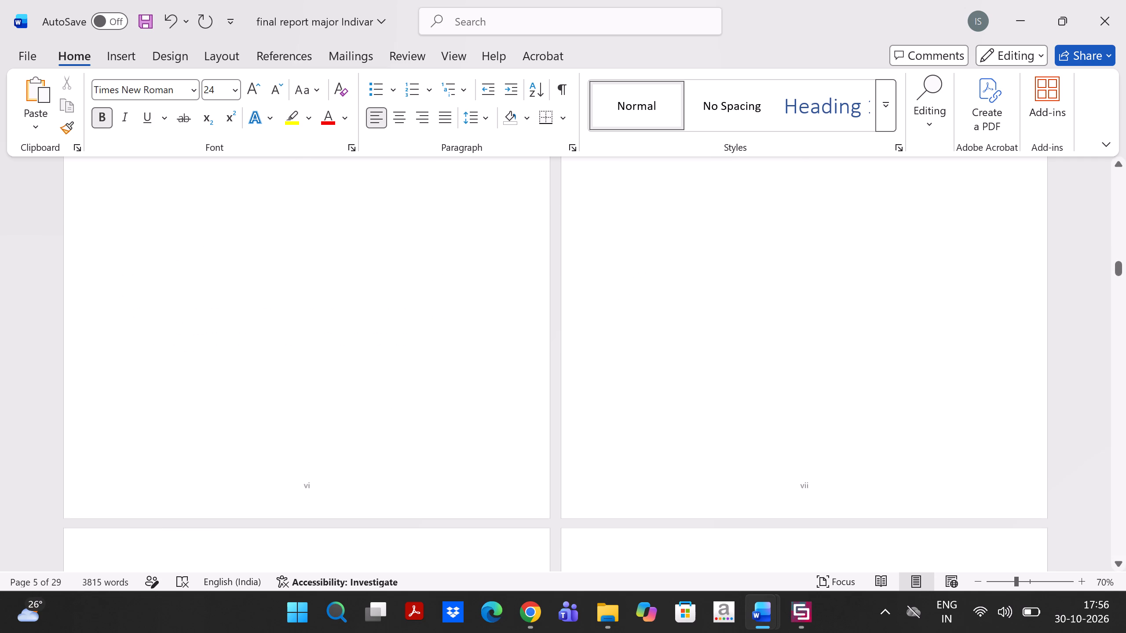
scroll(735, 433, "down", 9)
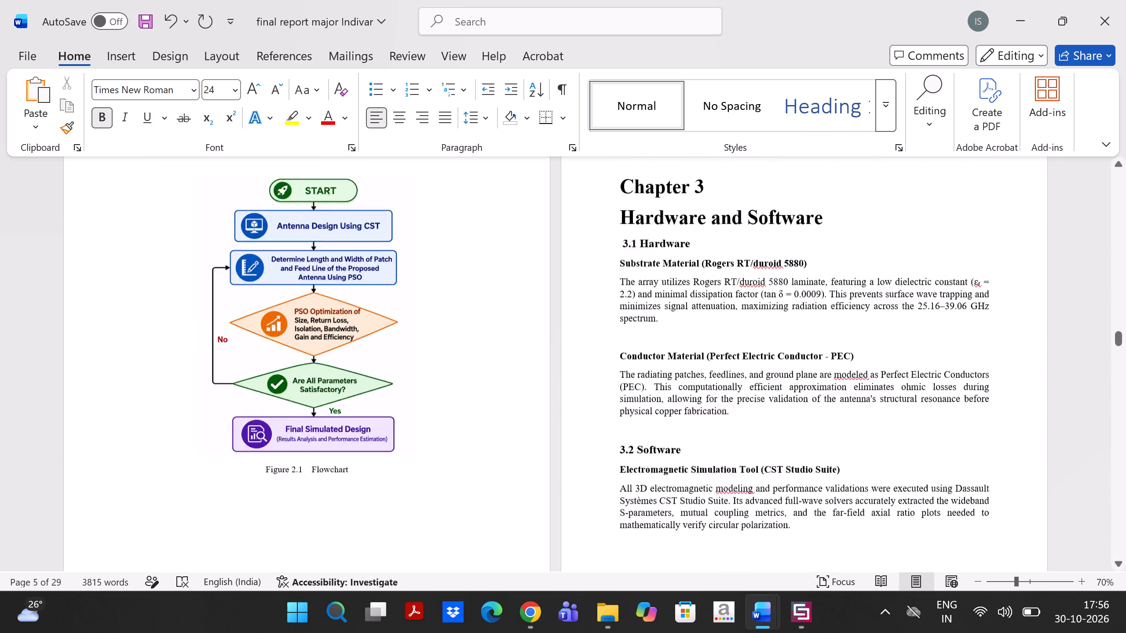
scroll(735, 433, "down", 6)
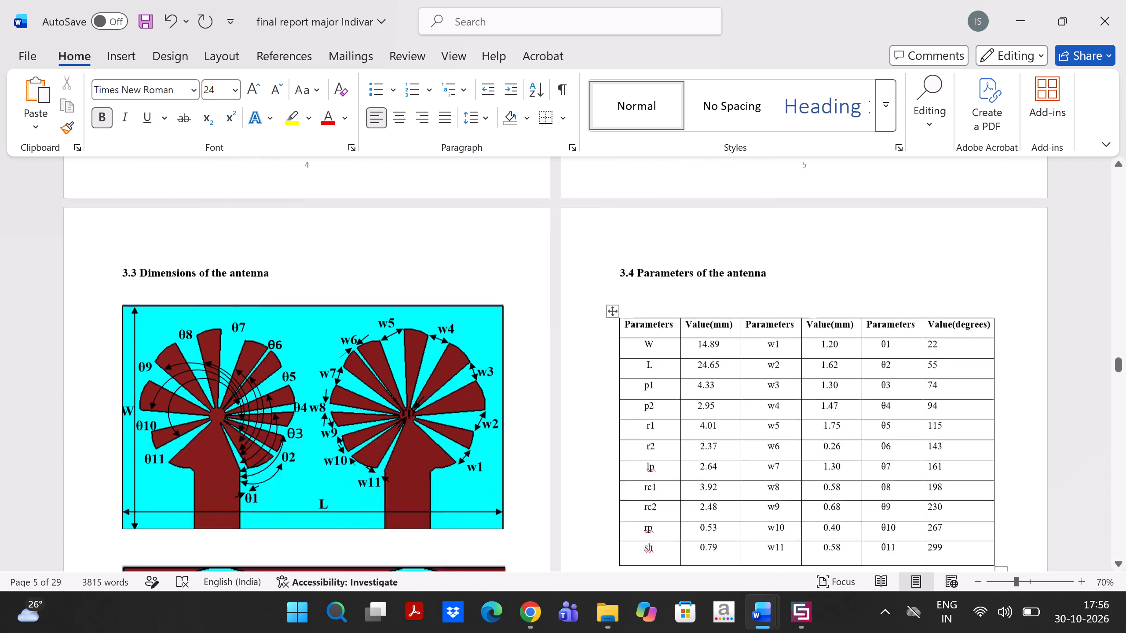
scroll(735, 433, "down", 2)
scroll(735, 433, "up", 1)
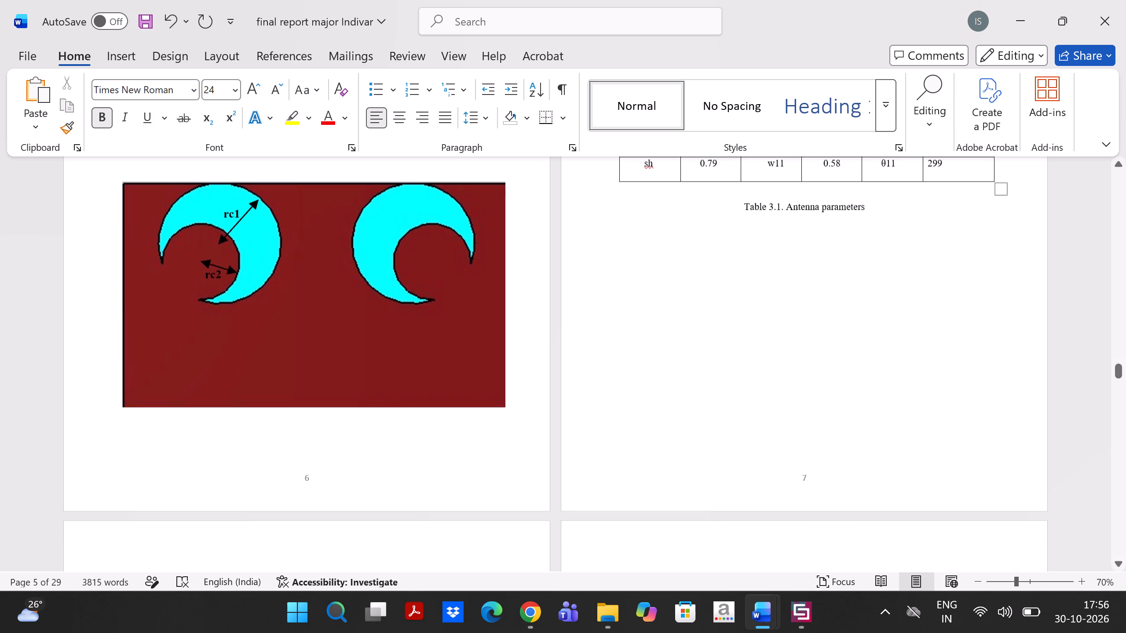
scroll(735, 433, "up", 7)
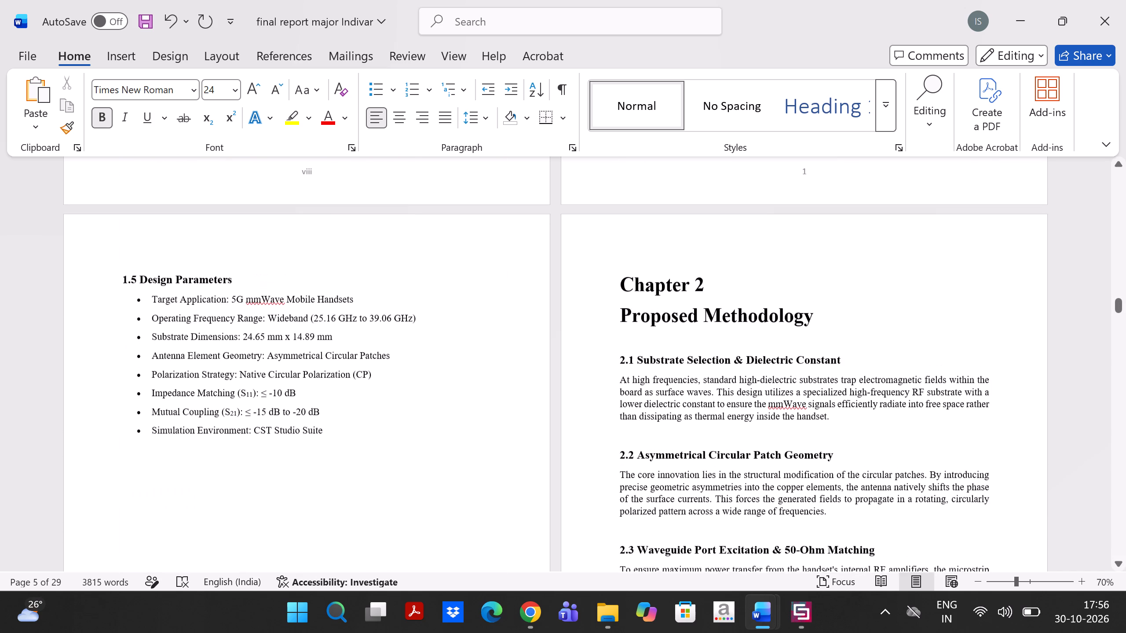
scroll(735, 433, "up", 3)
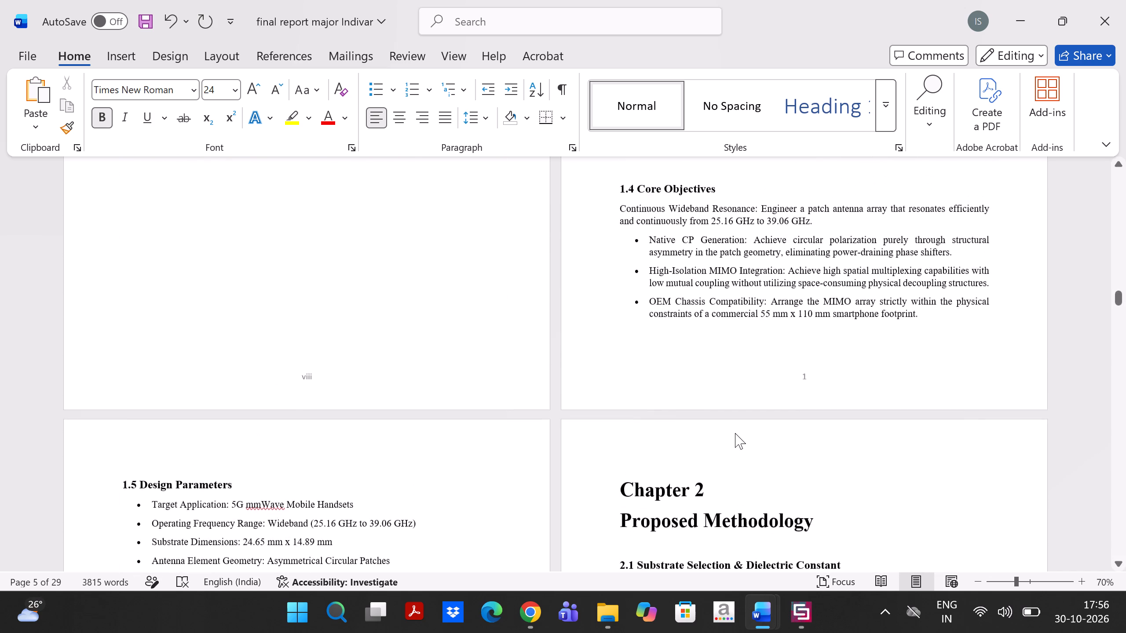
scroll(735, 433, "up", 3)
scroll(735, 433, "down", 1)
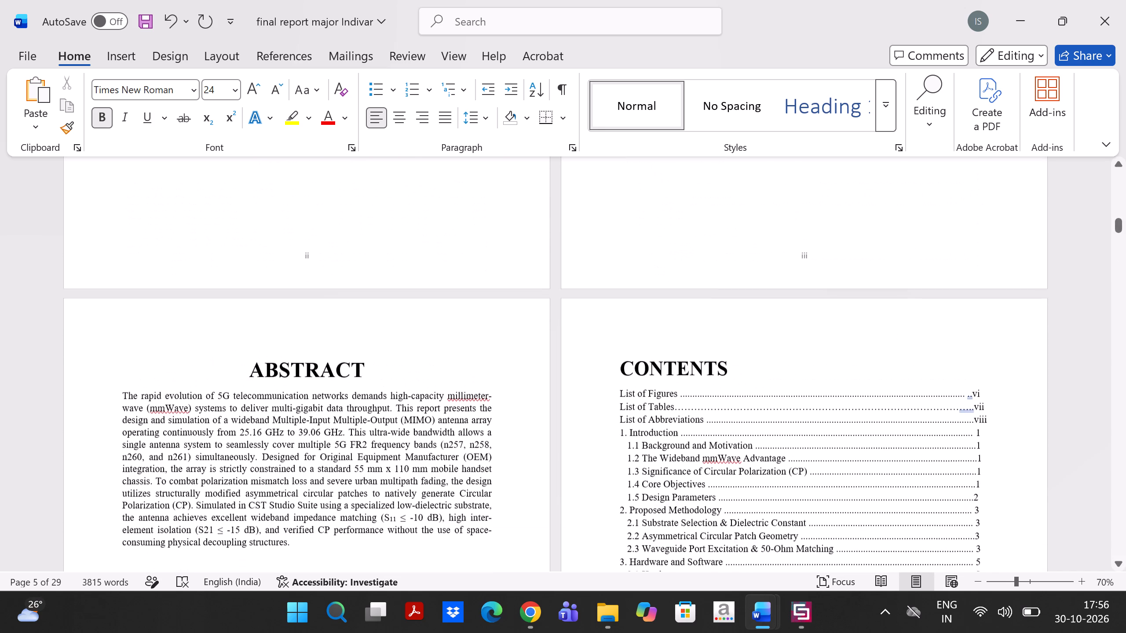
scroll(735, 433, "down", 1)
scroll(735, 433, "up", 1, "ctrl")
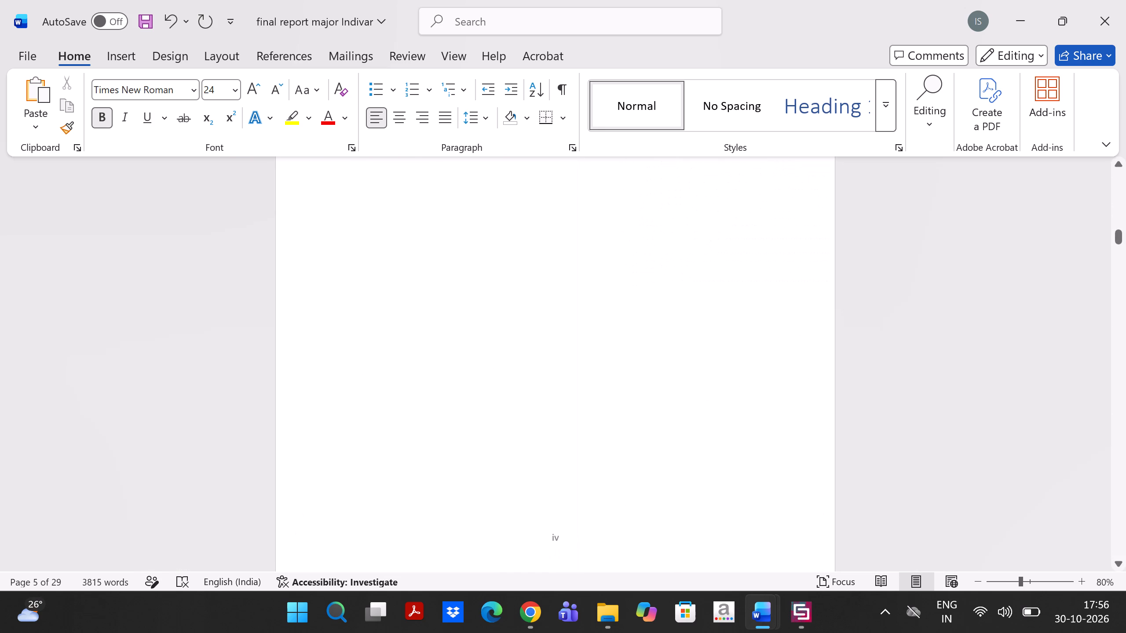
scroll(735, 433, "down", 1, "ctrl")
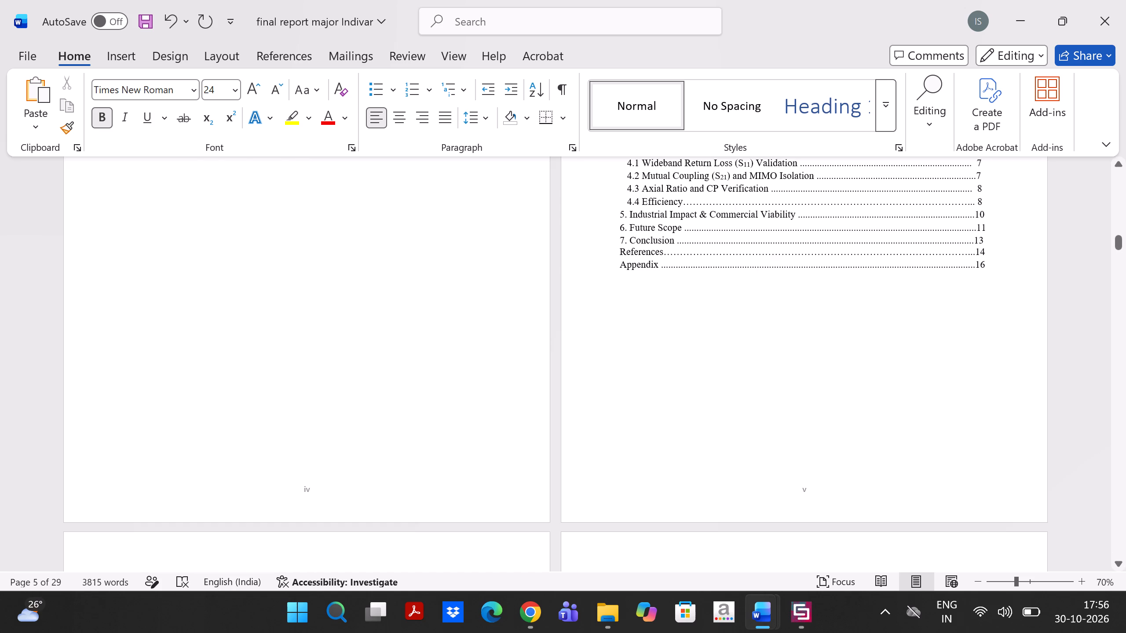
scroll(735, 433, "up", 2)
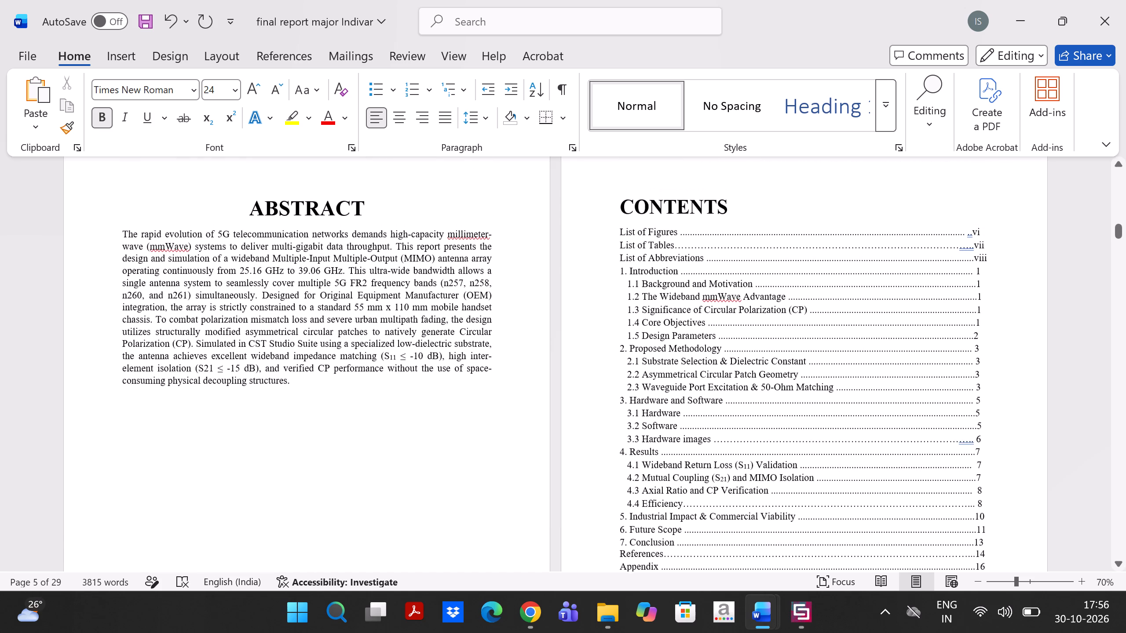
scroll(735, 433, "up", 1)
scroll(735, 433, "down", 2)
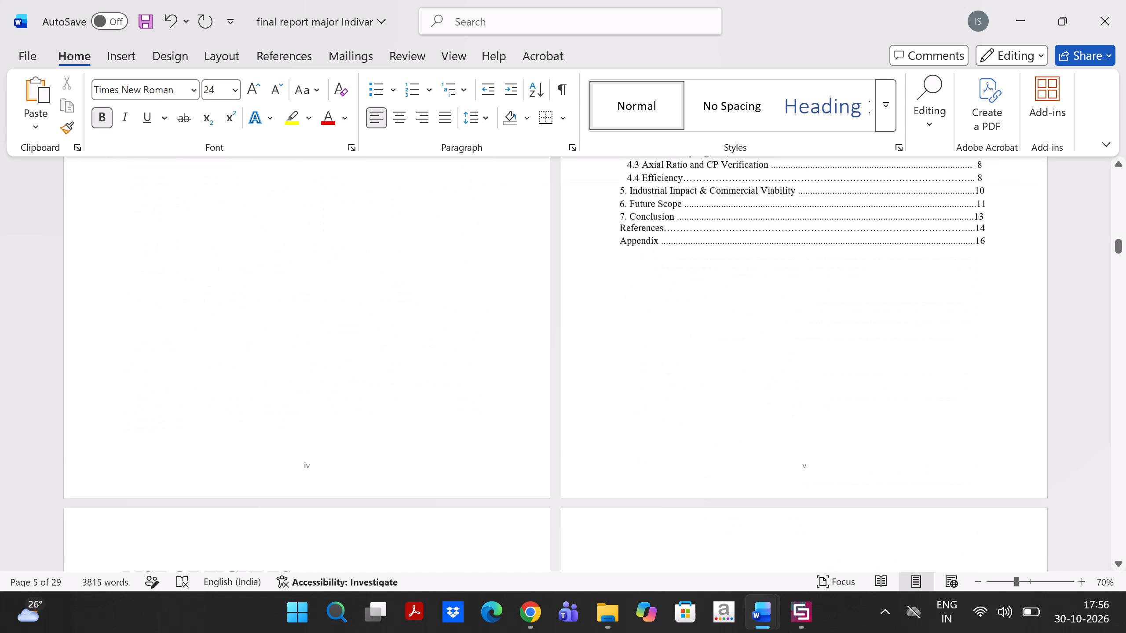
Extend the dotted leader of the "Table 3.2 Antenna parameters" entry and end it with page number 7.
scroll(735, 433, "down", 3)
scroll(735, 433, "up", 1)
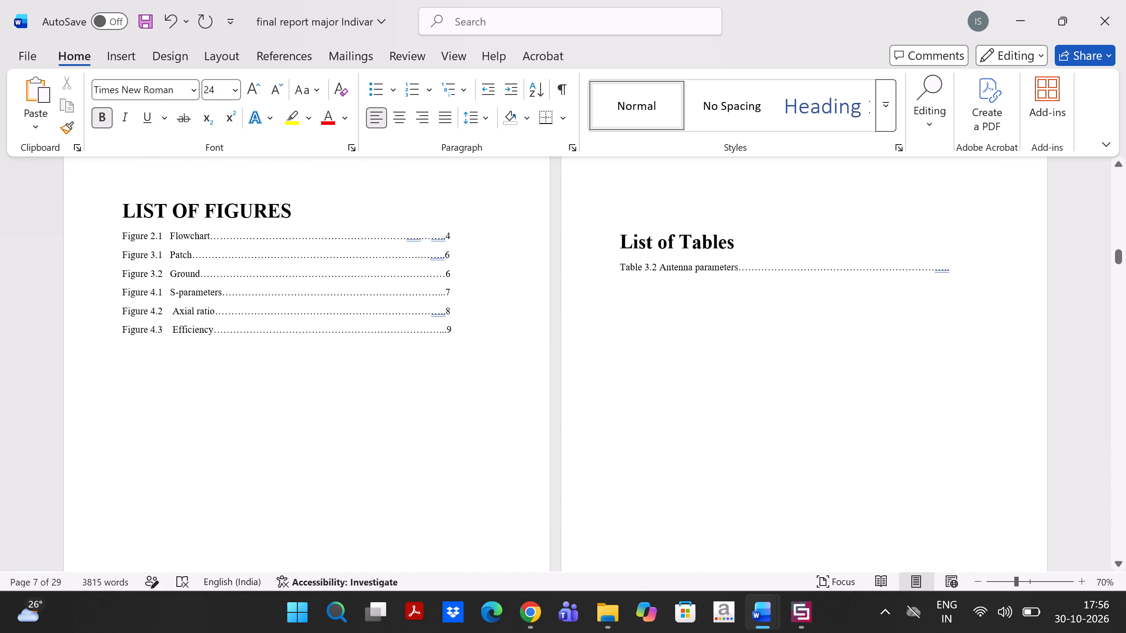
left_click(958, 269)
type("..")
key("7")
scroll(855, 390, "down", 3)
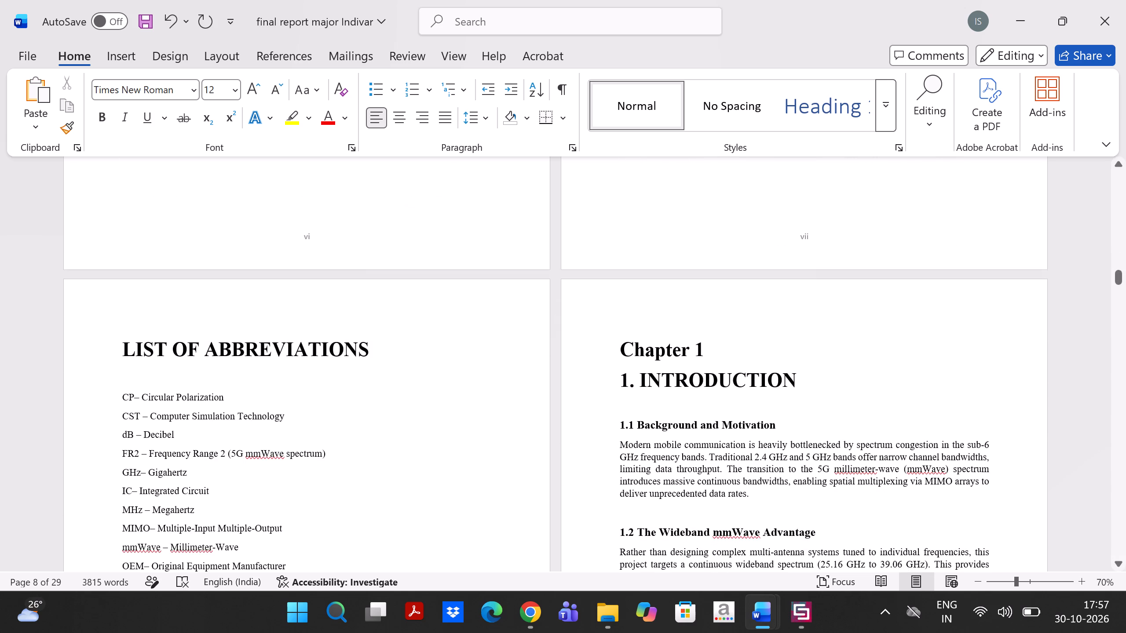
Examine the List of Abbreviations page and the first page of Chapter 1 for layout and page numbering.
scroll(855, 390, "down", 2)
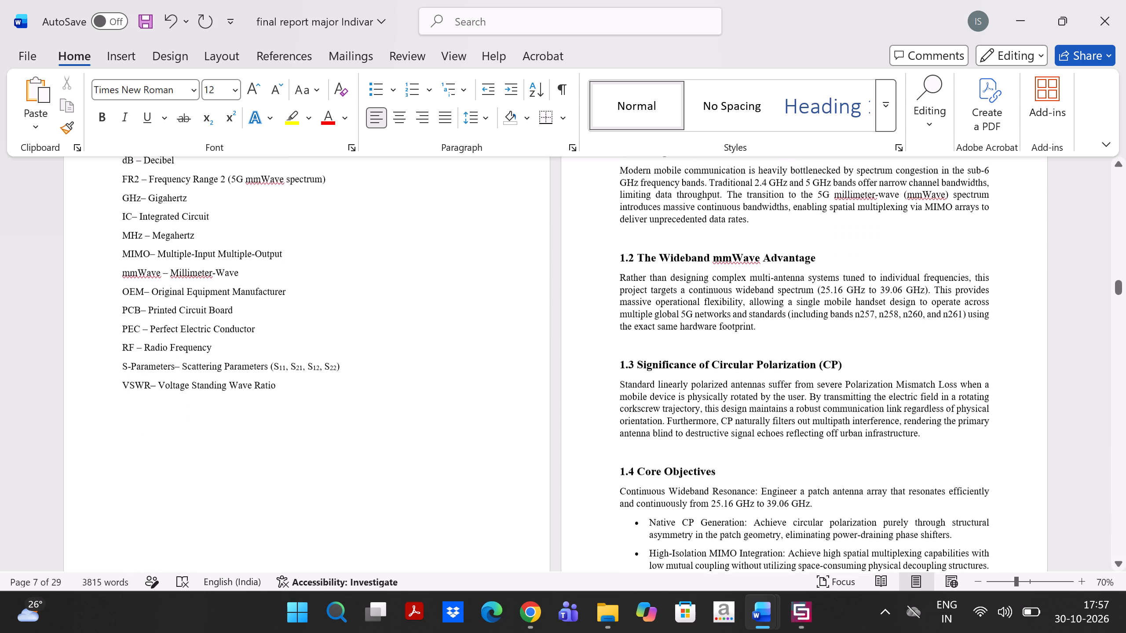
scroll(855, 390, "down", 2)
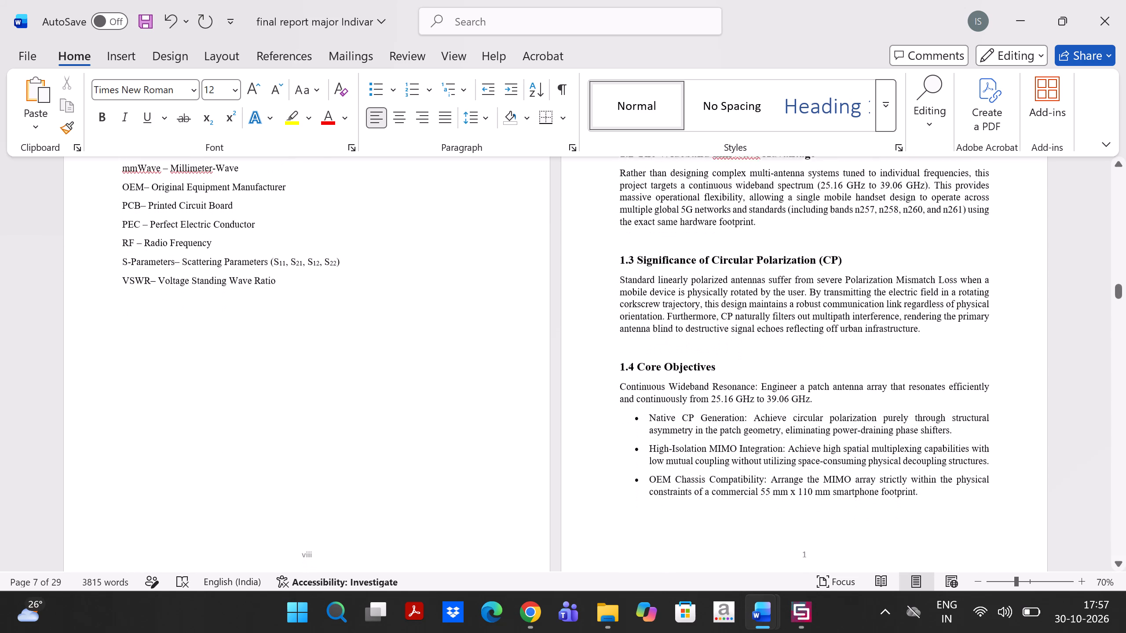
scroll(855, 390, "down", 1)
scroll(855, 390, "up", 1)
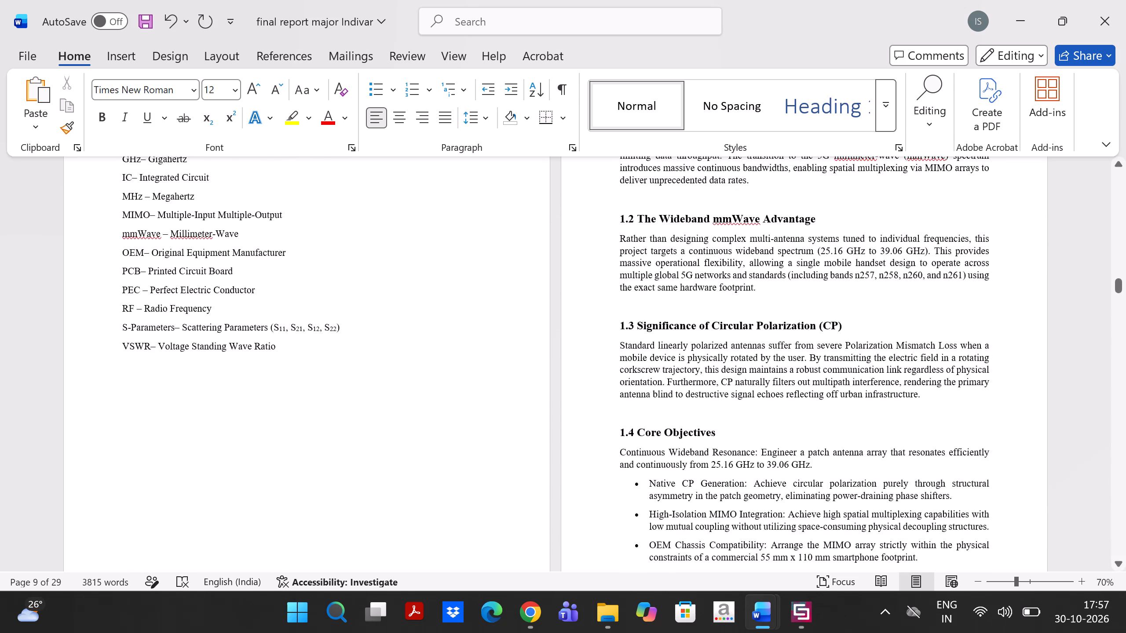
scroll(855, 390, "up", 2)
scroll(855, 390, "down", 1)
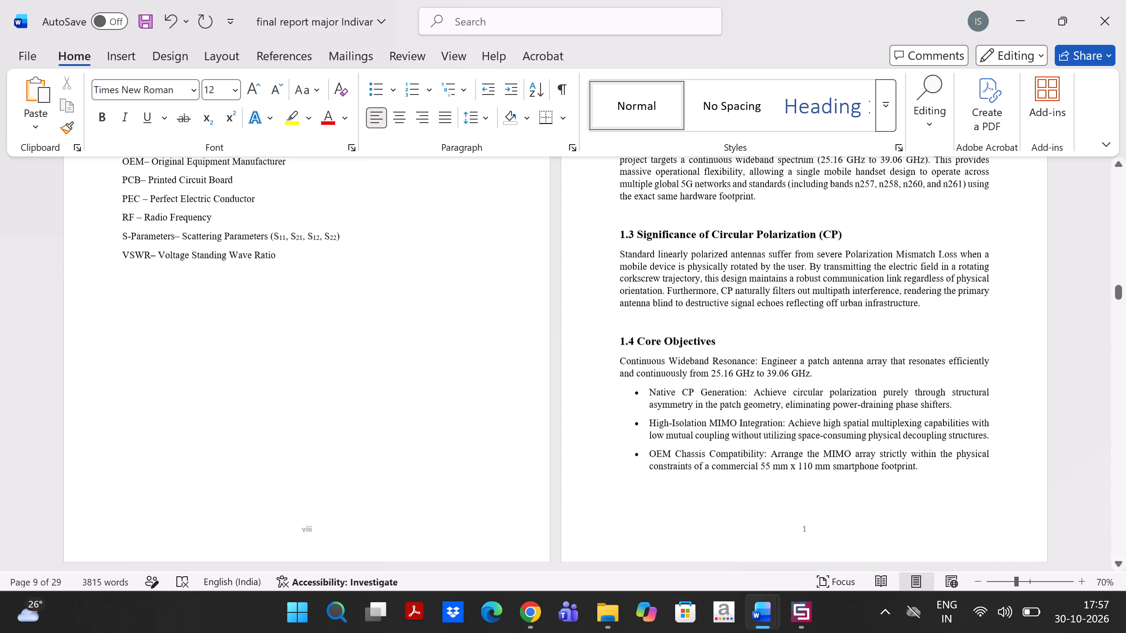
scroll(855, 390, "down", 1)
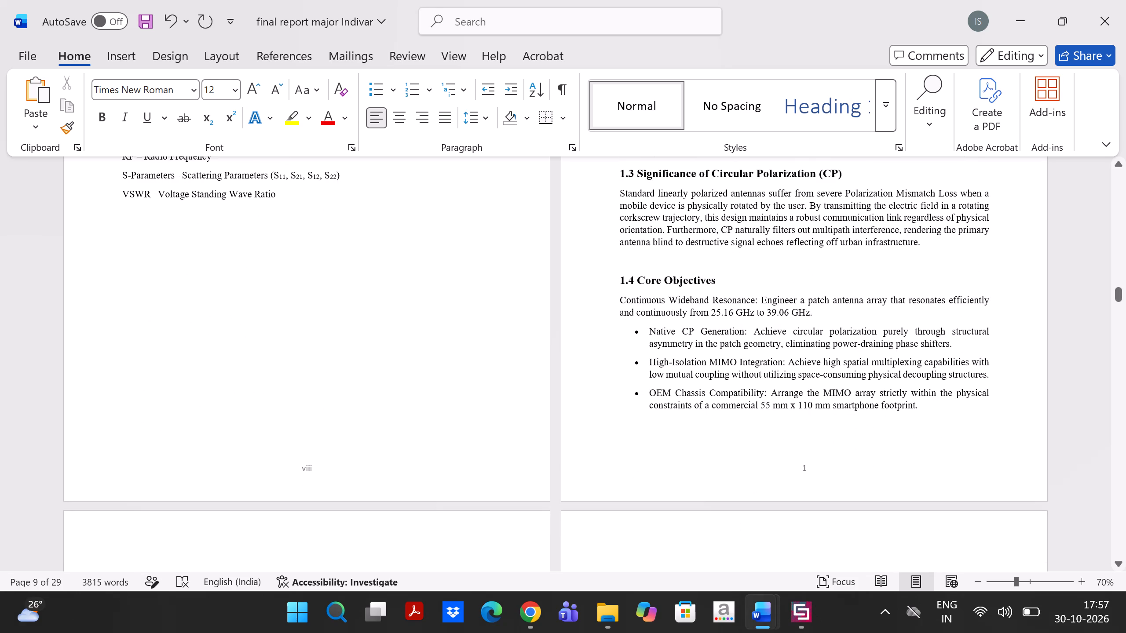
Save the report document.
key("ctrl+s")
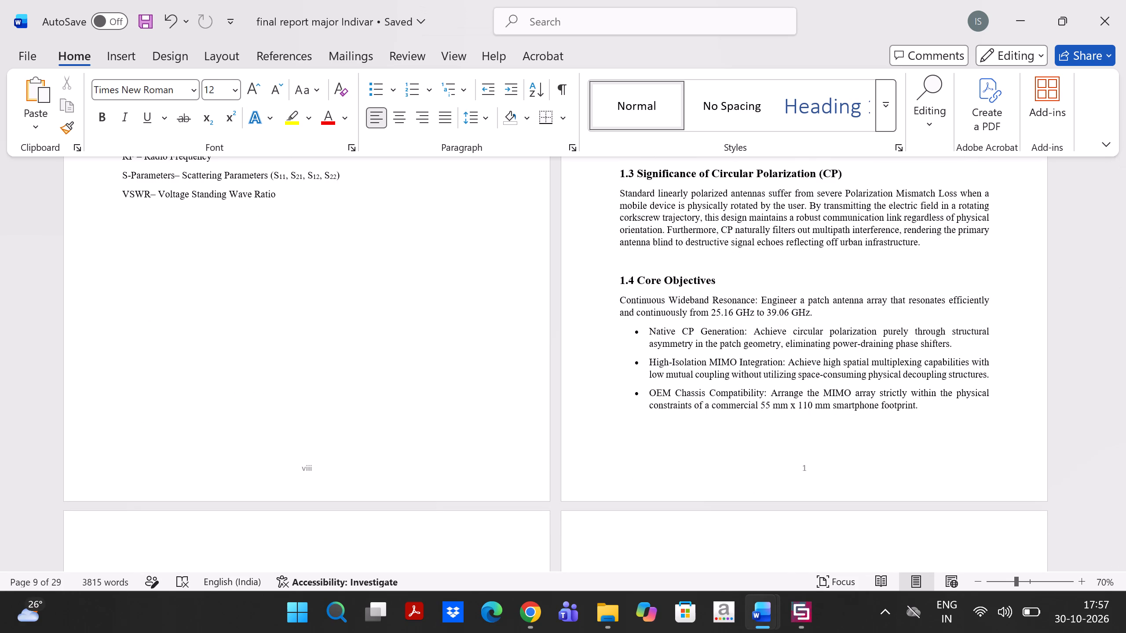
Review the front matter pages from the title page through the recommendation and certificate pages to the abstract.
scroll(855, 390, "down", 3, "ctrl")
scroll(855, 390, "up", 7, "ctrl")
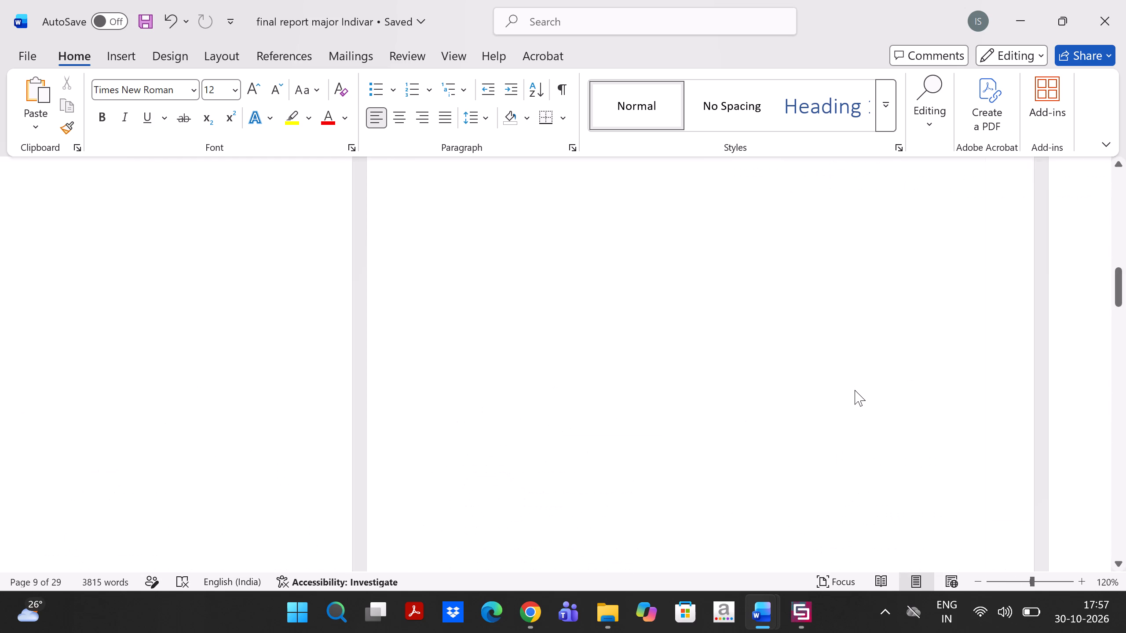
scroll(855, 390, "up", 2, "ctrl")
scroll(633, 324, "up", 19)
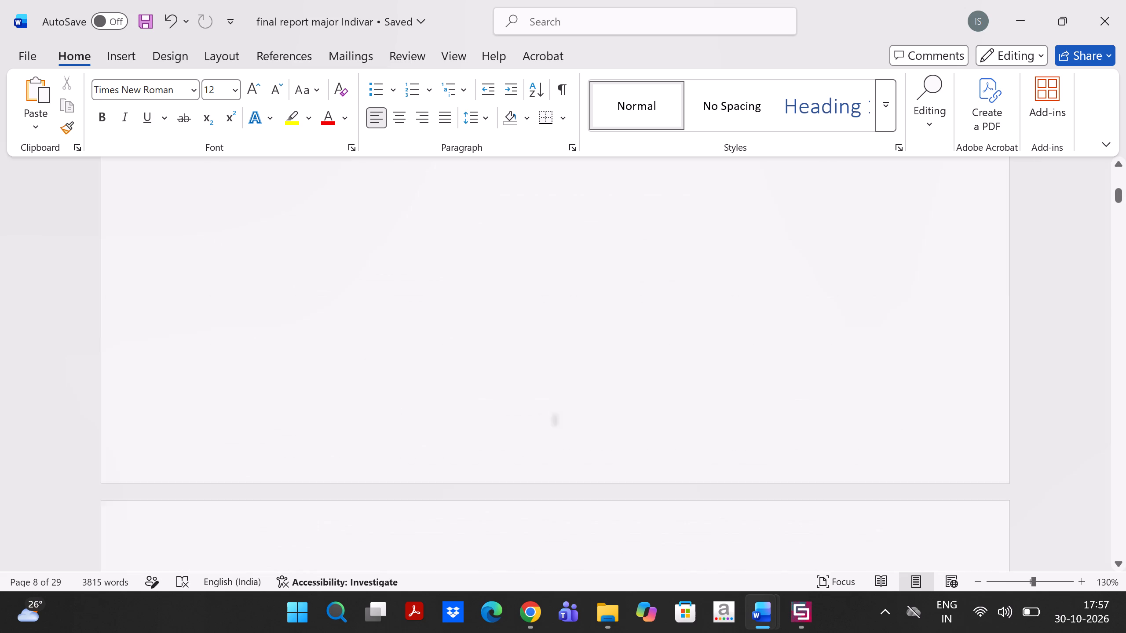
scroll(633, 324, "up", 4)
scroll(633, 324, "down", 3, "ctrl")
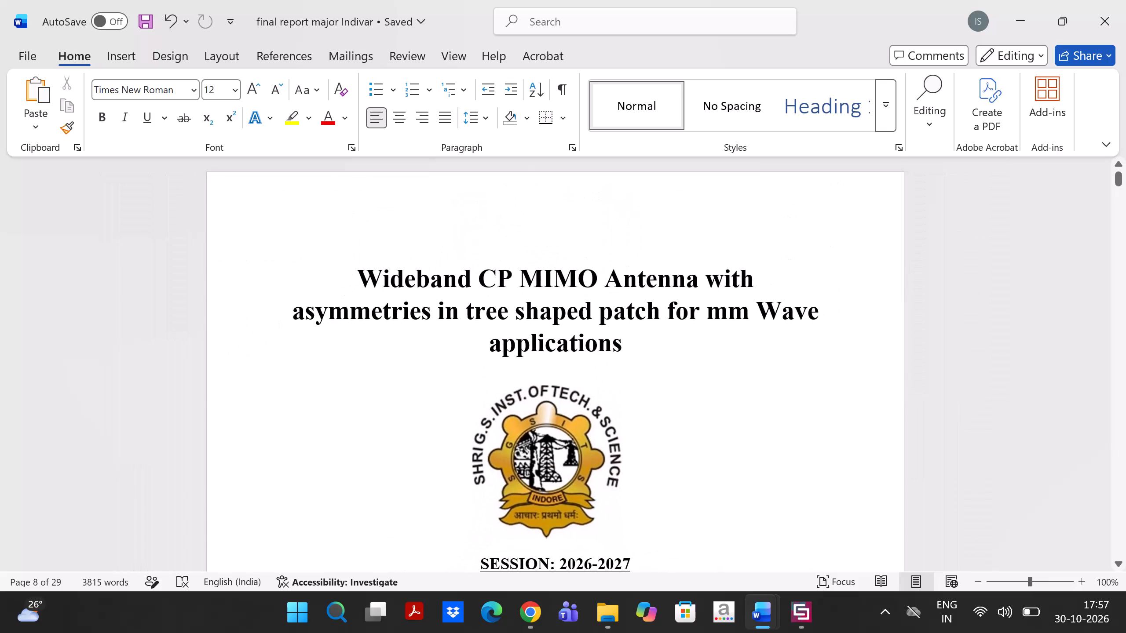
scroll(633, 324, "down", 3)
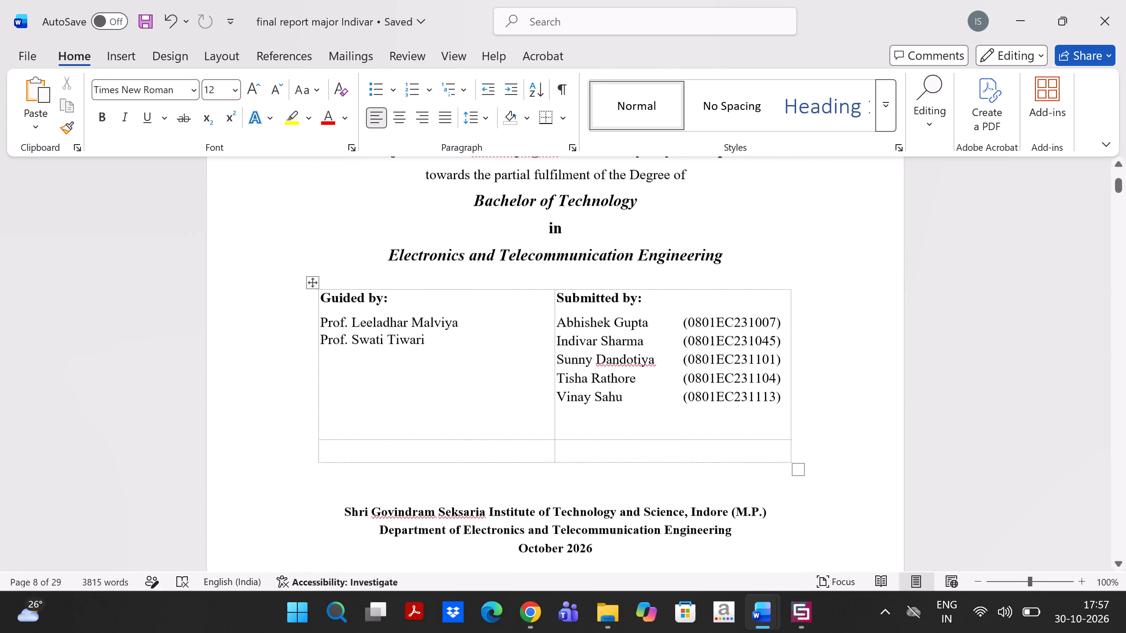
scroll(634, 313, "down", 3)
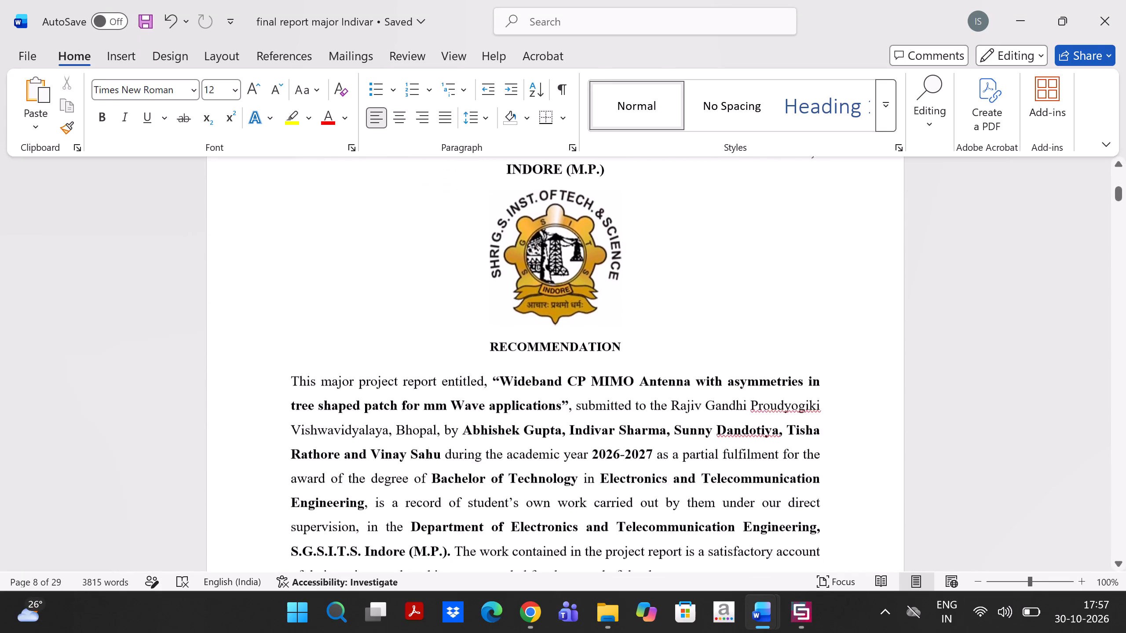
scroll(634, 313, "down", 1)
scroll(634, 313, "up", 2)
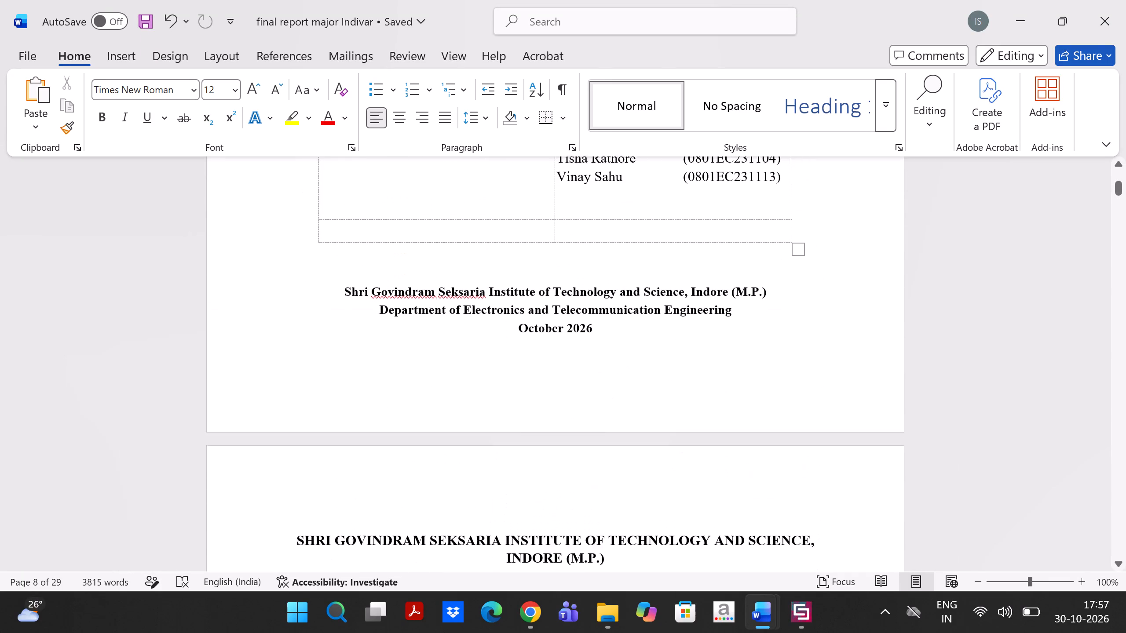
scroll(634, 313, "up", 1)
scroll(634, 313, "down", 1, "ctrl")
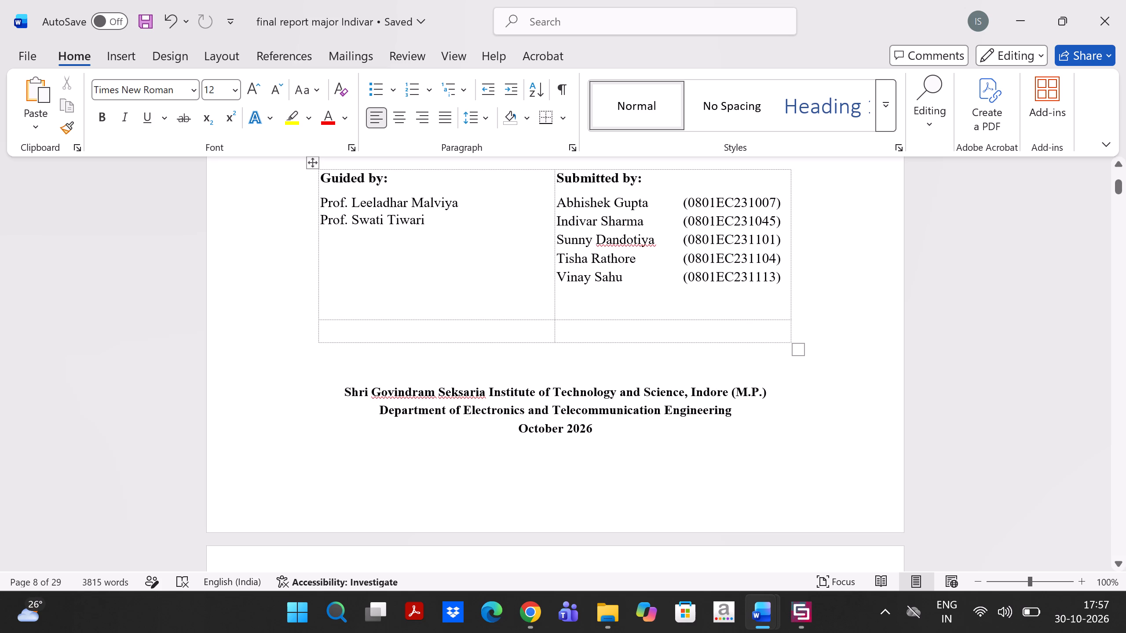
scroll(634, 313, "down", 7, "ctrl")
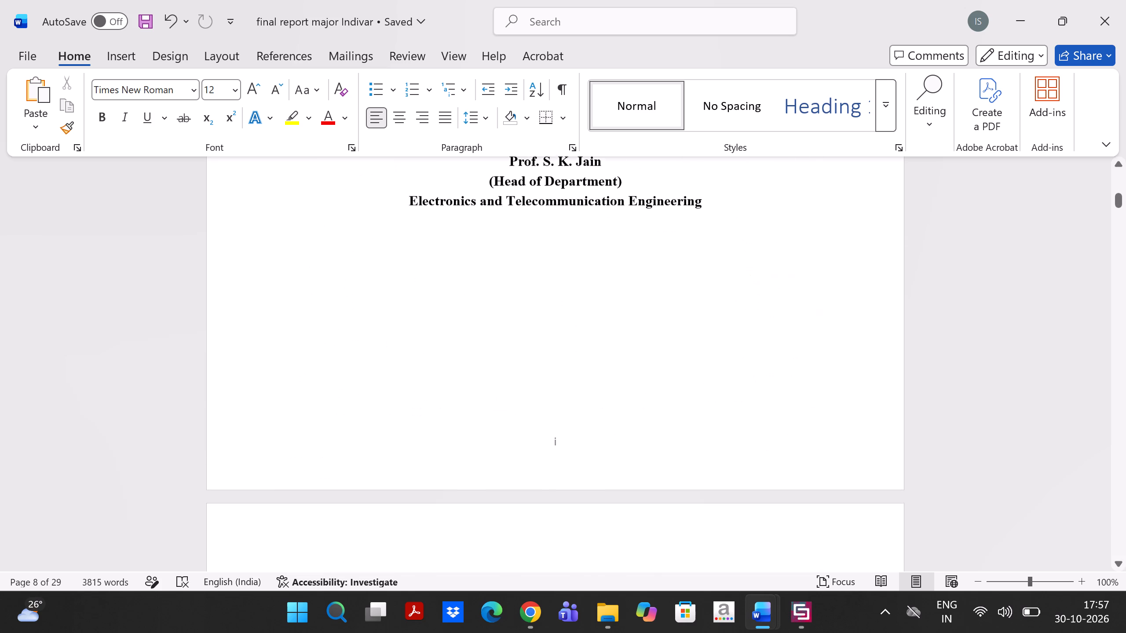
scroll(634, 313, "down", 4, "ctrl")
scroll(634, 313, "down", 2)
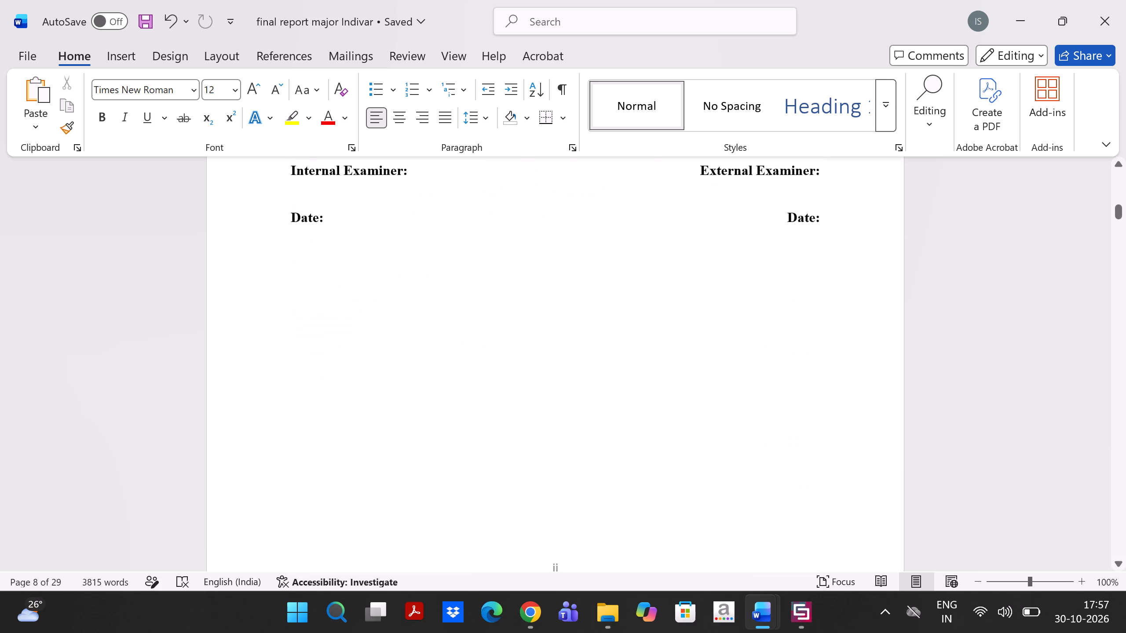
scroll(634, 313, "down", 4)
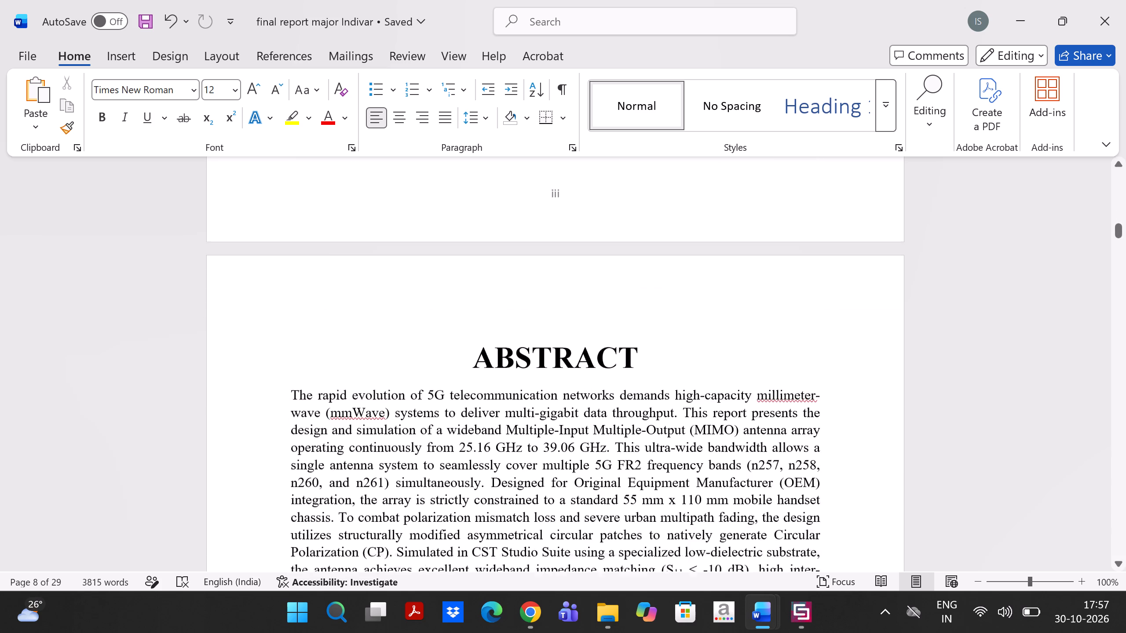
scroll(634, 313, "down", 1)
scroll(634, 313, "up", 1)
scroll(647, 399, "down", 1)
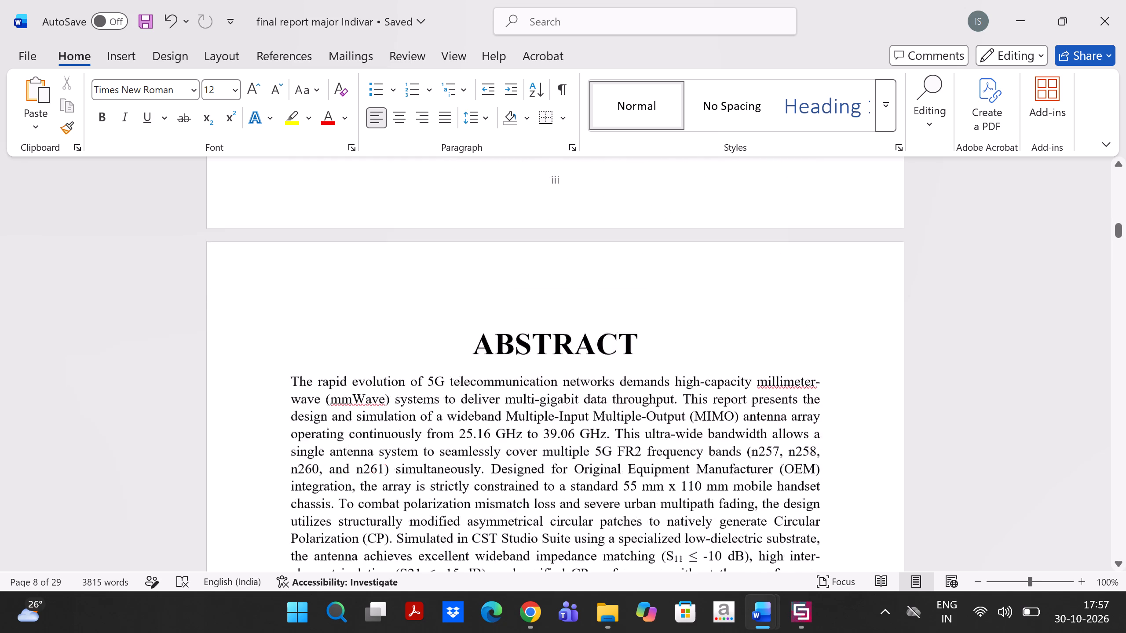
scroll(647, 399, "down", 4)
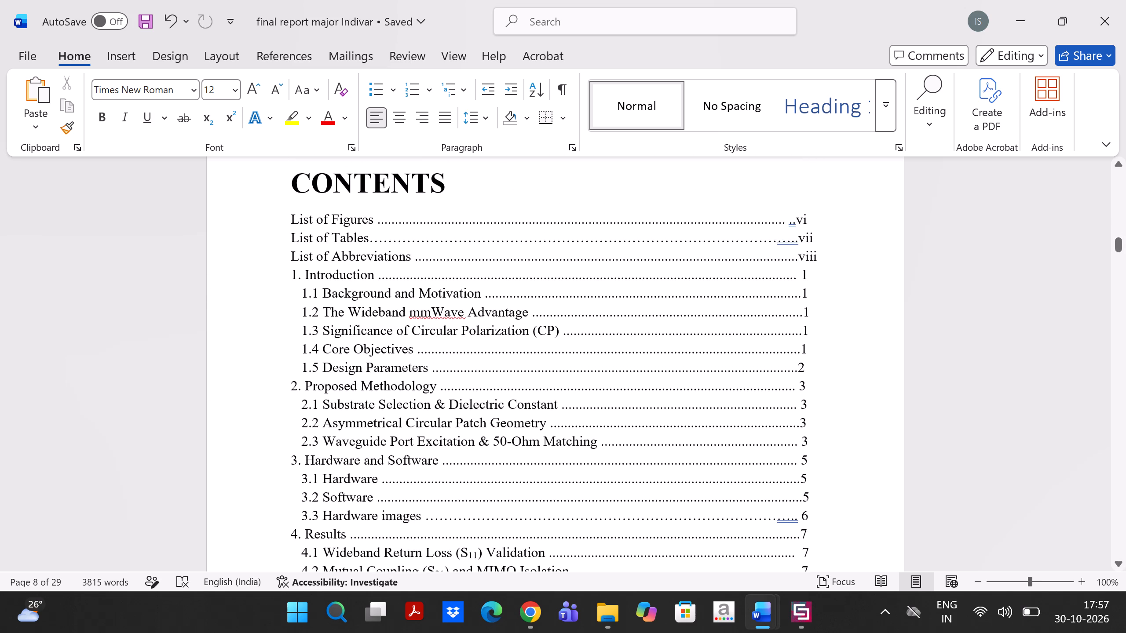
scroll(647, 399, "down", 1)
scroll(647, 399, "up", 2)
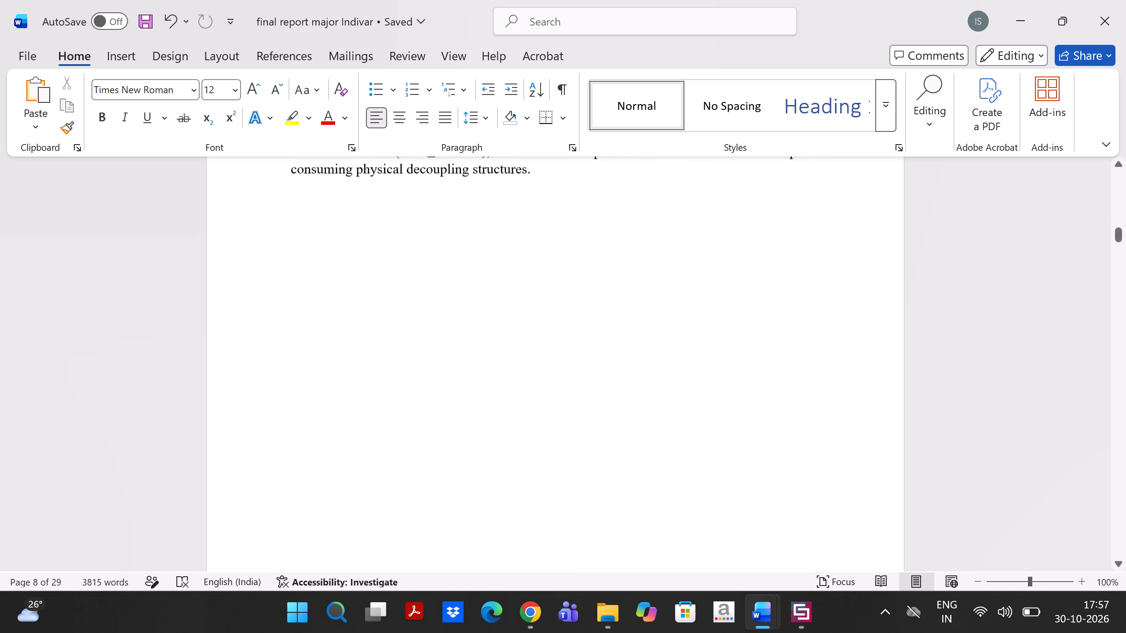
scroll(647, 399, "up", 4)
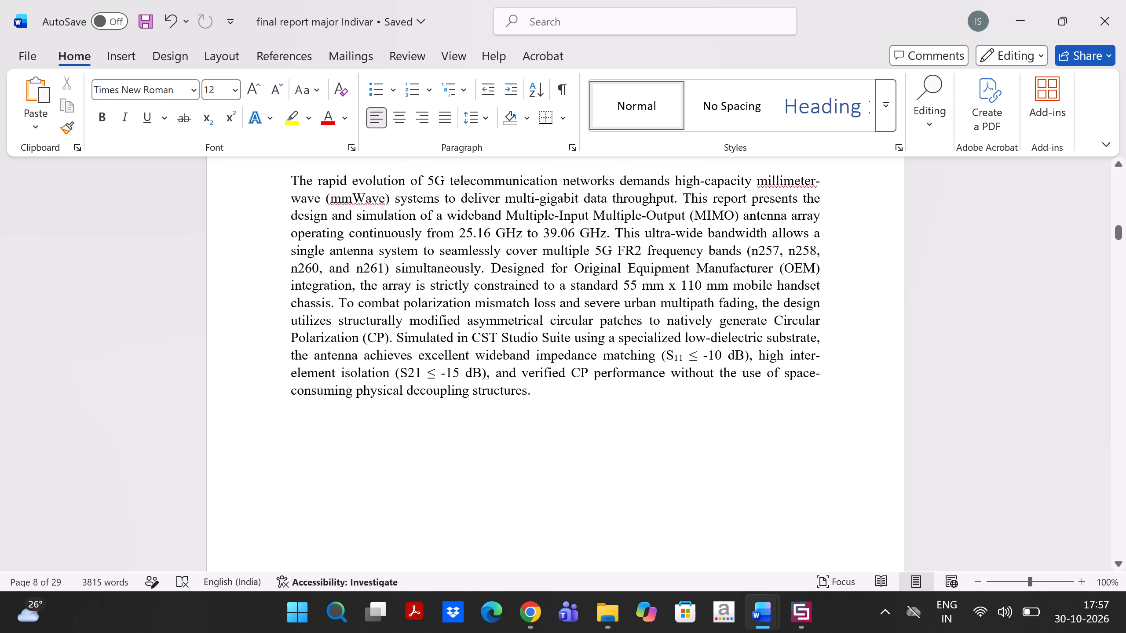
Examine the entries and page numbers on the CONTENTS page.
scroll(647, 399, "down", 4)
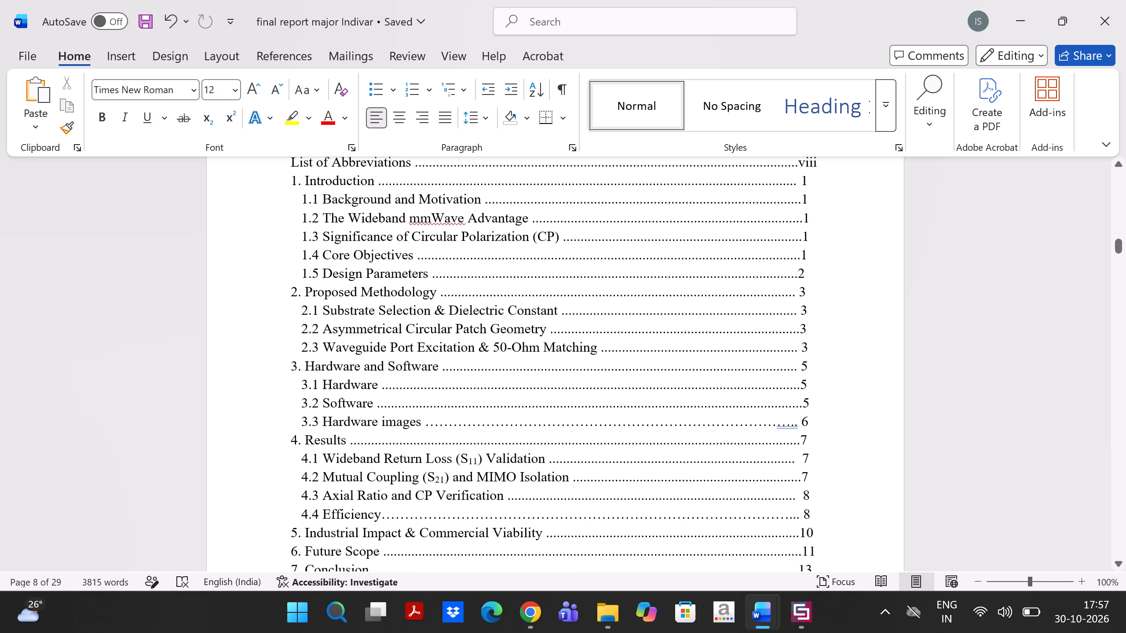
scroll(647, 399, "down", 3)
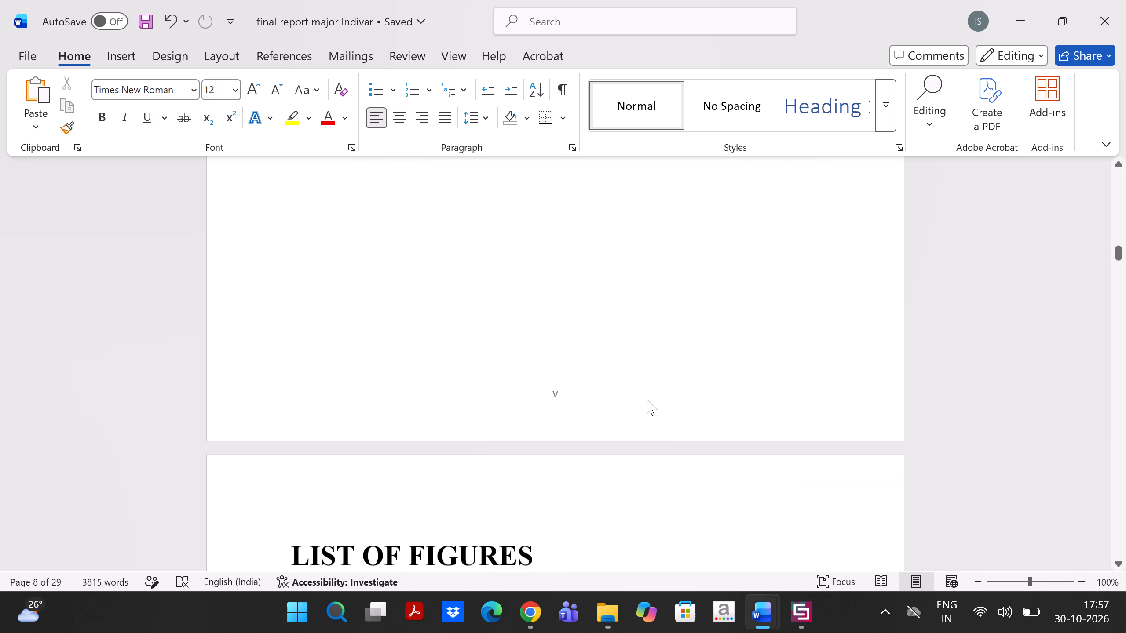
scroll(647, 399, "up", 4)
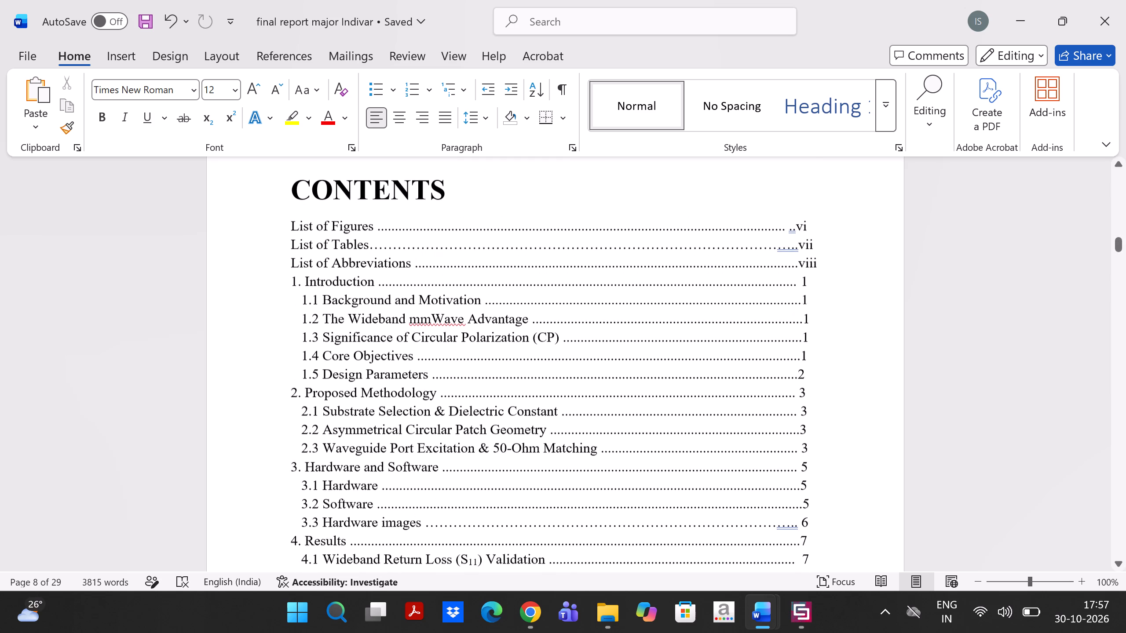
scroll(647, 399, "up", 1)
scroll(529, 477, "down", 1)
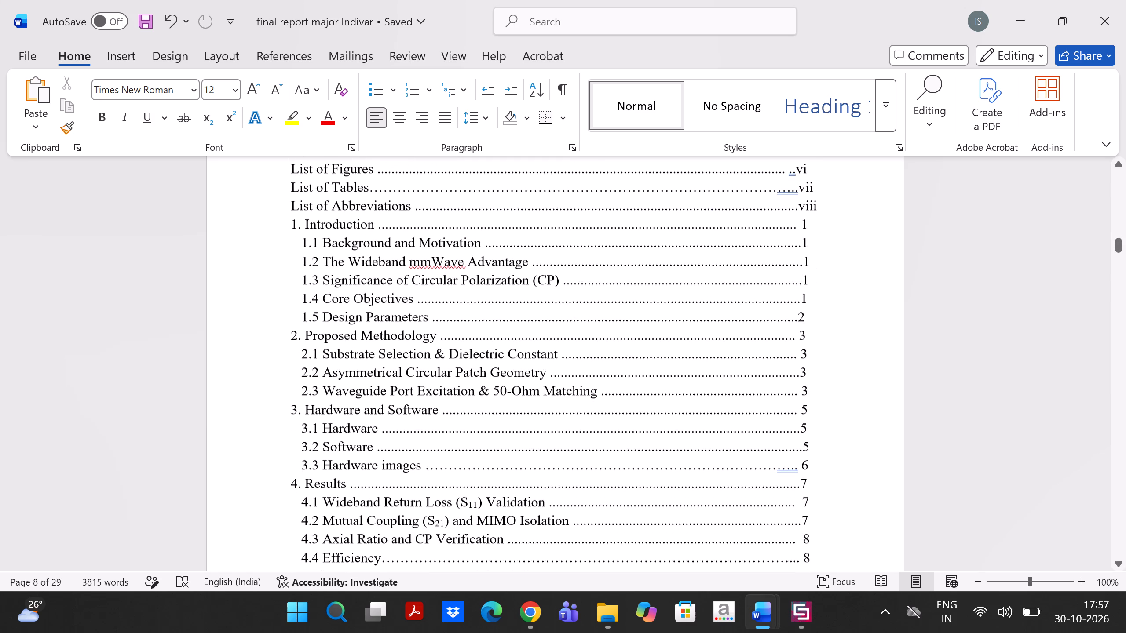
Set the page number of the "3.3 Hardware images" entry in the contents to 8.
scroll(529, 477, "down", 1)
left_click(812, 442)
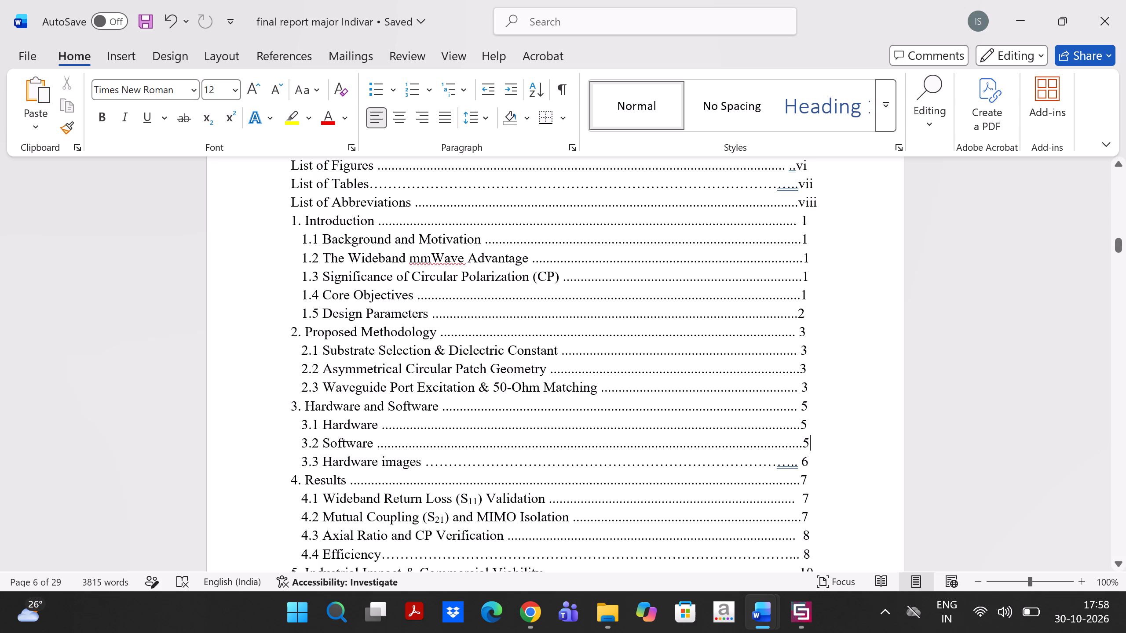
key("Down")
key("BackSpace")
key("8")
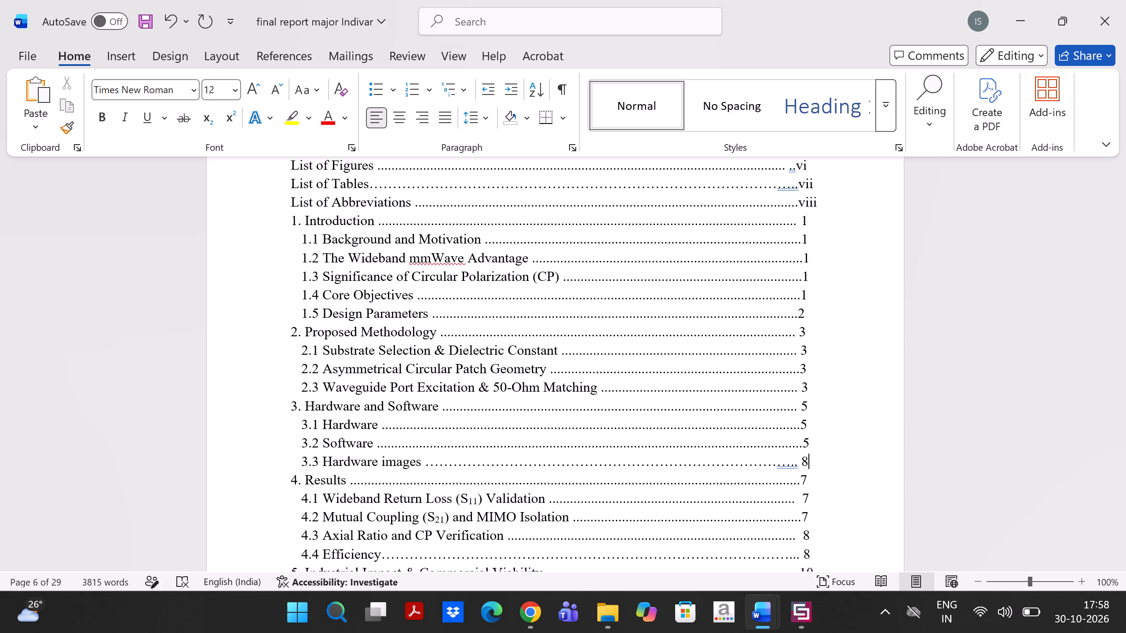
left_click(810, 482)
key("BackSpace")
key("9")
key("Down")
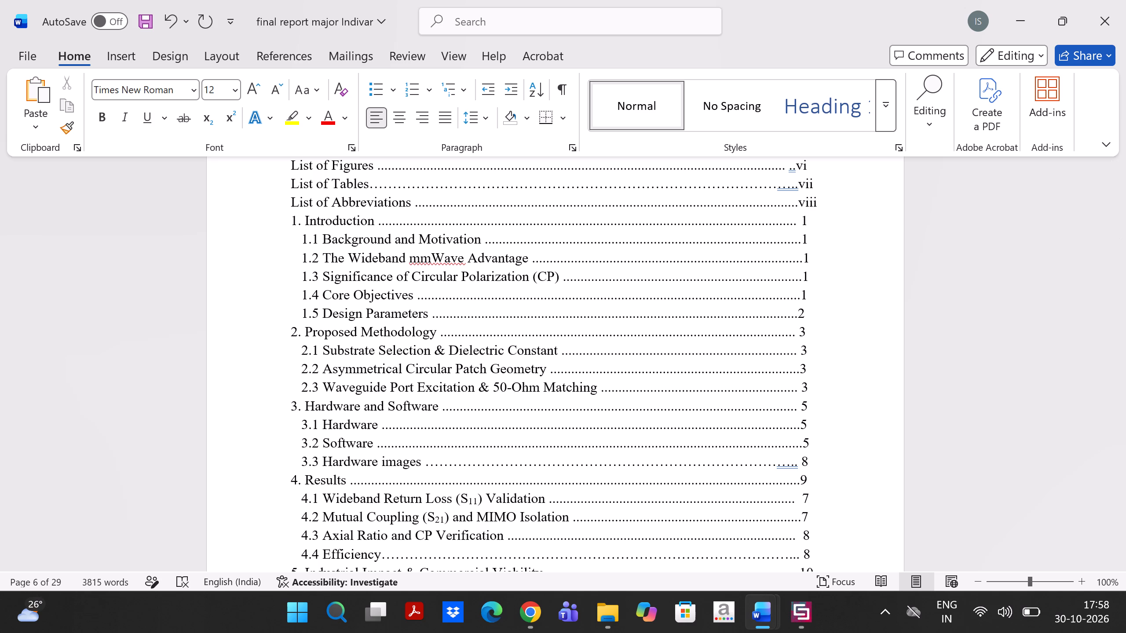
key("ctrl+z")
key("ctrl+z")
Set the page numbers of contents entries "4. Results", 4.1 Wideband Return Loss and 4.2 Mutual Coupling to 9.
key("BackSpace")
key("9")
key("Down")
key("BackSpace")
key("9")
key("Down")
key("BackSpace")
key("9")
Set the page numbers of contents entries "4.3 Axial Ratio and CP Verification" and "4.4 Efficiency" to 10.
key("Down")
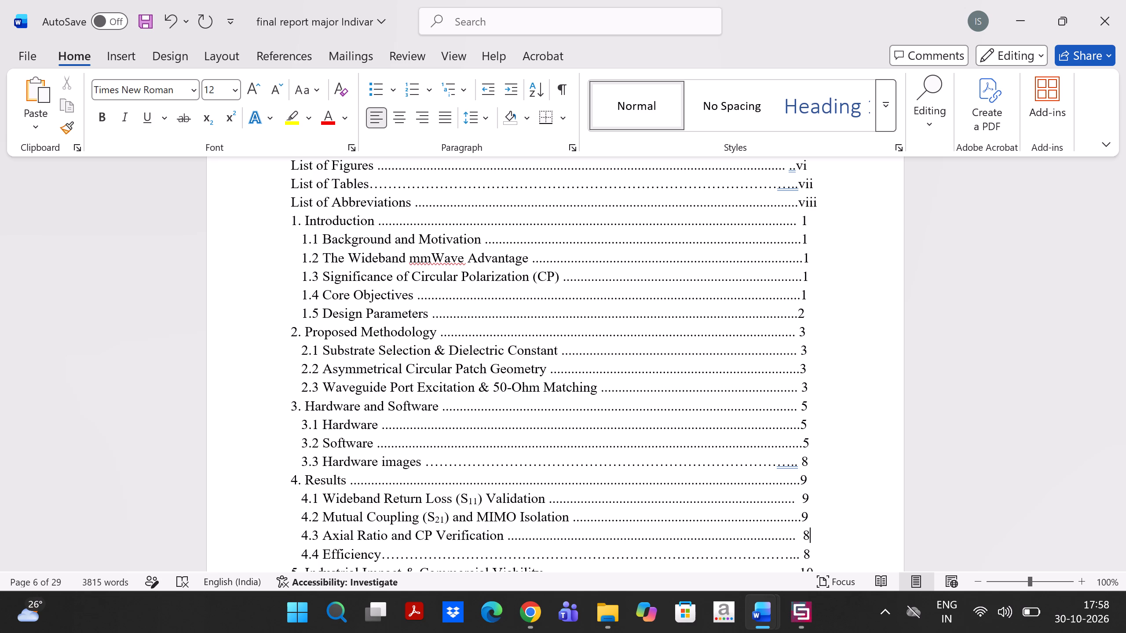
key("BackSpace")
type("10")
key("Down")
key("BackSpace")
type("10")
Set the page number of the "5. Industrial Impact & Commercial Viability" contents entry to 11.
key("Down")
key("BackSpace")
key("1")
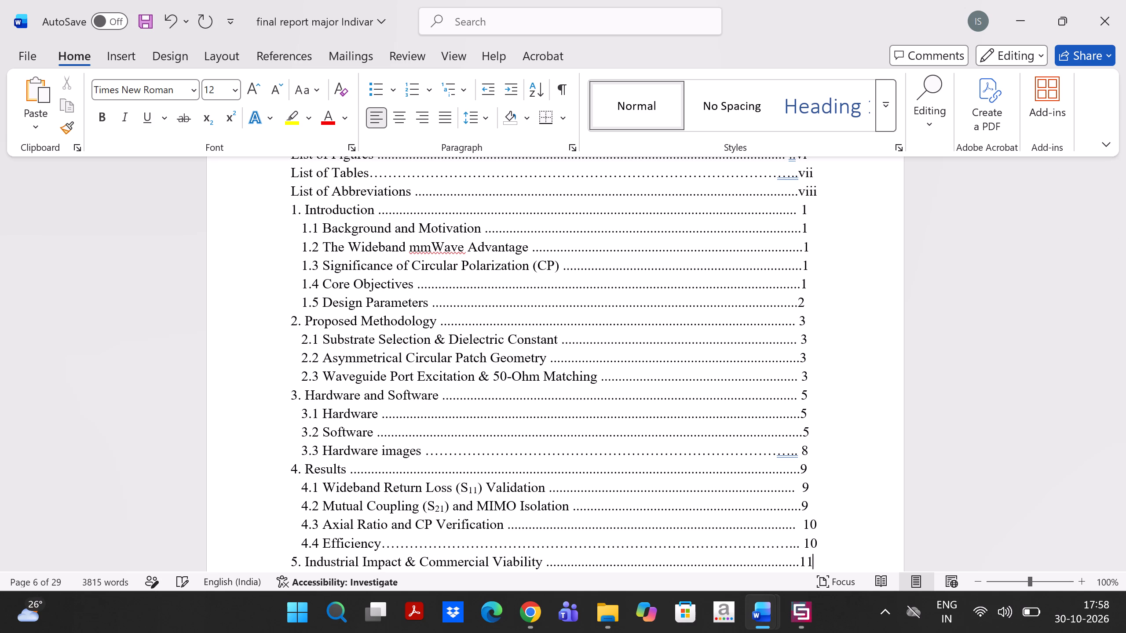
Set the page number of the "5. Industrial Impact & Commercial Viability" contents entry to 12 and add one leader dot before it.
key("2")
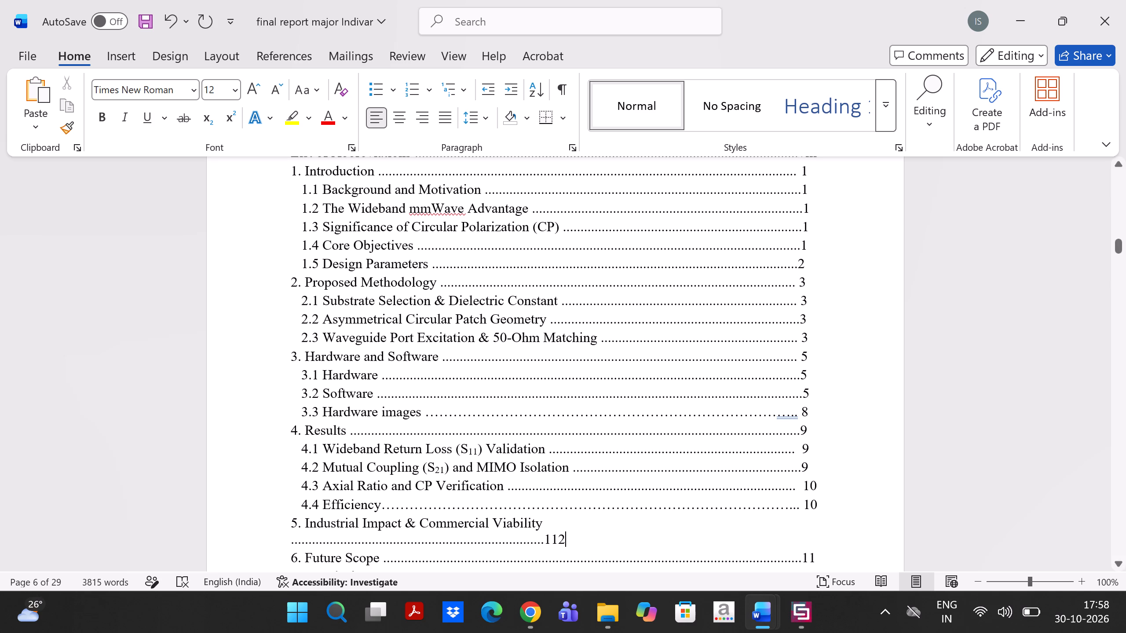
key("Left")
key("BackSpace")
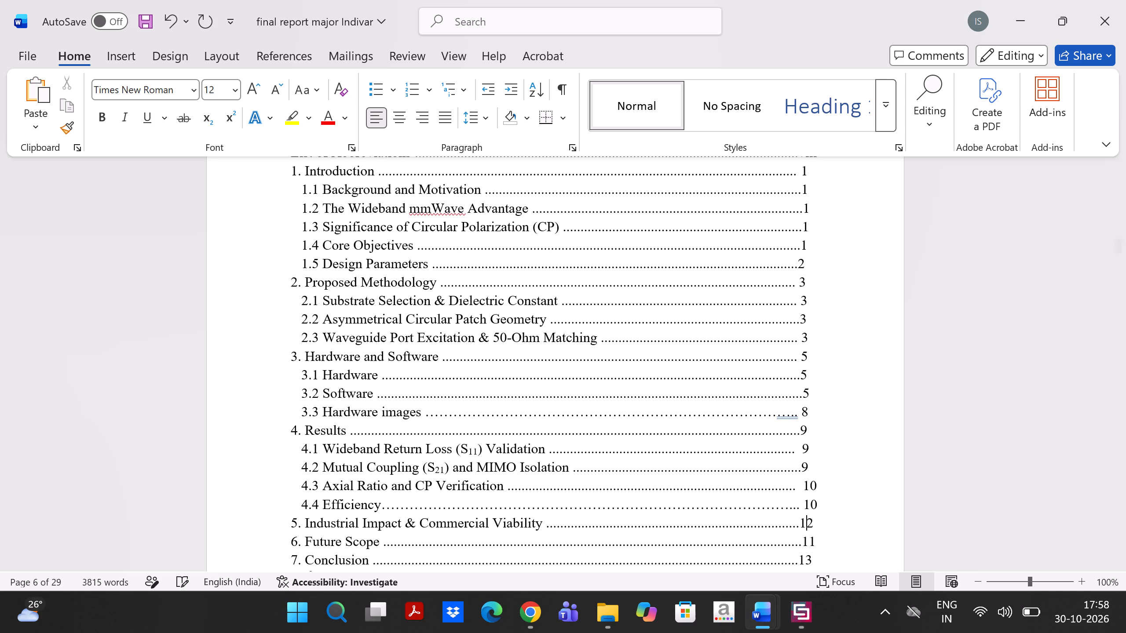
key("Left")
key("period")
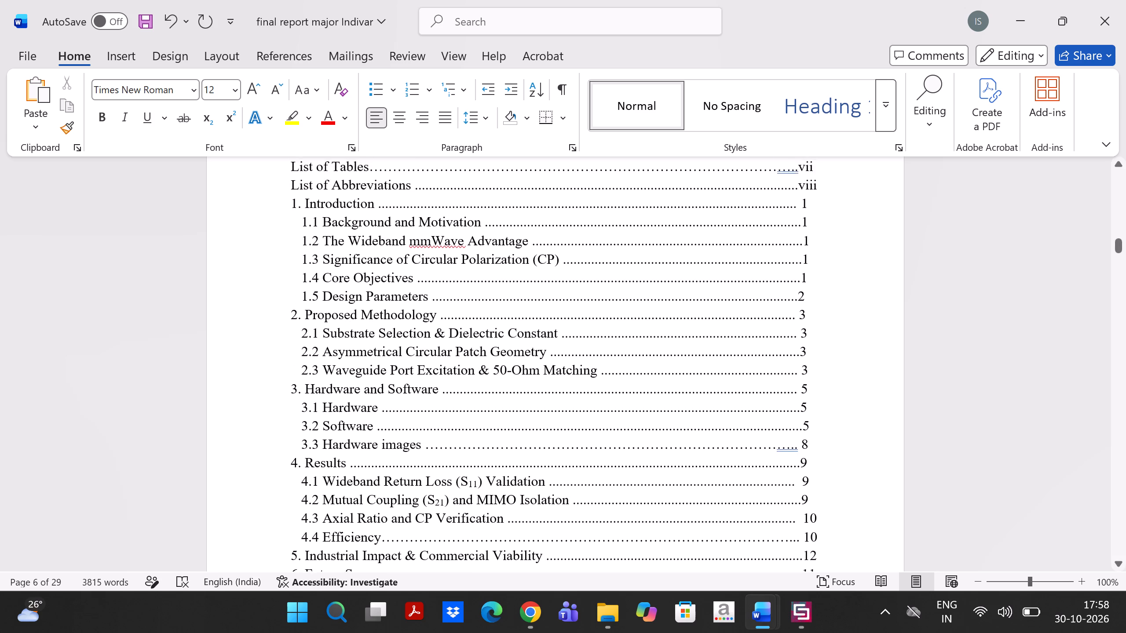
Set the page number of the "6. Future Scope" contents entry to 13 and add one dot to its leader.
scroll(810, 481, "down", 1)
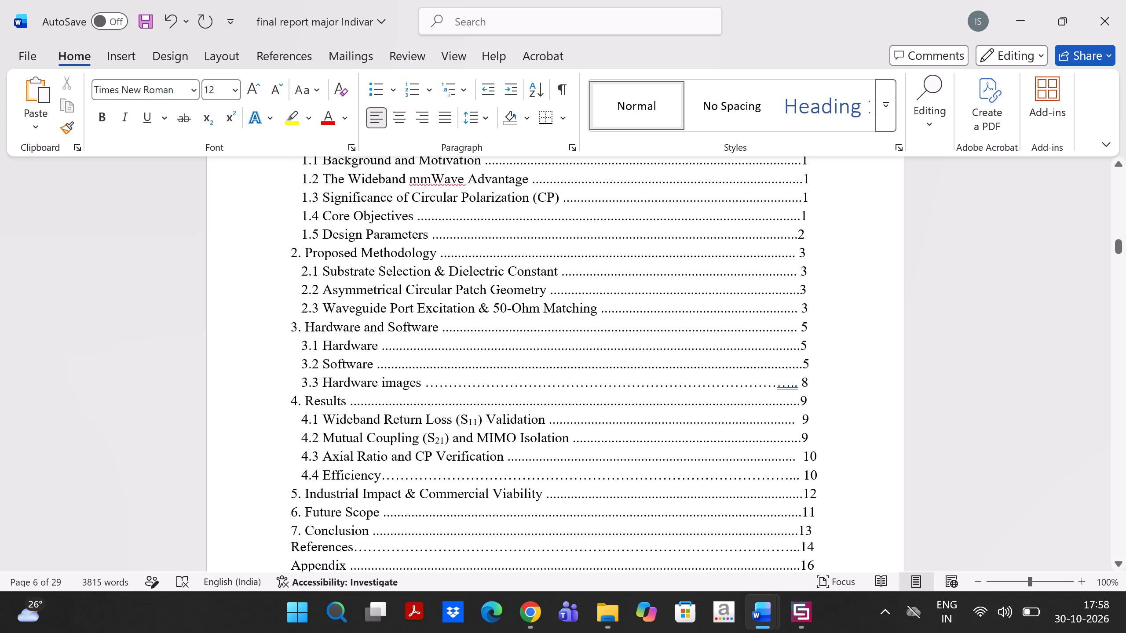
key("Down")
key("period")
key("Right")
key("Right")
key("BackSpace")
key("3")
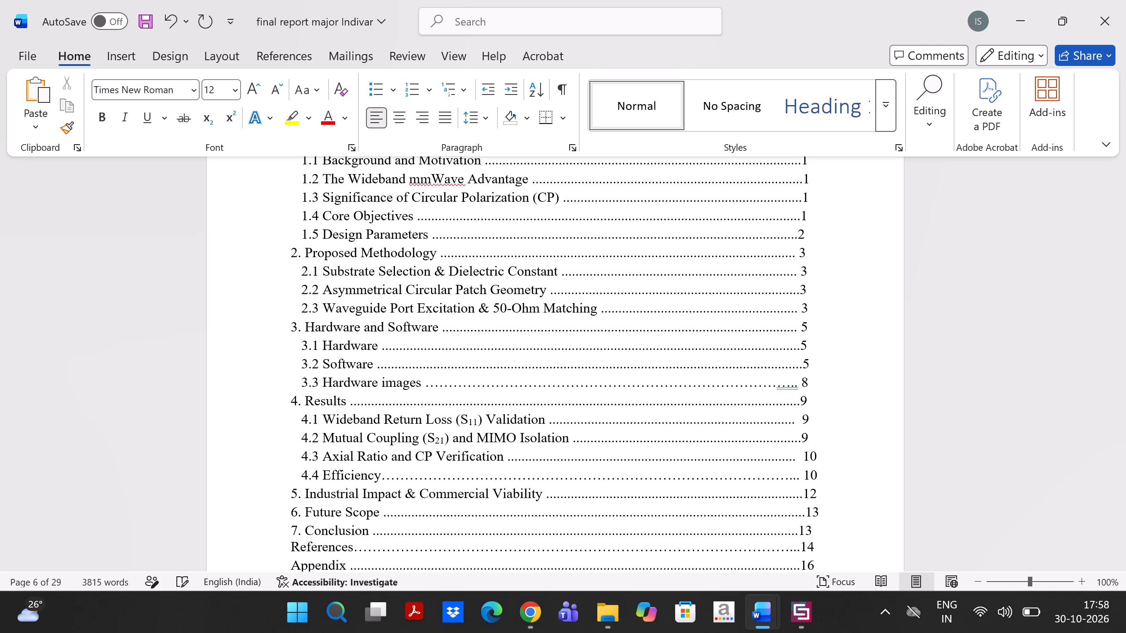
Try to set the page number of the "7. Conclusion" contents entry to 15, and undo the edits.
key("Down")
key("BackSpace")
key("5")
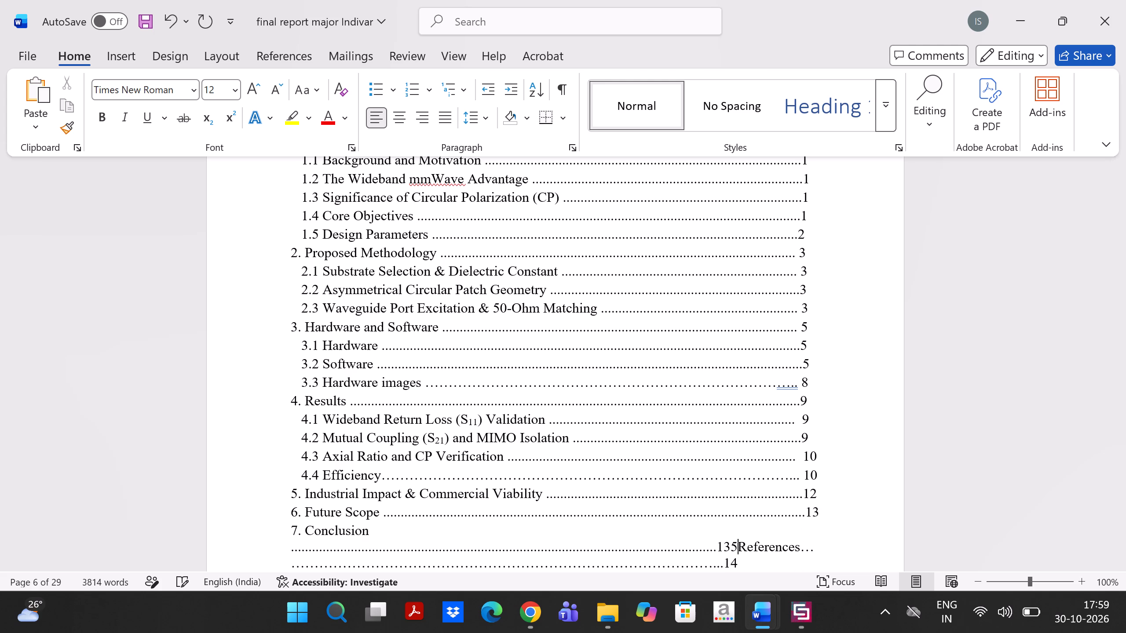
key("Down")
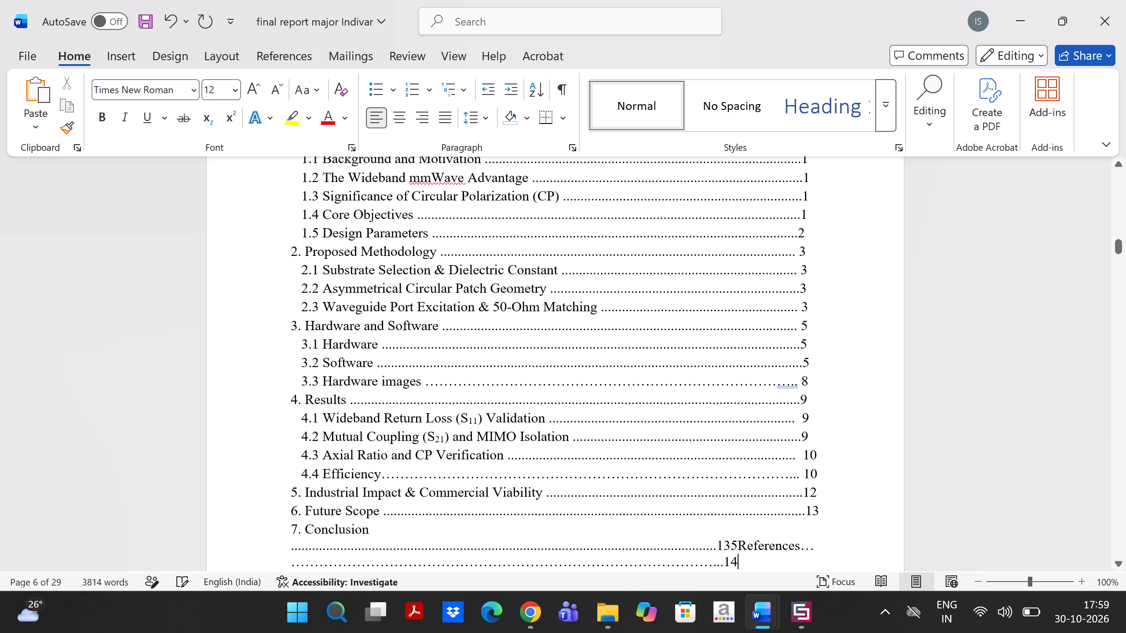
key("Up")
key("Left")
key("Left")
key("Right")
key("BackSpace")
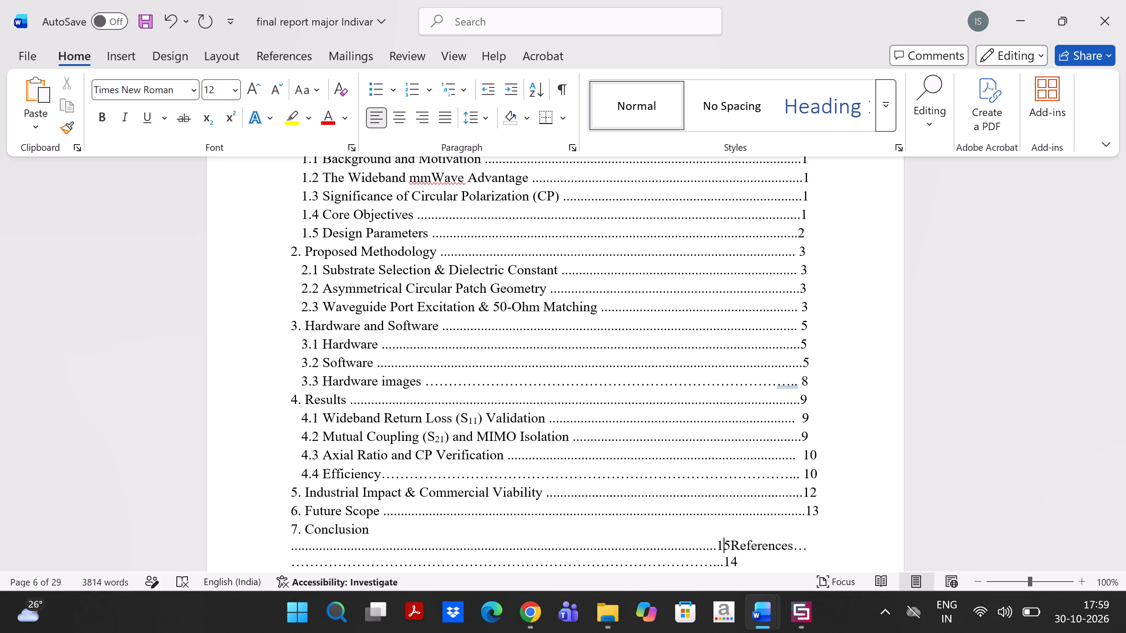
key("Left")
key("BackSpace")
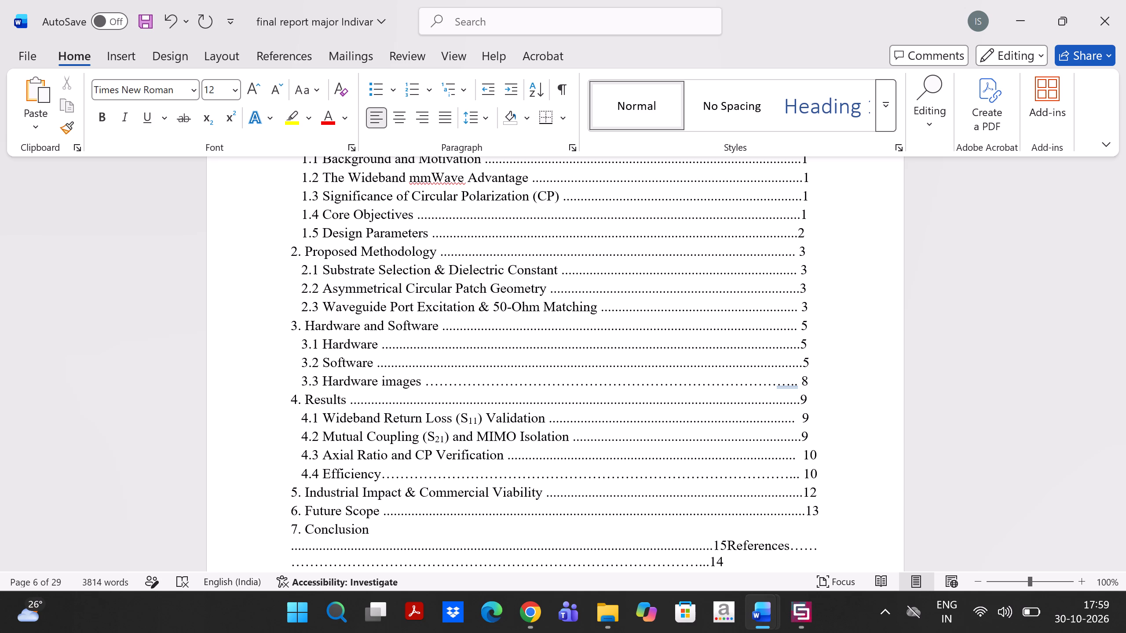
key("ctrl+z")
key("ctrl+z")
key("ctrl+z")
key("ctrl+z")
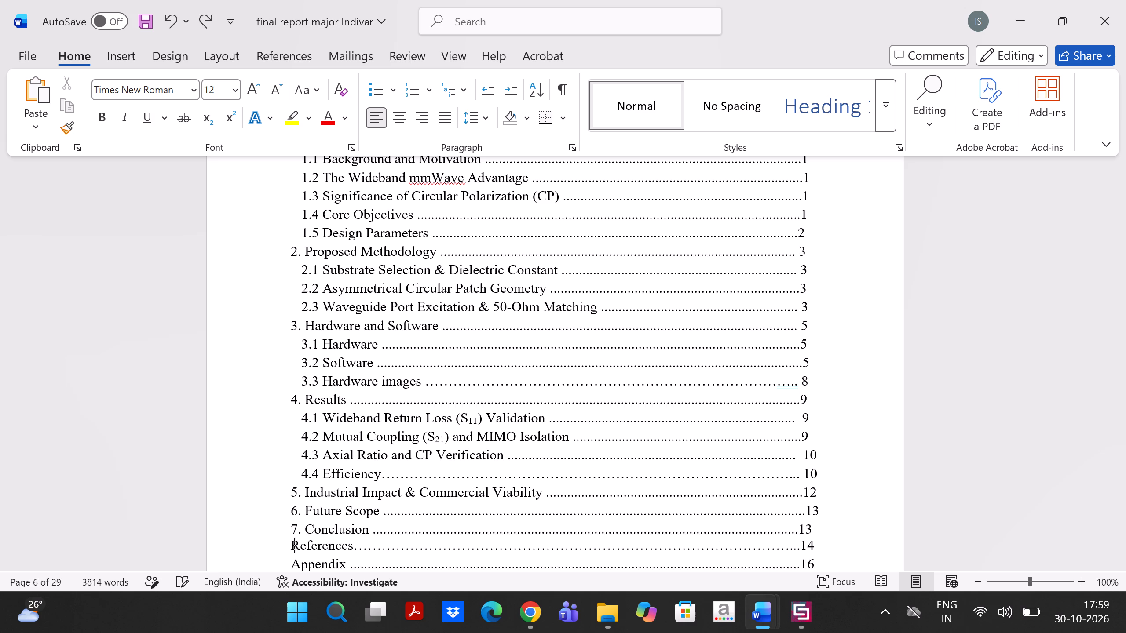
Set the page number of the "7. Conclusion" contents entry to 15, keeping References on its own line.
left_click(815, 532)
key("BackSpace")
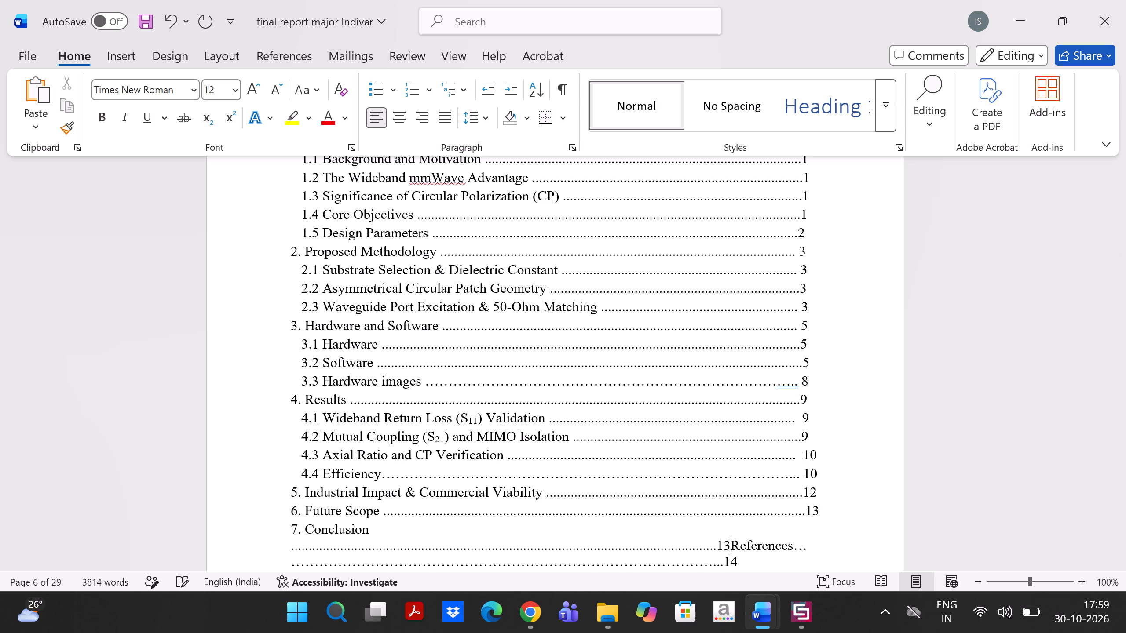
key("ctrl+z")
key("Left")
key("BackSpace")
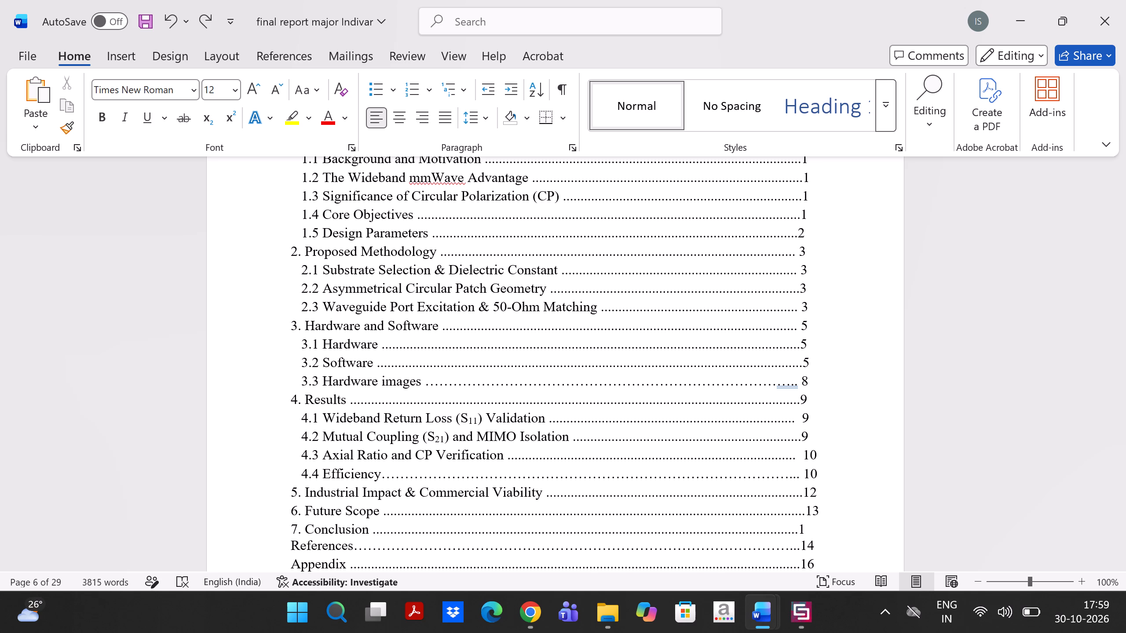
key("5")
Set the page numbers of the contents entries References to 16 and Appendix to 18.
key("Down")
key("BackSpace")
key("6")
key("Down")
key("BackSpace")
key("8")
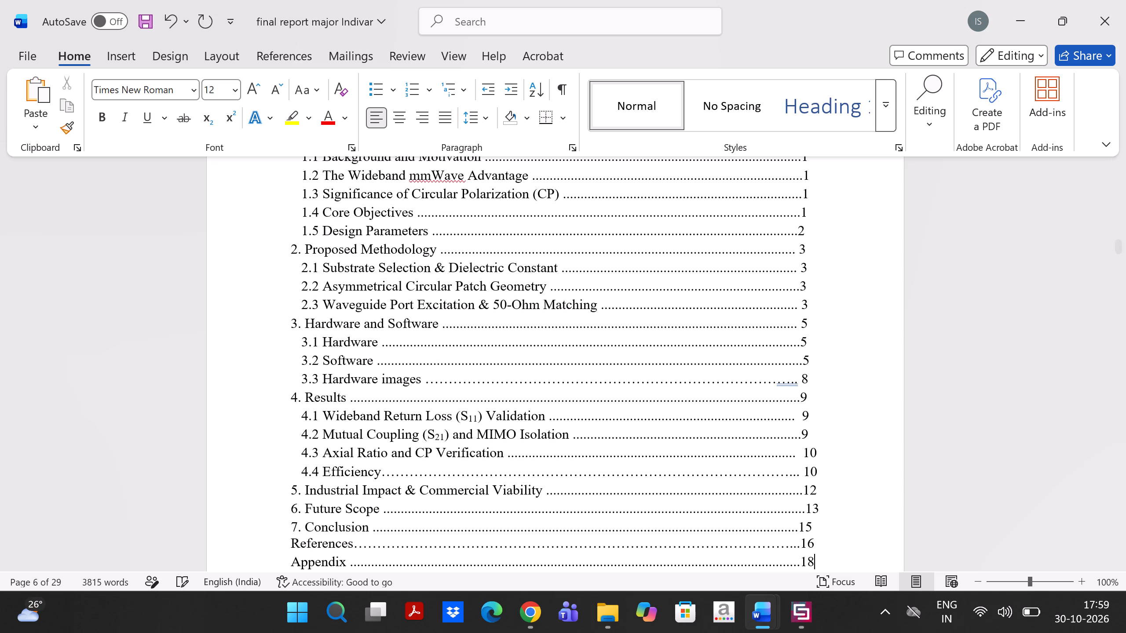
Replace the gap in the dot leader of the "List of Figures" contents entry with two dots.
scroll(815, 532, "down", 1)
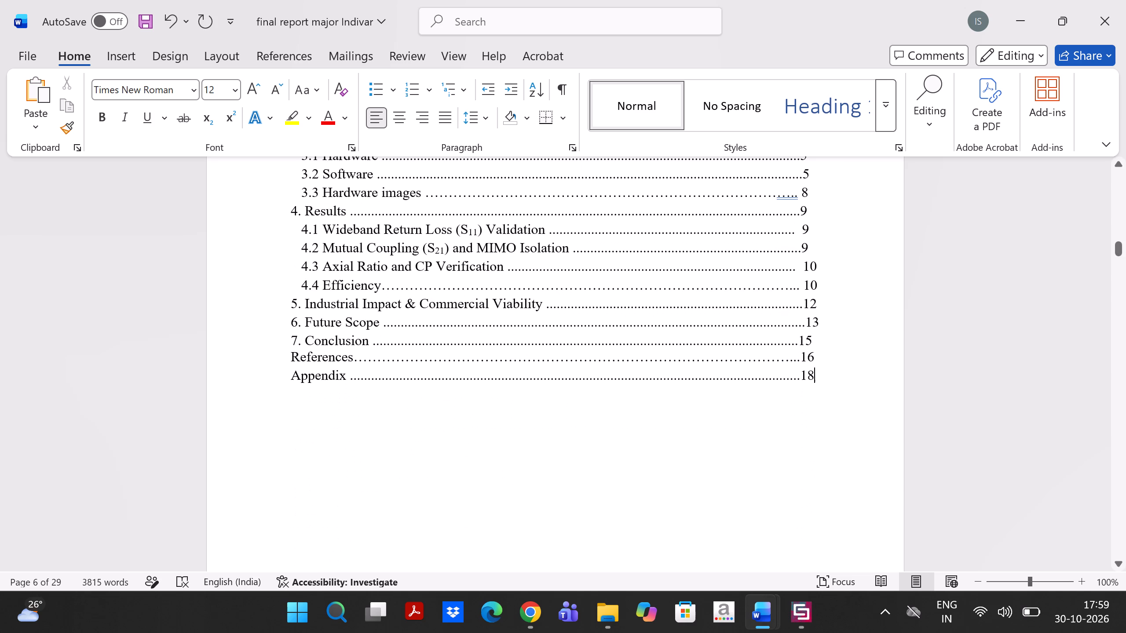
scroll(815, 532, "up", 1)
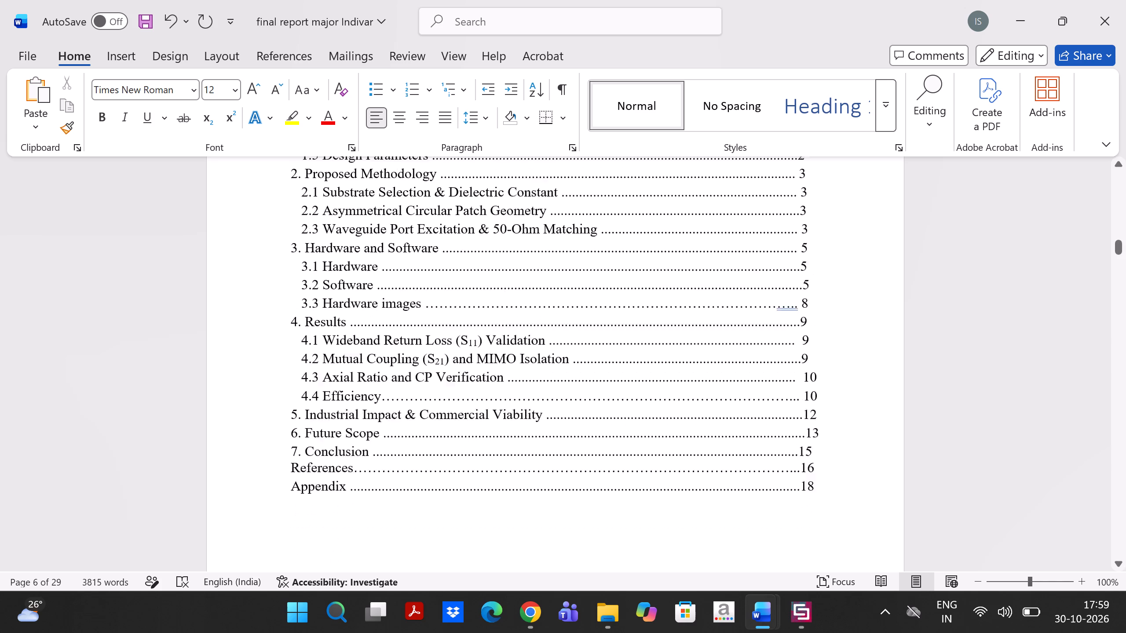
scroll(815, 532, "up", 1)
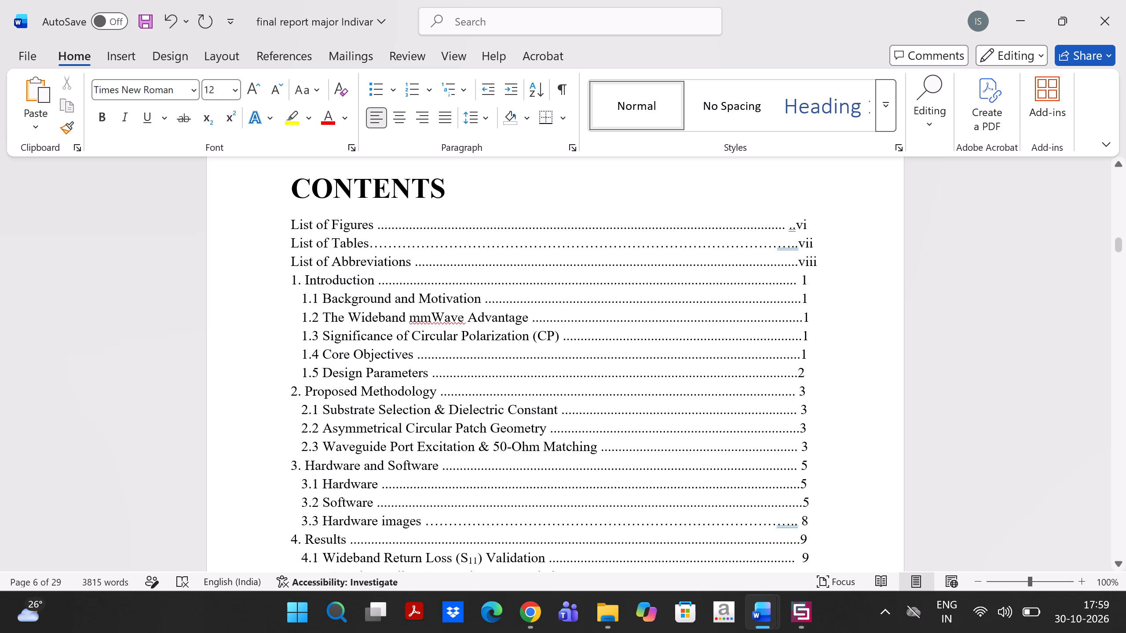
left_click(789, 225)
key("BackSpace")
key("period")
key("period")
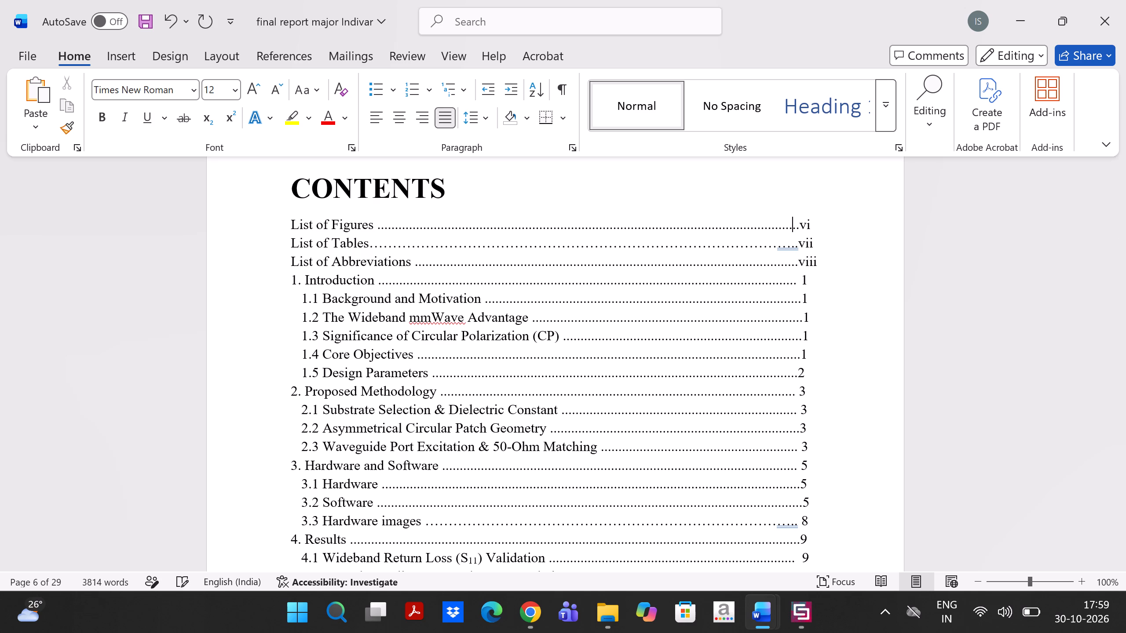
Replace the space before the page number of the "1. Introduction" contents entry with a leader dot.
key("Down")
key("Down")
key("Down")
key("Right")
key("Right")
key("Right")
key("Right")
key("Left")
key("BackSpace")
key("period")
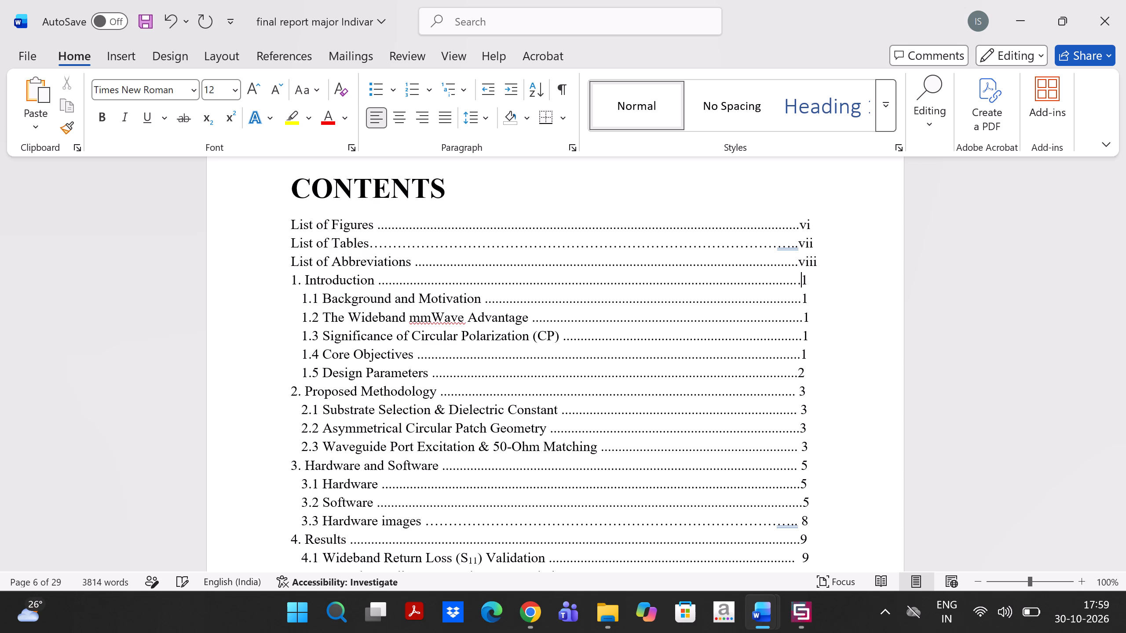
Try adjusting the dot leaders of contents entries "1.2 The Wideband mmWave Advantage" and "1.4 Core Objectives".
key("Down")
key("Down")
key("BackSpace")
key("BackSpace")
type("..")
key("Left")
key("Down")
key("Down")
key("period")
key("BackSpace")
Extend the dot leader of the "1.5 Design Parameters" contents entry to align its page number with the entries above.
left_click(782, 376)
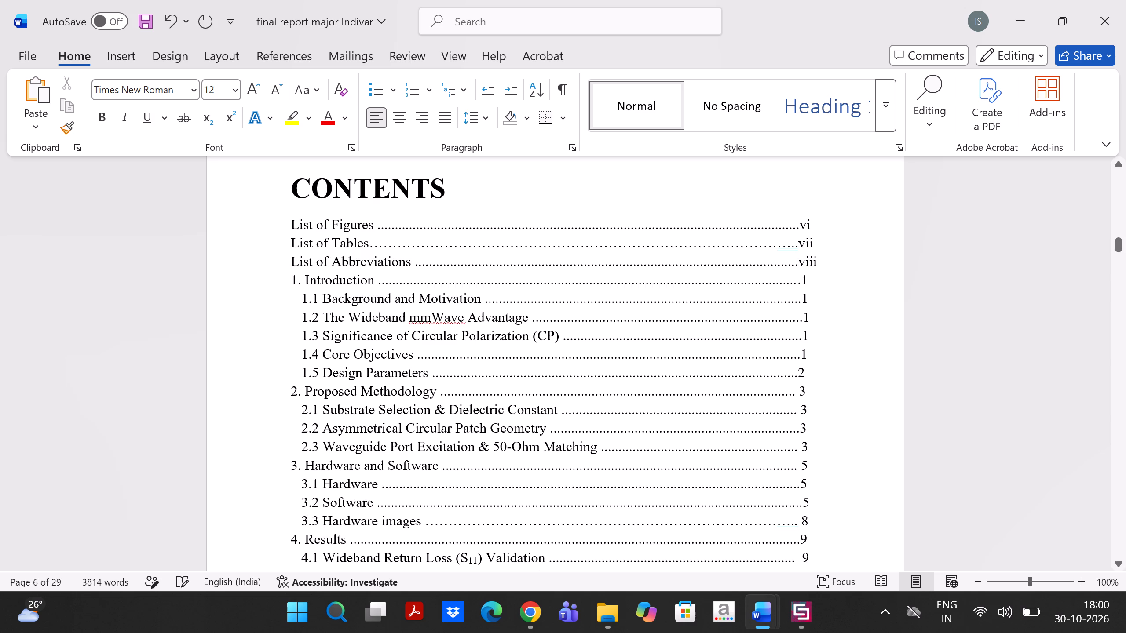
key("period")
Replace the space before the page number of the "2. Proposed Methodology" contents entry with two leader dots.
scroll(782, 376, "down", 1)
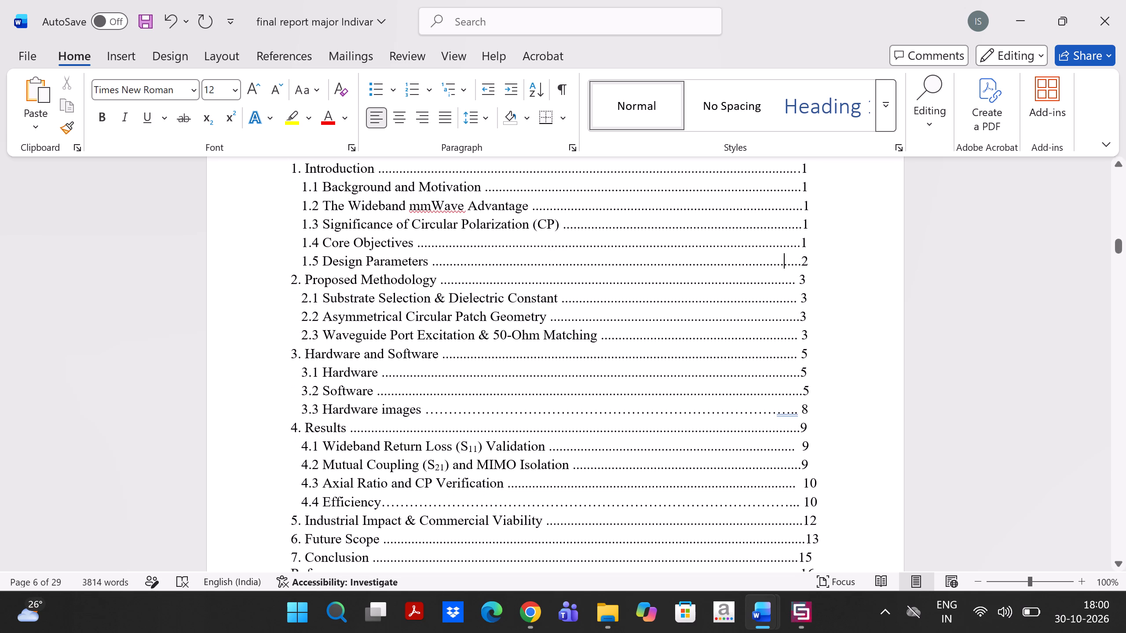
scroll(782, 376, "down", 1)
left_click(799, 277)
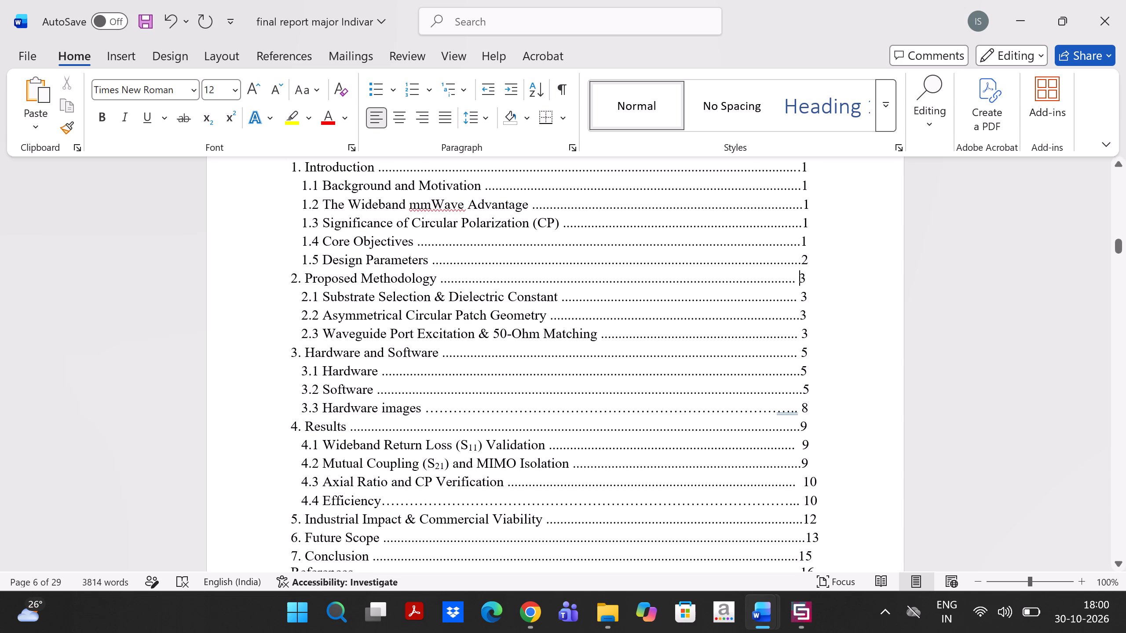
key("BackSpace")
type("..")
Replace the space before the page number of the "2.1 Substrate Selection & Dielectric Constant" contents entry with a leader dot.
key("Down")
key("BackSpace")
type("..")
key("Left")
key("Left")
key("BackSpace")
Replace the space before the page number of the "2.3 Waveguide Port Excitation & 50-Ohm Matching" contents entry with a leader dot.
scroll(799, 277, "up", 1)
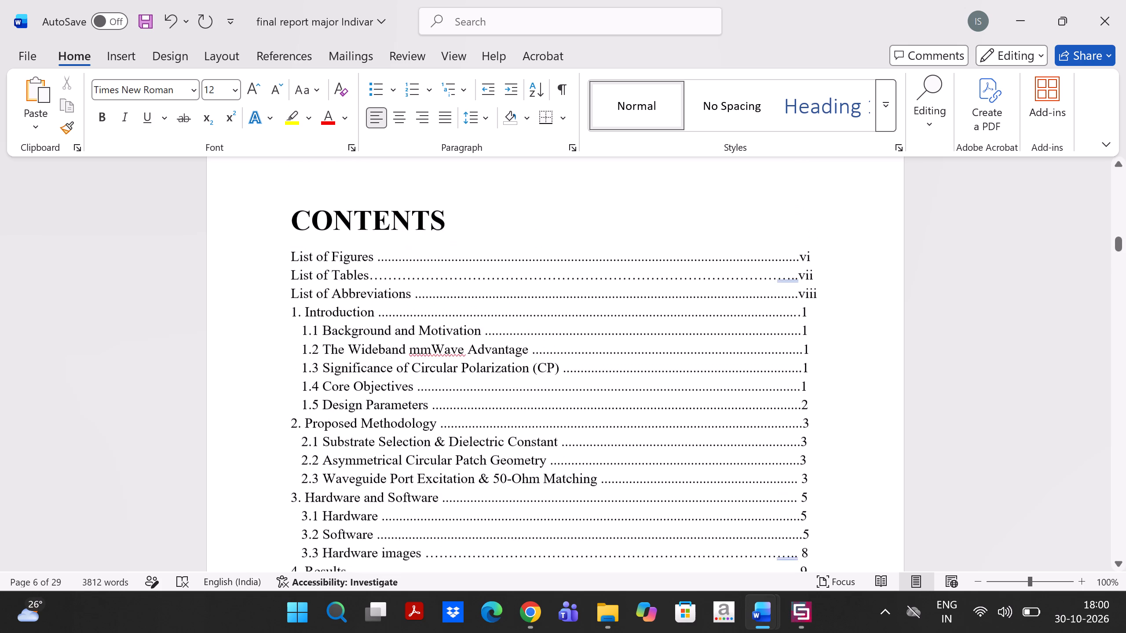
scroll(799, 277, "up", 1)
scroll(799, 277, "down", 1)
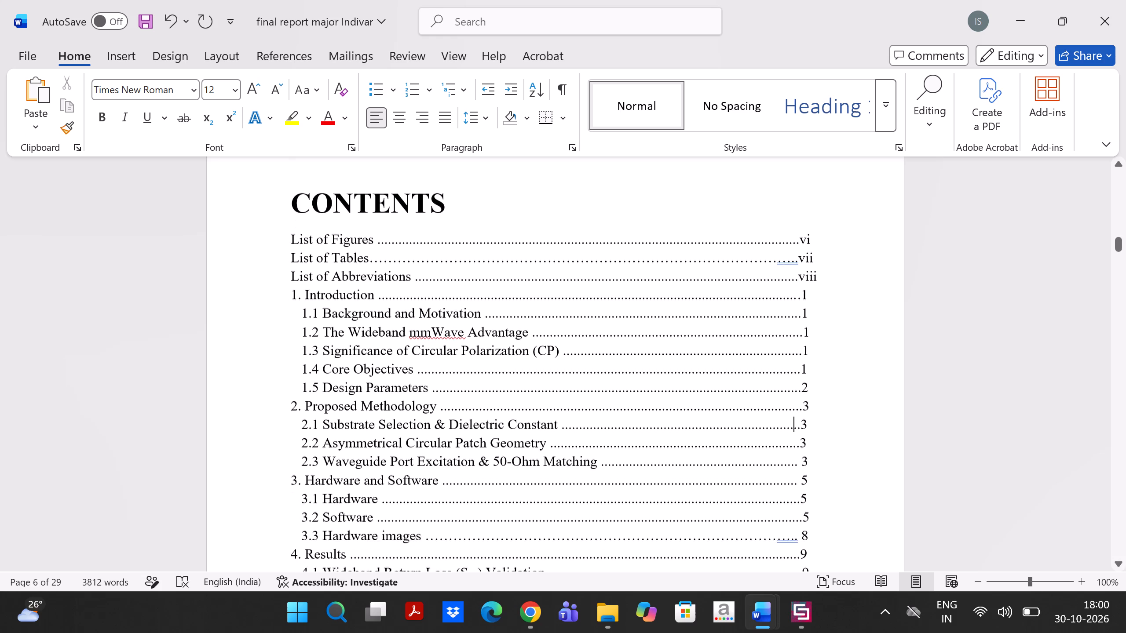
scroll(799, 277, "down", 2)
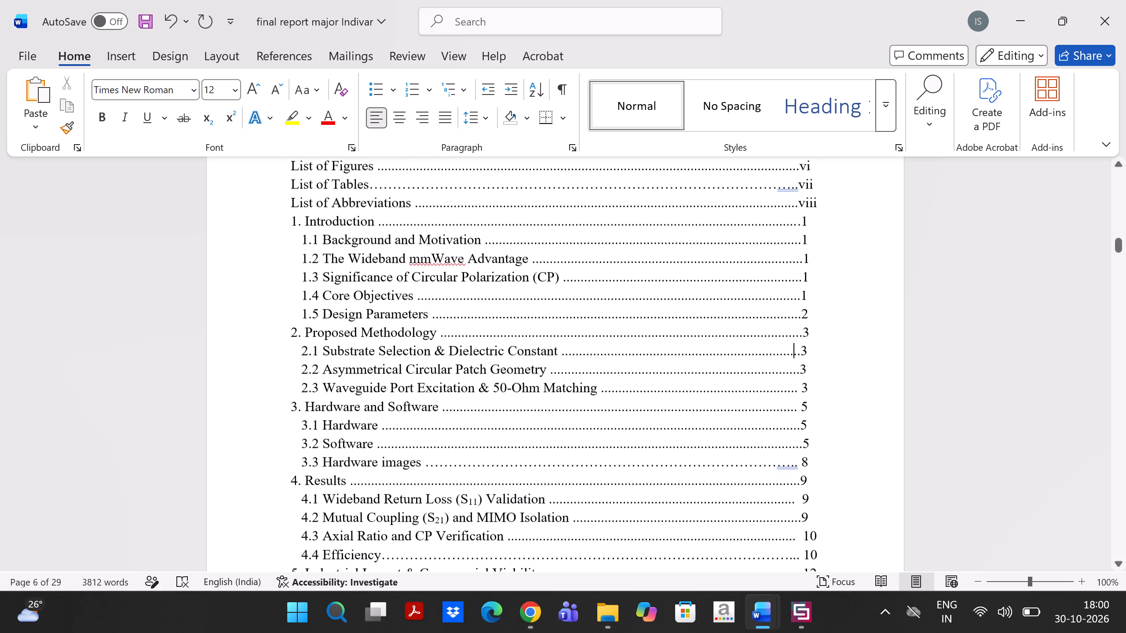
scroll(799, 277, "down", 1)
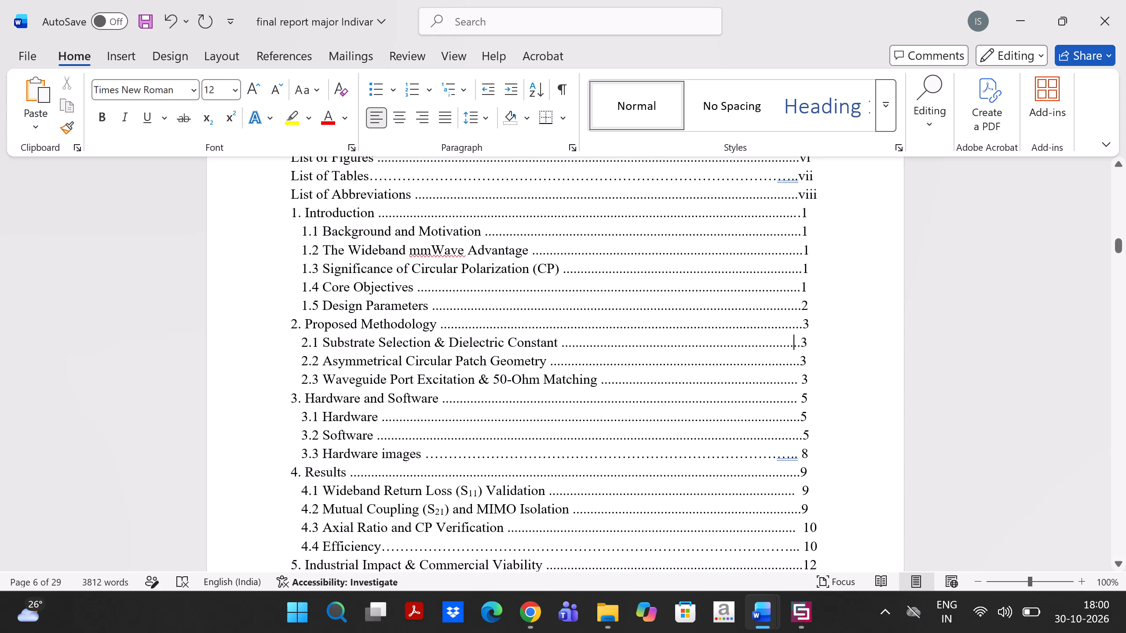
left_click(799, 360)
left_click(798, 382)
key("Right")
key("BackSpace")
key("period")
Extend the dot leaders of contents entries "2.2 Asymmetrical Circular Patch Geometry" and "2.1 Substrate Selection & Dielectric Constant" by one dot each.
key("Up")
key("Left")
key("Right")
key("period")
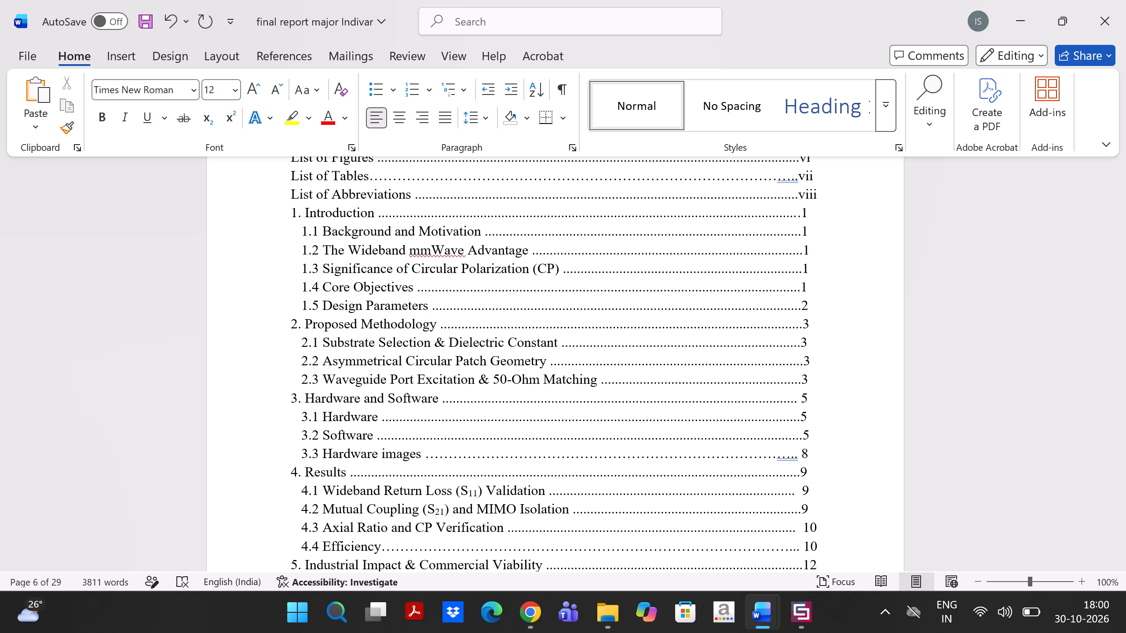
key("Up")
key("Left")
key("period")
Insert a new indented contents line below "3.2 Software" and begin it with the section number 3.3.
scroll(798, 382, "up", 1)
scroll(798, 382, "down", 1)
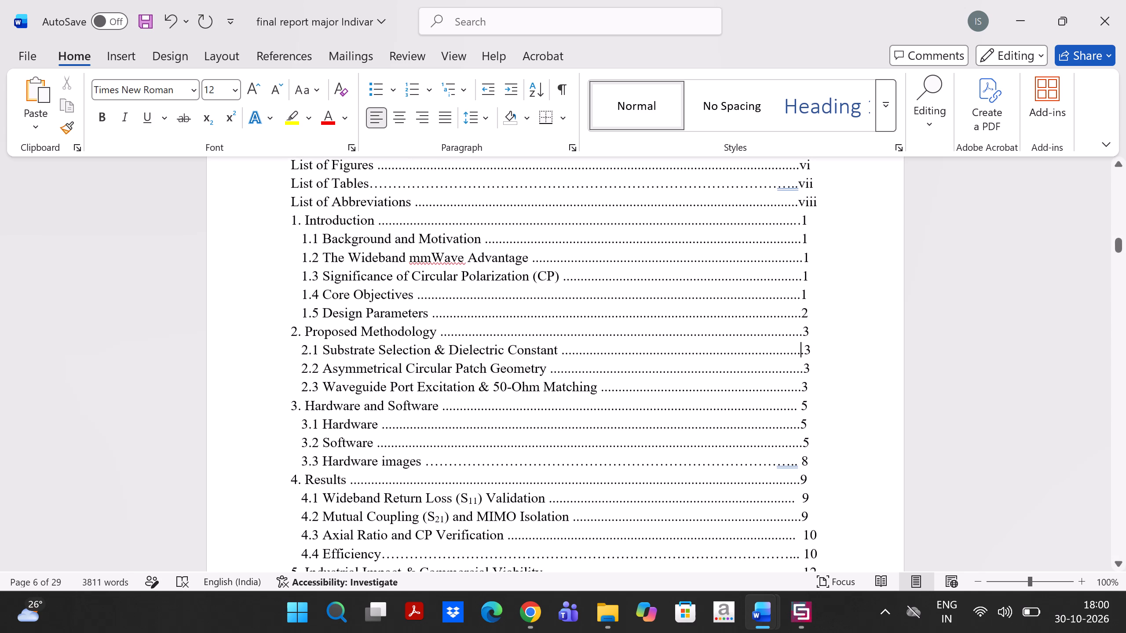
scroll(798, 382, "down", 1)
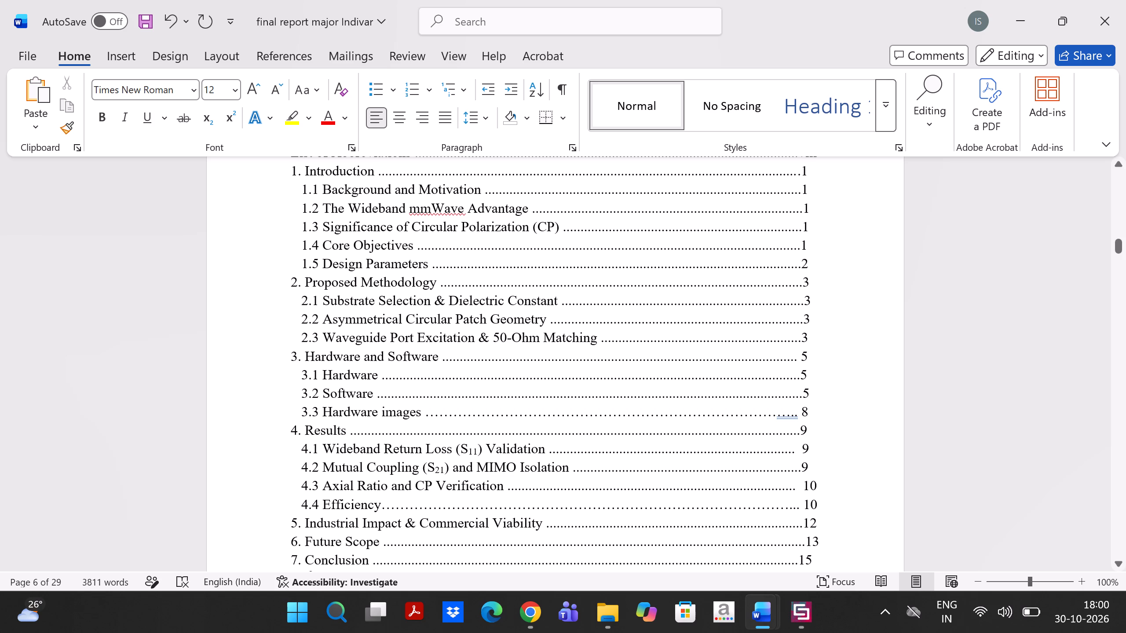
left_click(816, 394)
key("Return")
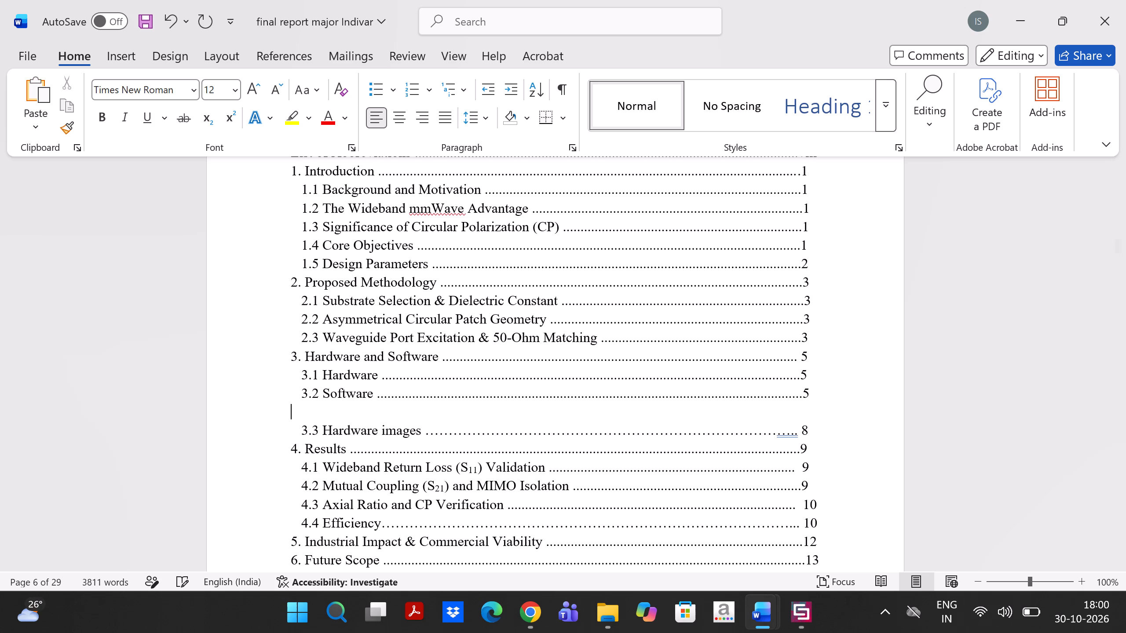
key("space")
key("space")
key("space")
key("space")
type("3.")
key("3")
Examine the Chapter 3 pages in a multi-page overview for section titles and page numbers to compare with the contents list.
scroll(897, 434, "down", 7, "ctrl")
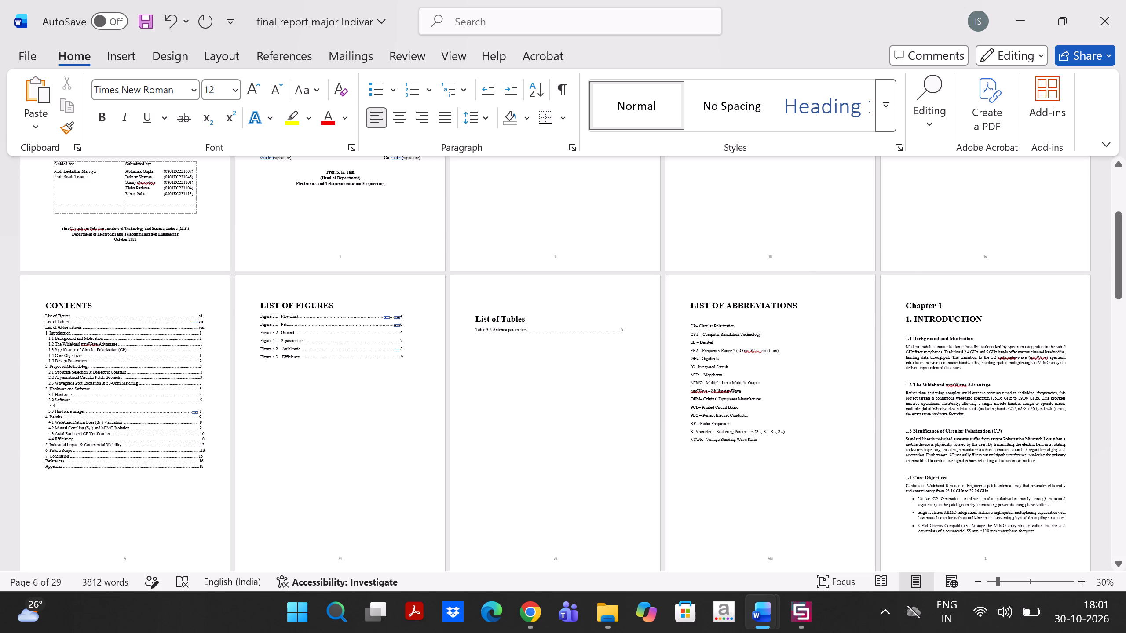
scroll(897, 434, "down", 2)
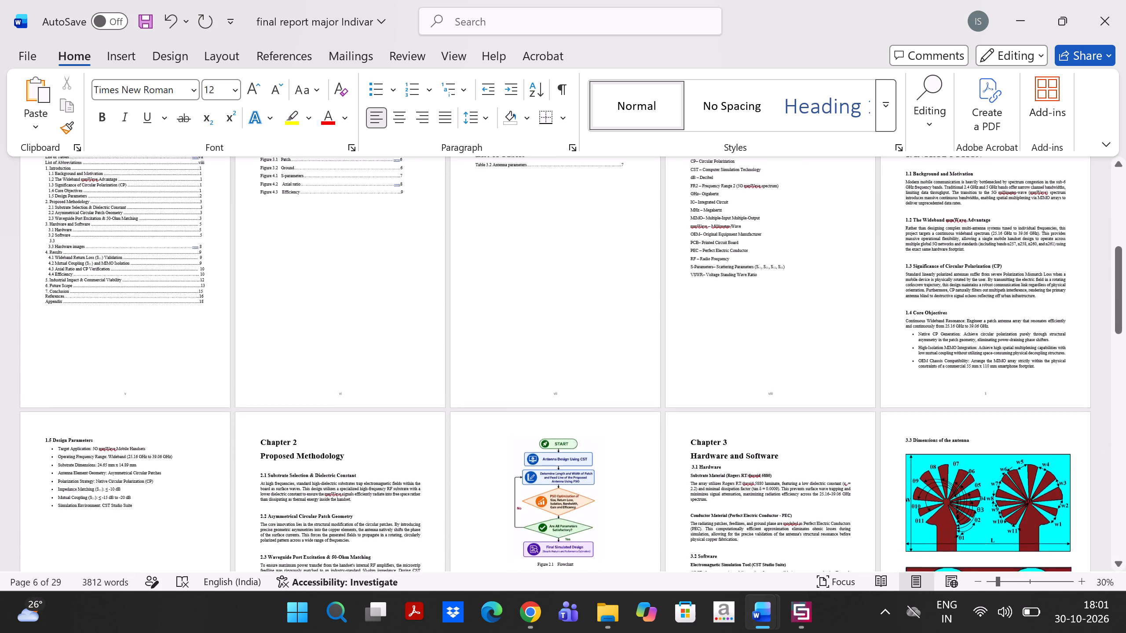
scroll(897, 434, "down", 2)
scroll(897, 434, "left", 1)
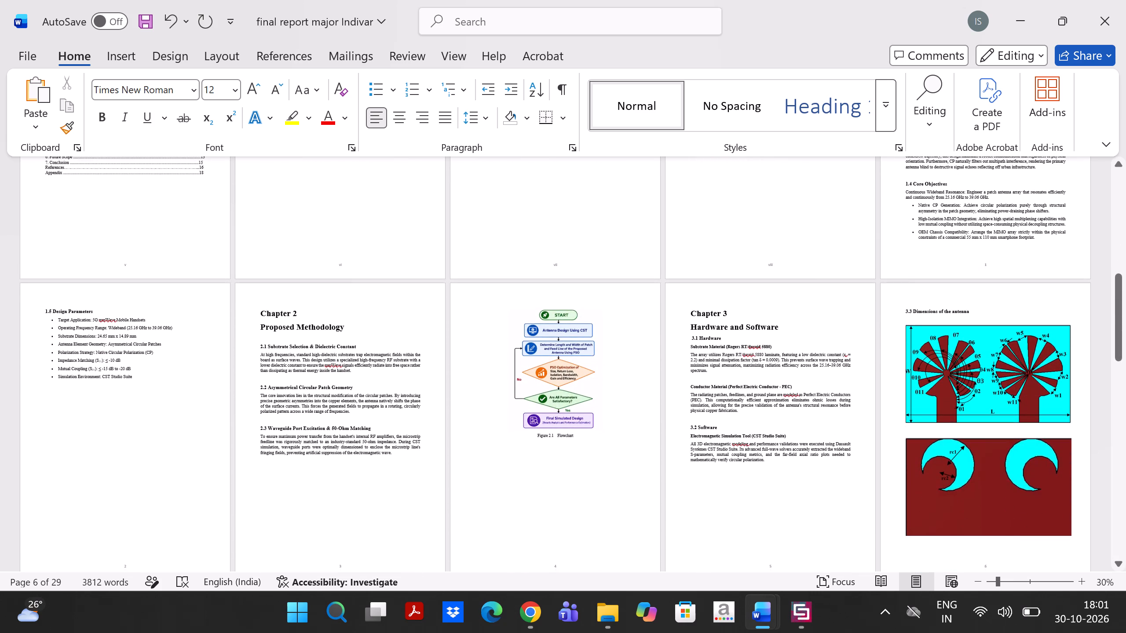
scroll(897, 434, "up", 1)
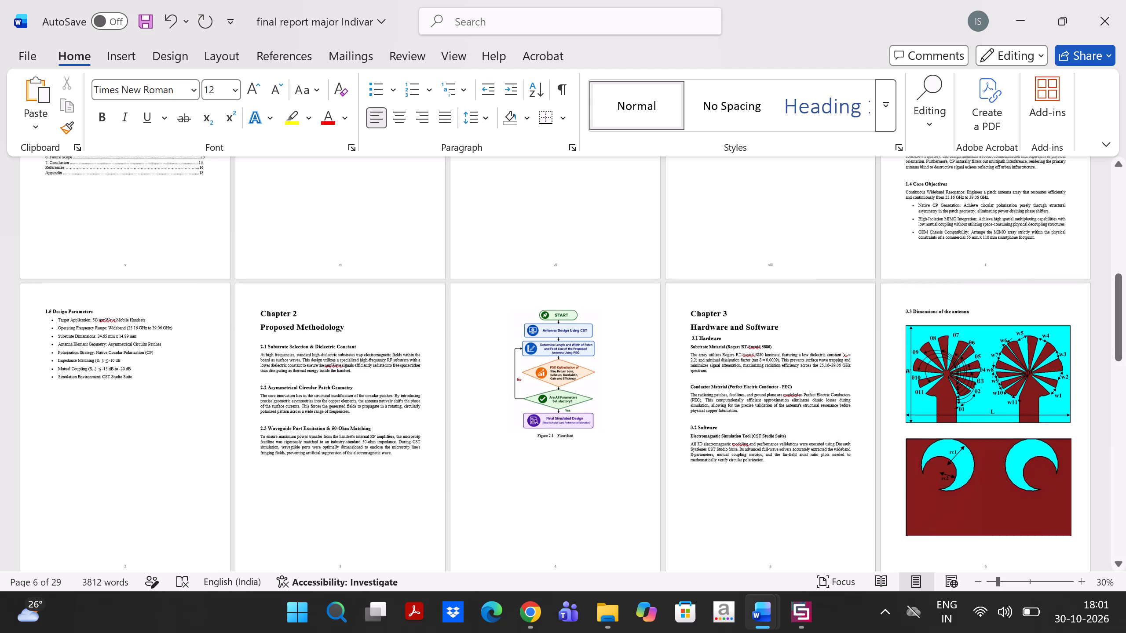
scroll(897, 434, "up", 3)
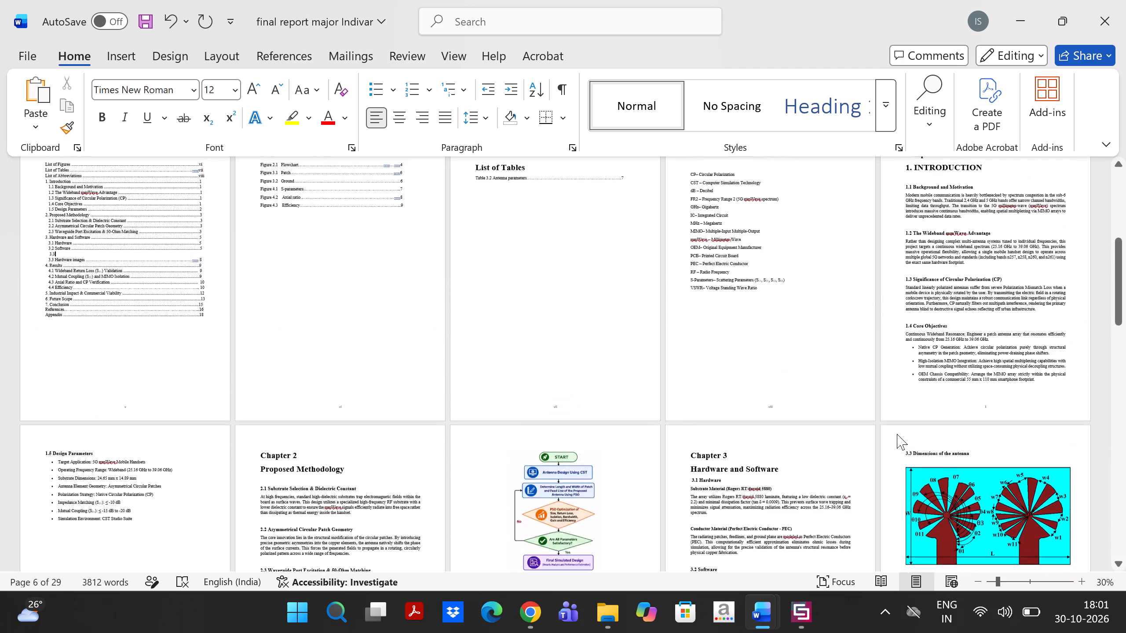
scroll(897, 434, "up", 2)
scroll(897, 434, "down", 1)
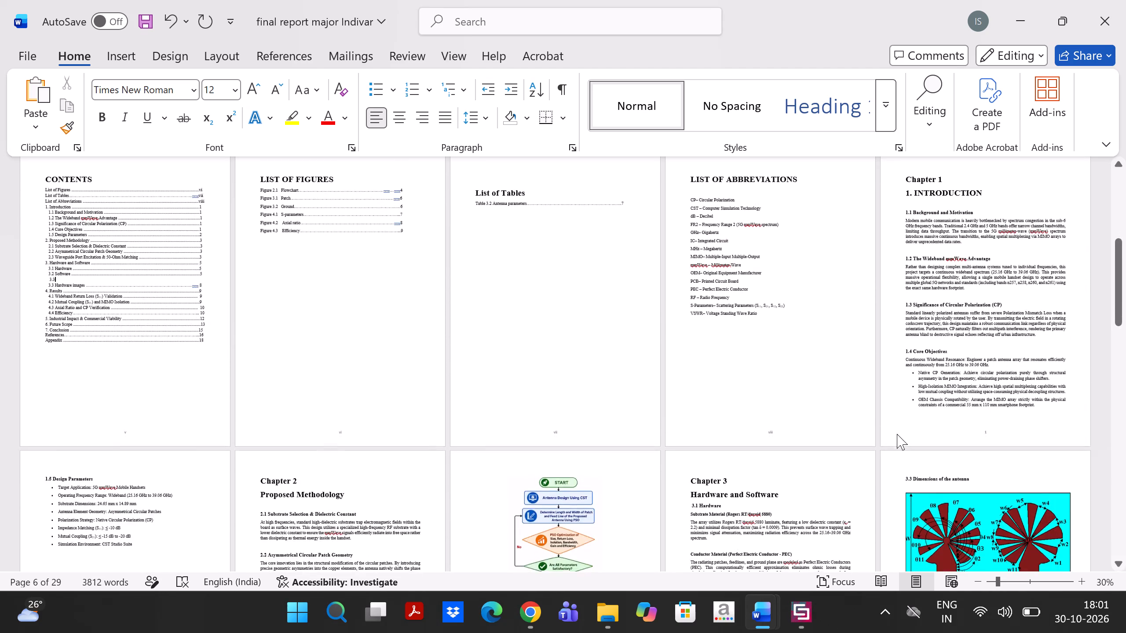
scroll(897, 434, "down", 3)
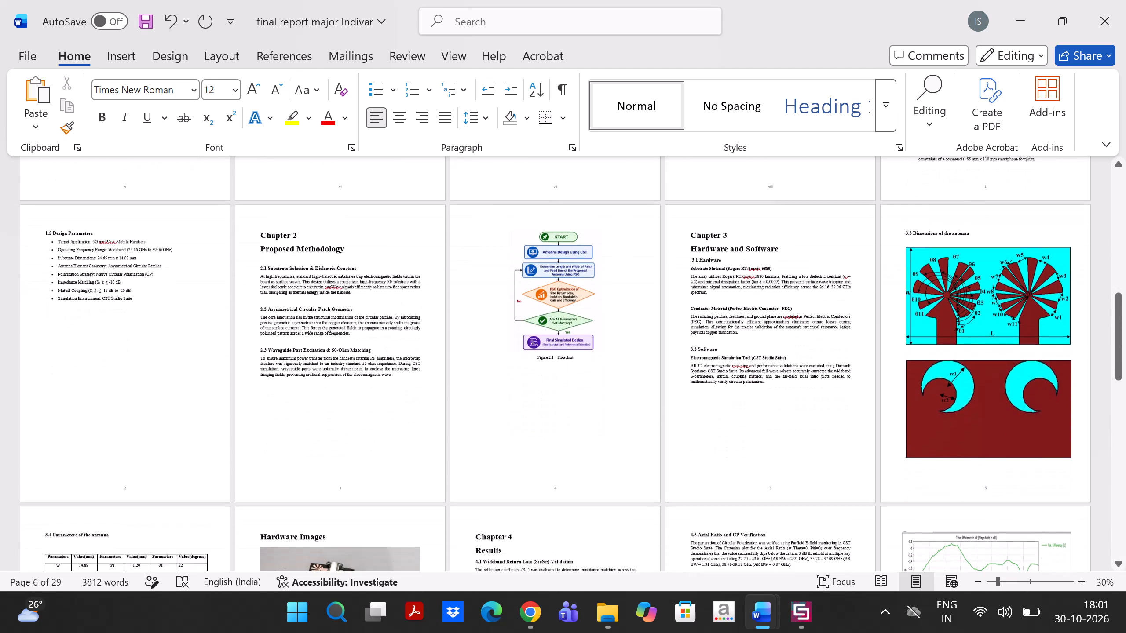
scroll(897, 434, "down", 1)
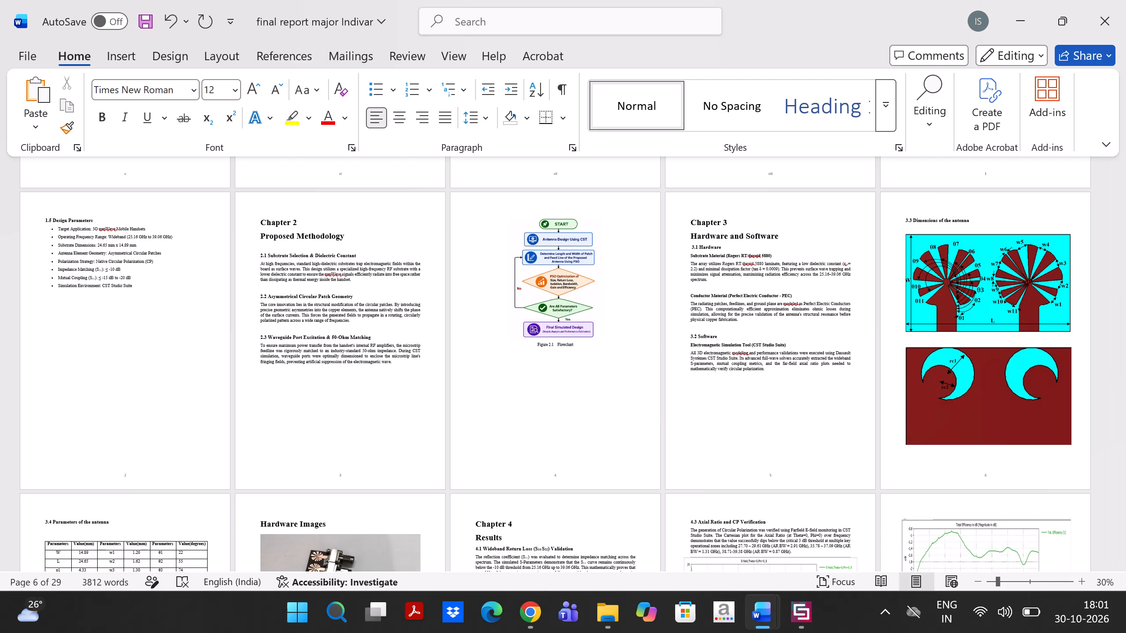
scroll(897, 434, "up", 1)
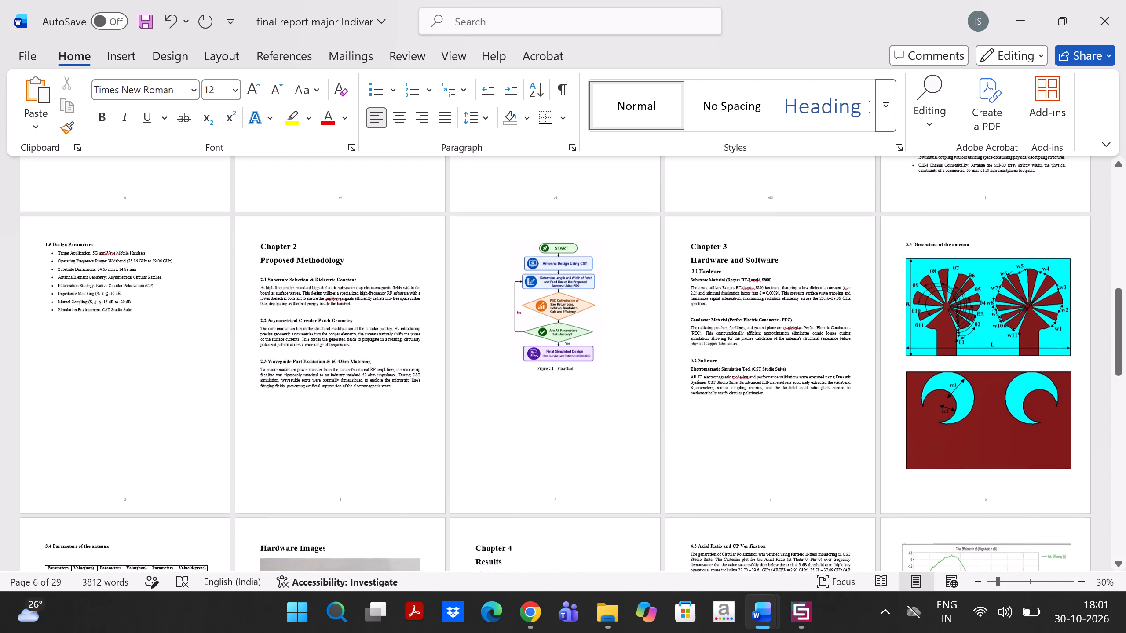
scroll(897, 434, "up", 1)
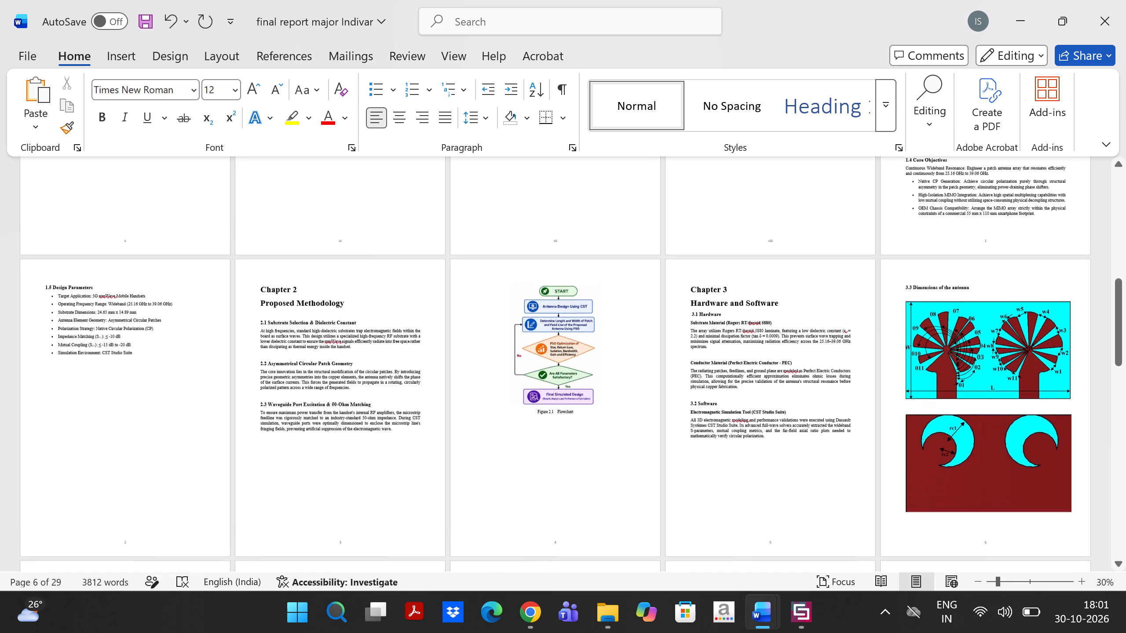
scroll(897, 434, "down", 3)
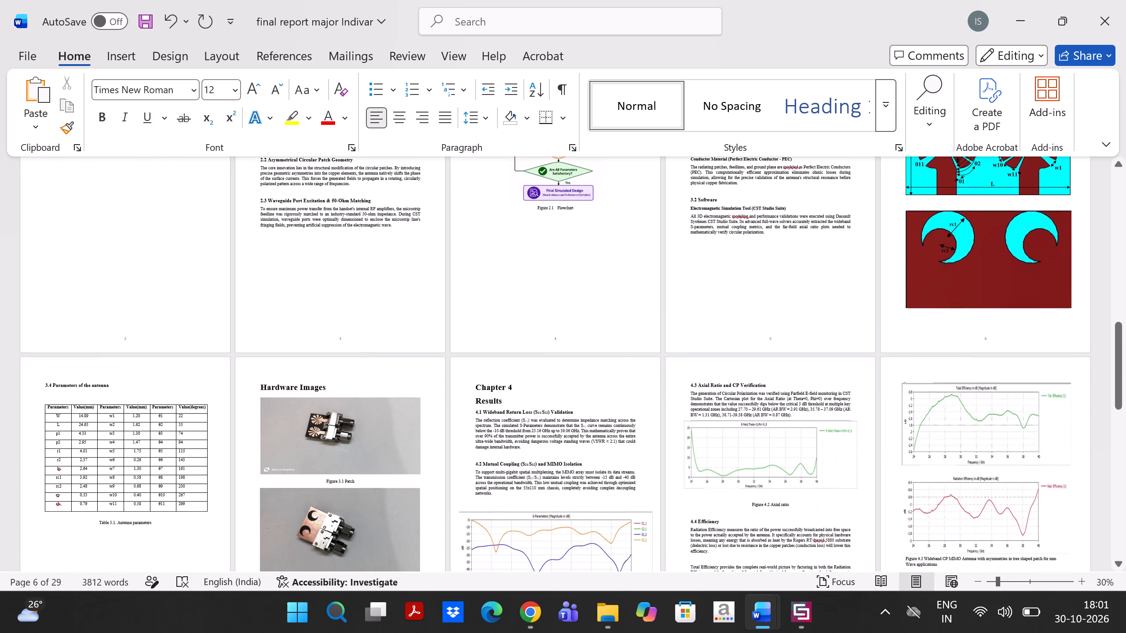
scroll(897, 434, "up", 4)
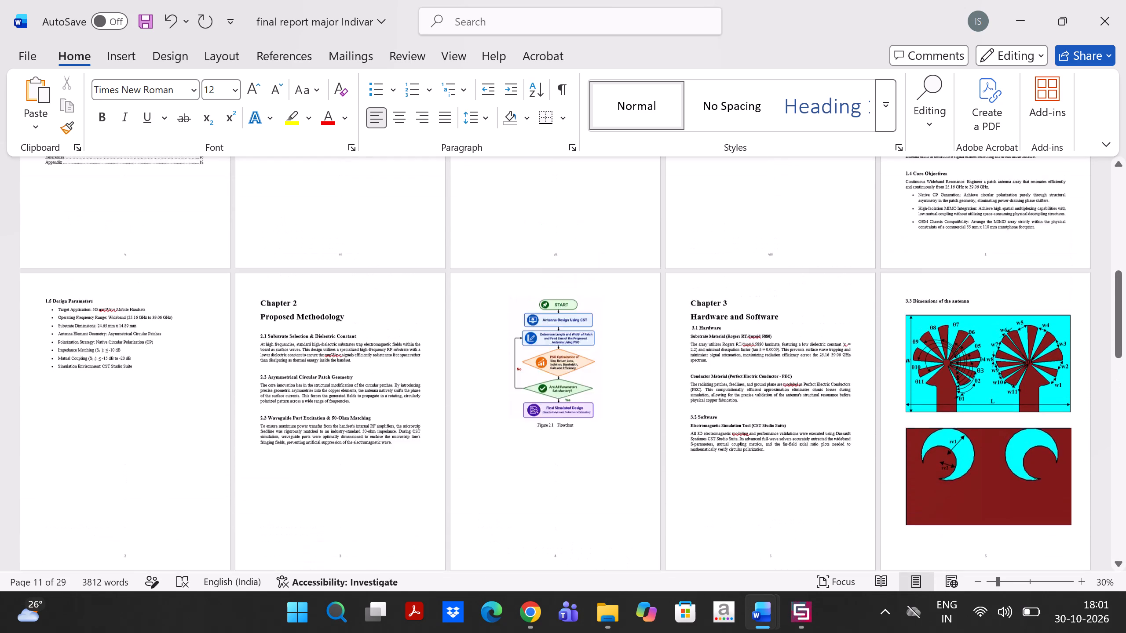
scroll(897, 434, "up", 2)
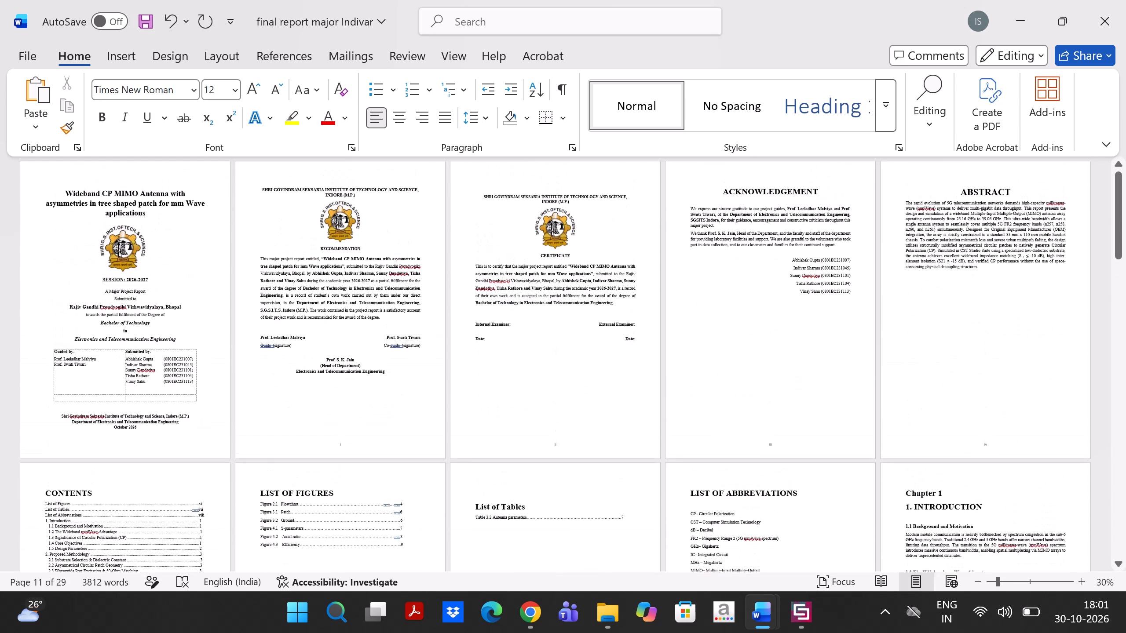
scroll(897, 434, "down", 2)
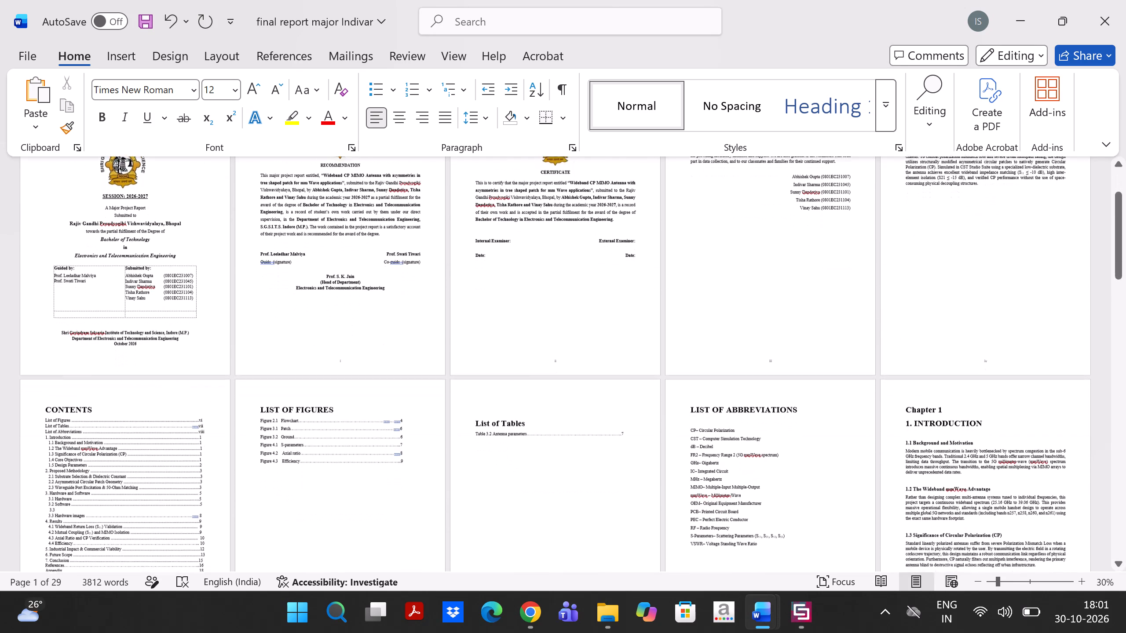
scroll(897, 434, "down", 1)
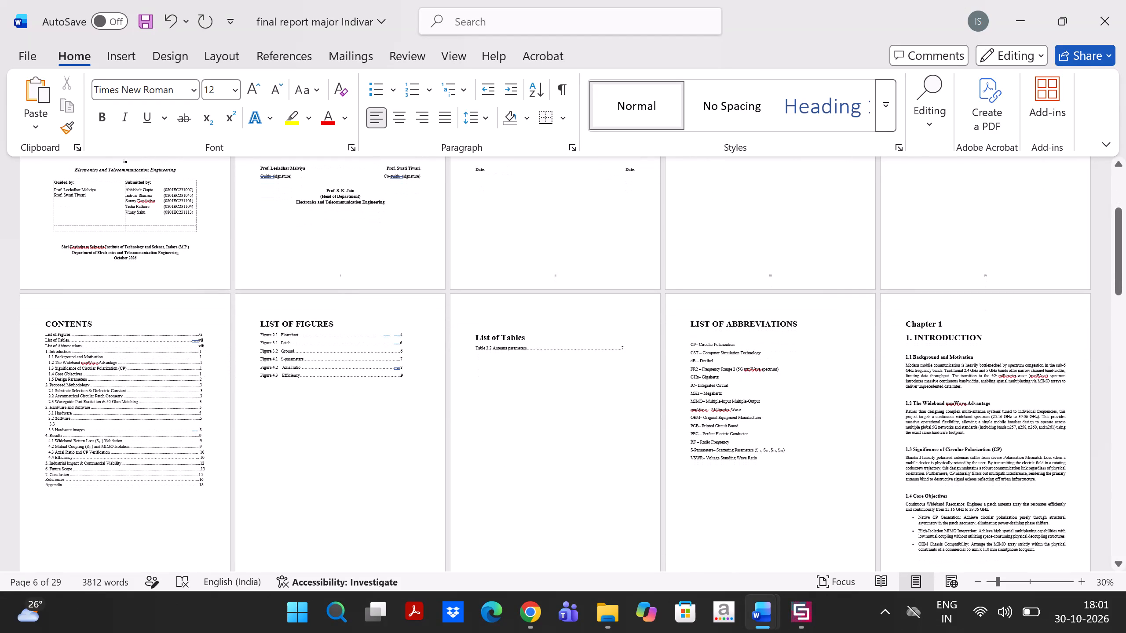
Look through the front matter and Chapter 3 pages for the section title that belongs to the unfinished 3.3 contents entry.
scroll(897, 434, "down", 1)
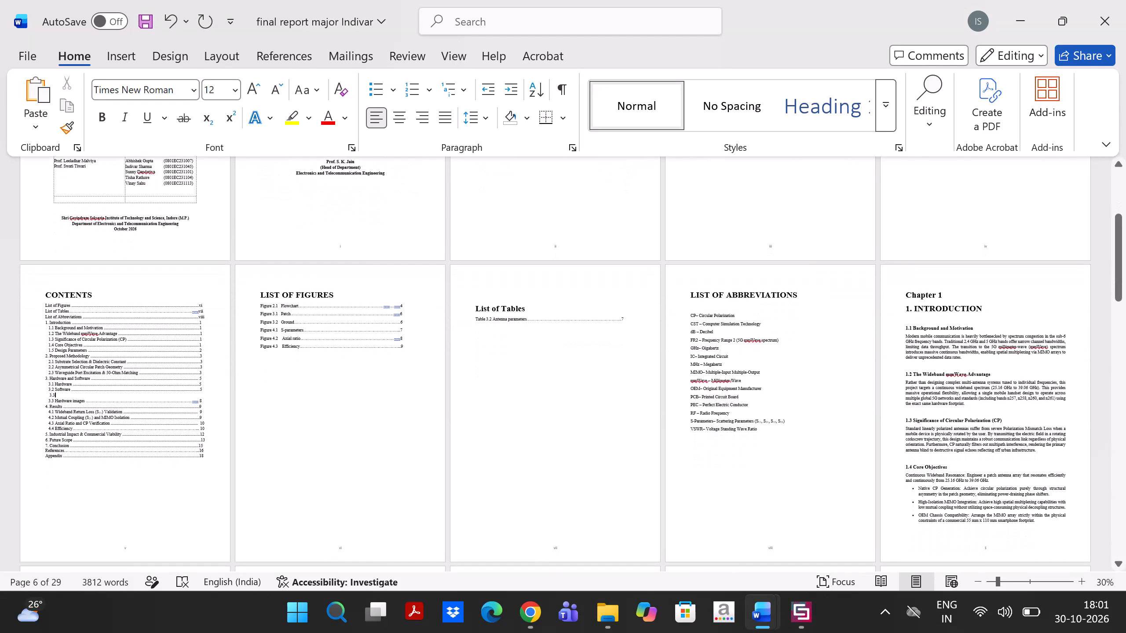
scroll(897, 434, "down", 1)
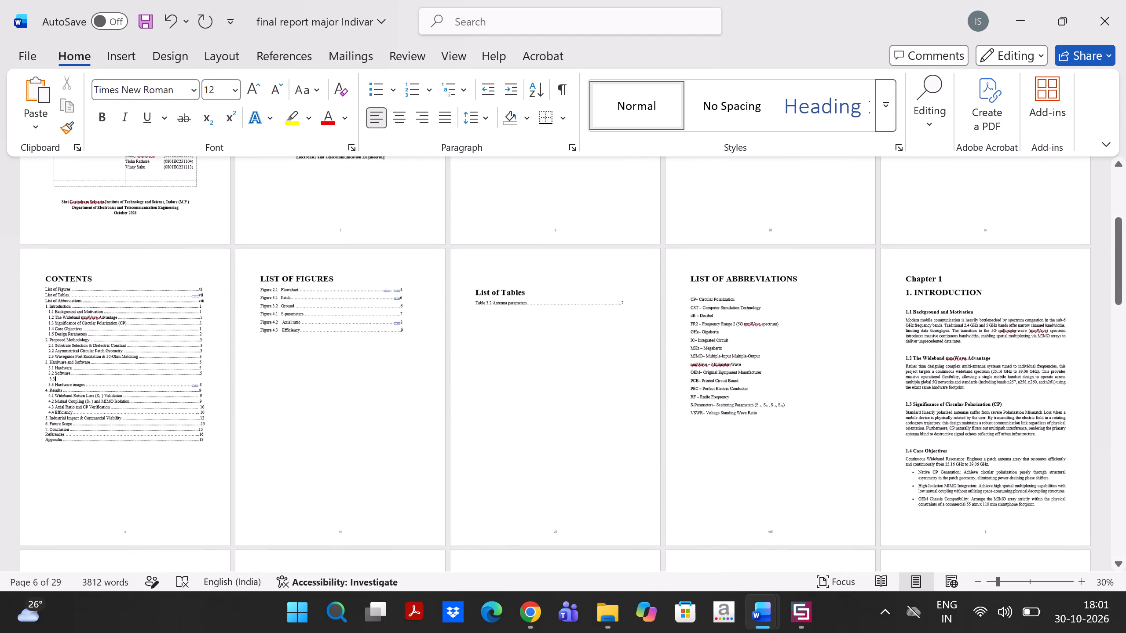
scroll(897, 434, "down", 1)
scroll(897, 434, "up", 4)
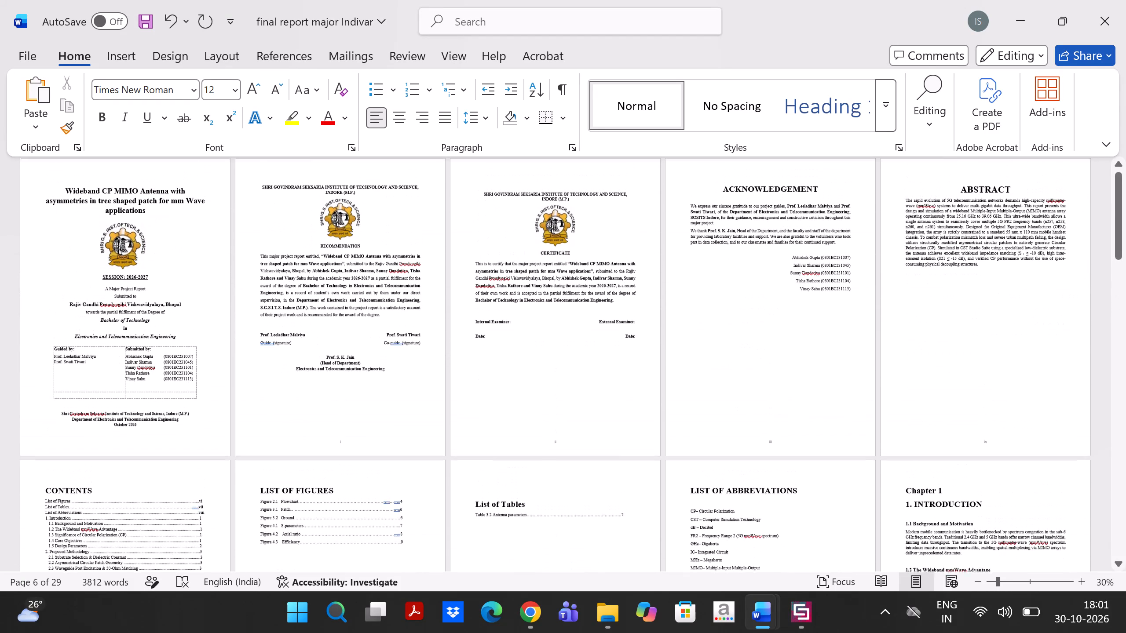
scroll(897, 434, "up", 3)
scroll(897, 434, "down", 1)
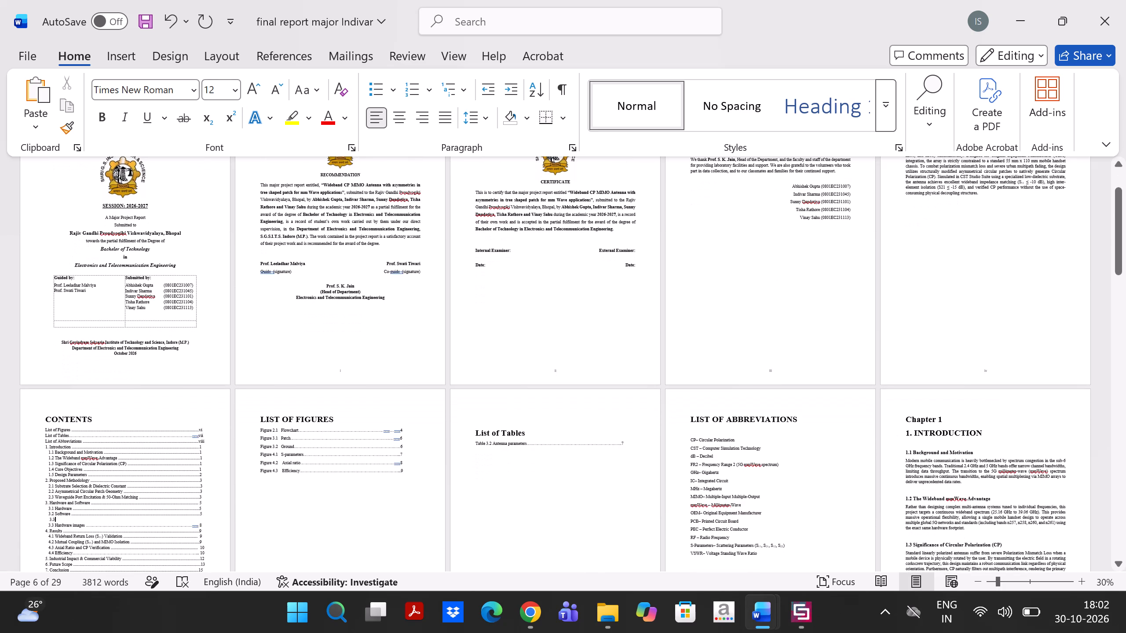
scroll(897, 434, "up", 1)
scroll(897, 434, "down", 1)
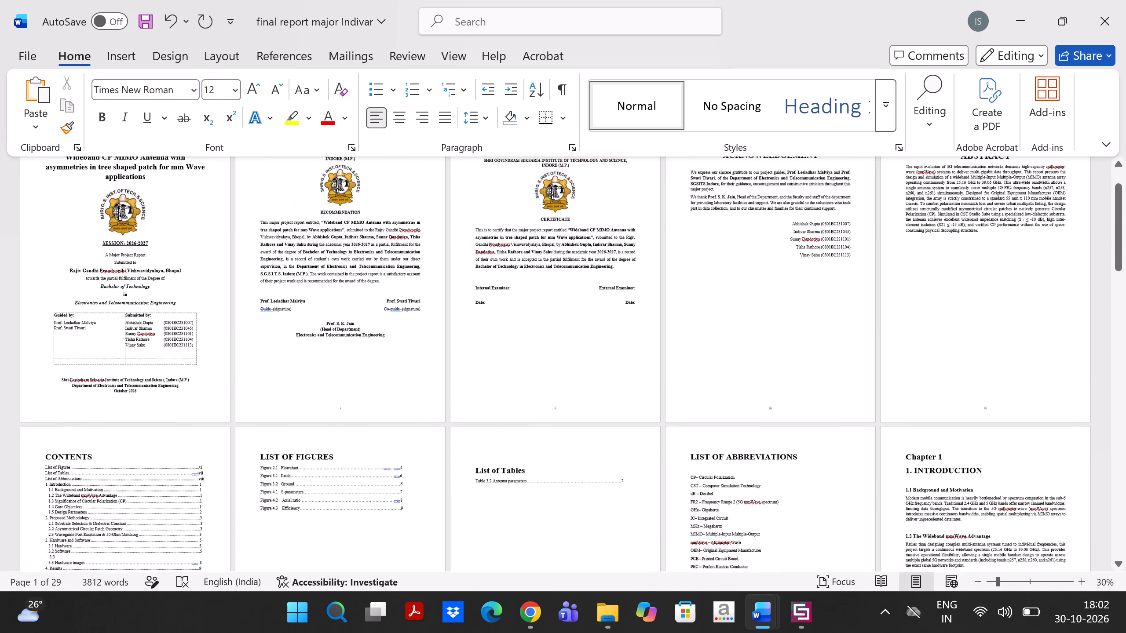
scroll(897, 434, "down", 1)
scroll(212, 473, "down", 2)
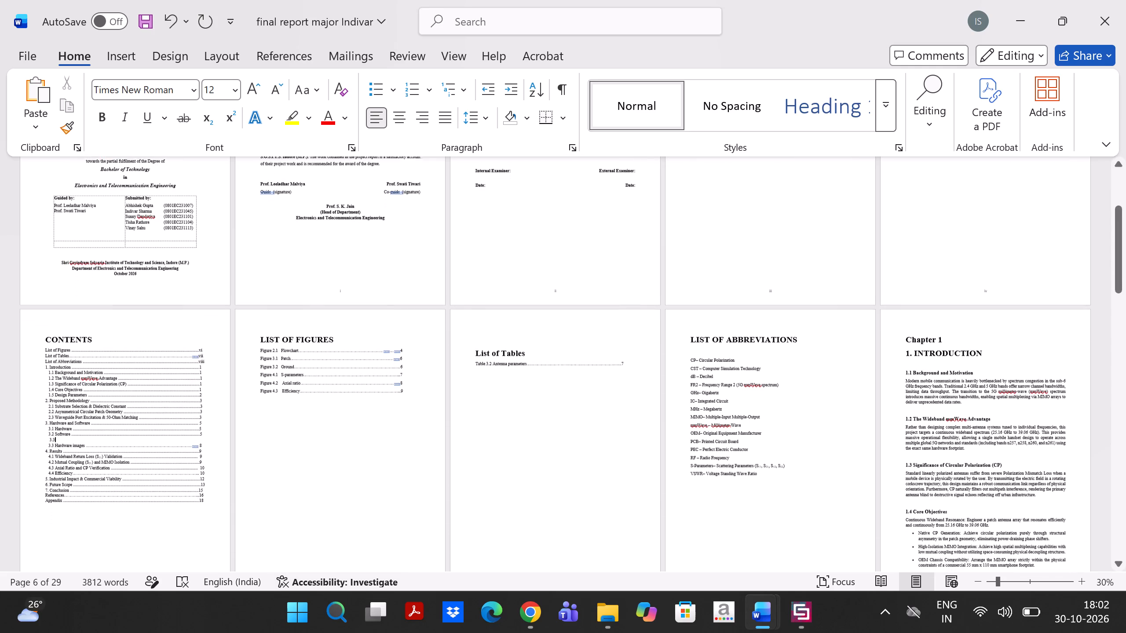
scroll(212, 473, "down", 3)
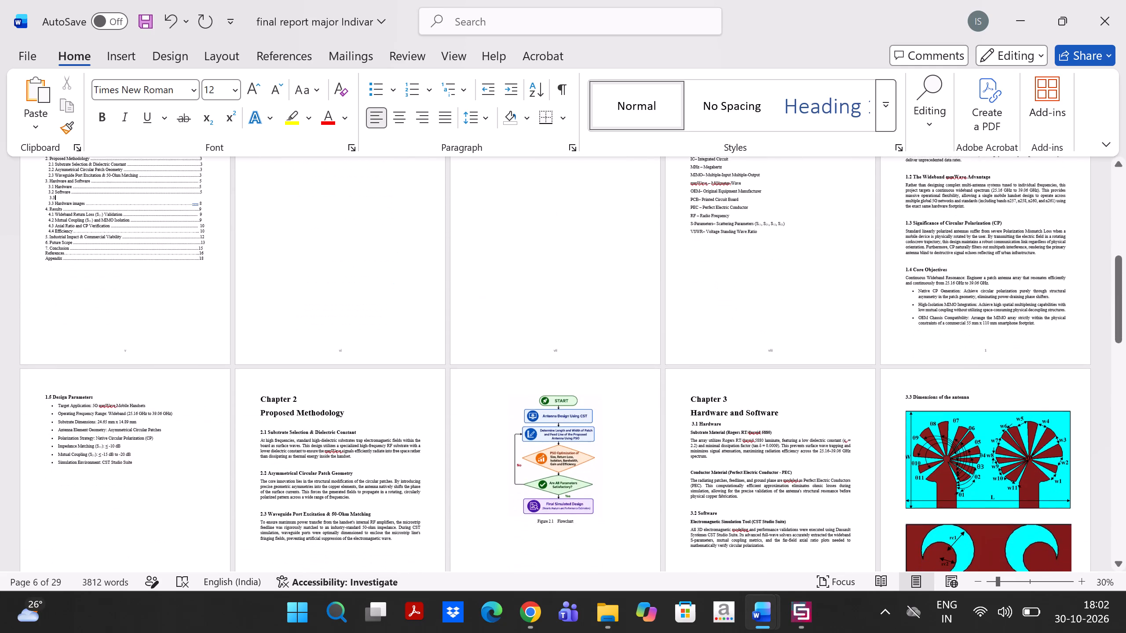
scroll(212, 473, "down", 2)
scroll(212, 473, "up", 2)
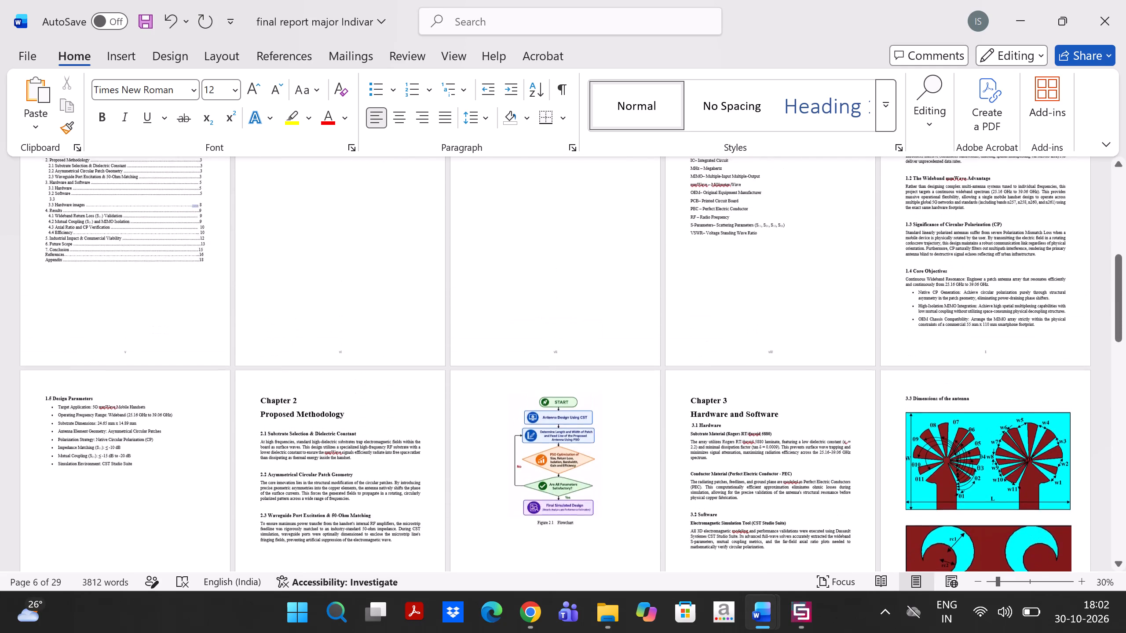
scroll(212, 473, "up", 1)
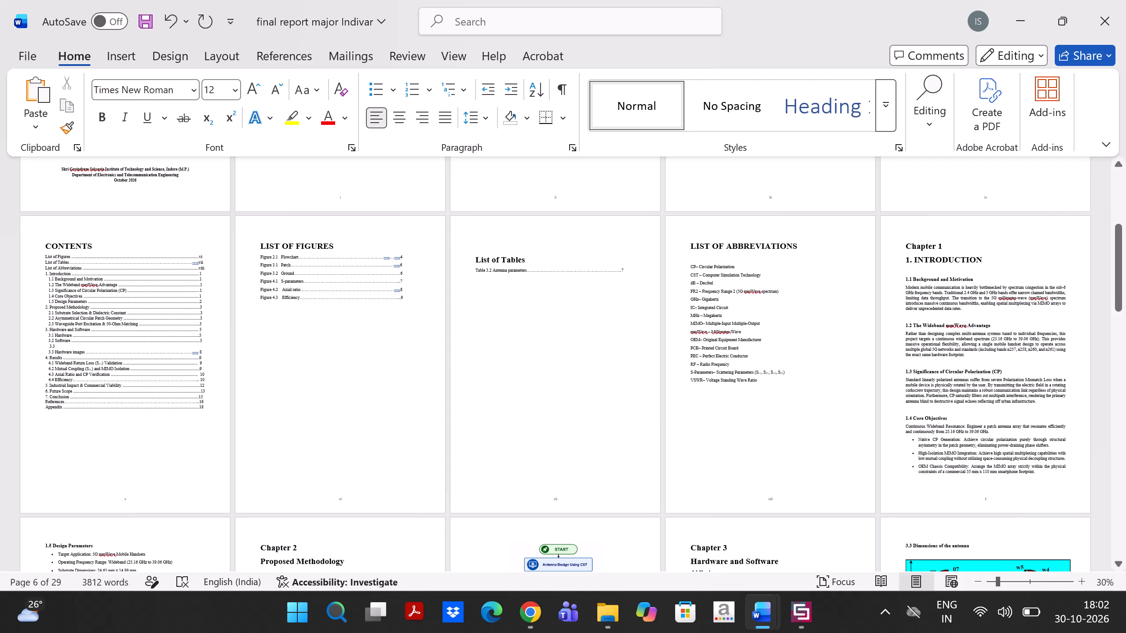
Complete the title of contents entry 3.3 as "Dimensions of the antenna".
key("space")
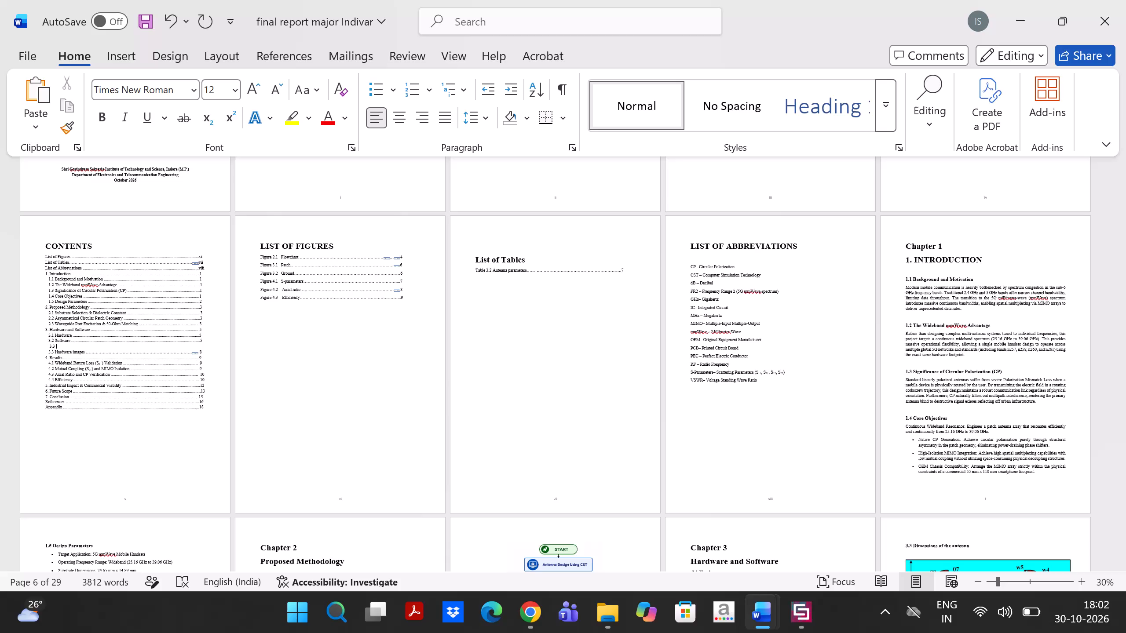
type("Dimensions of")
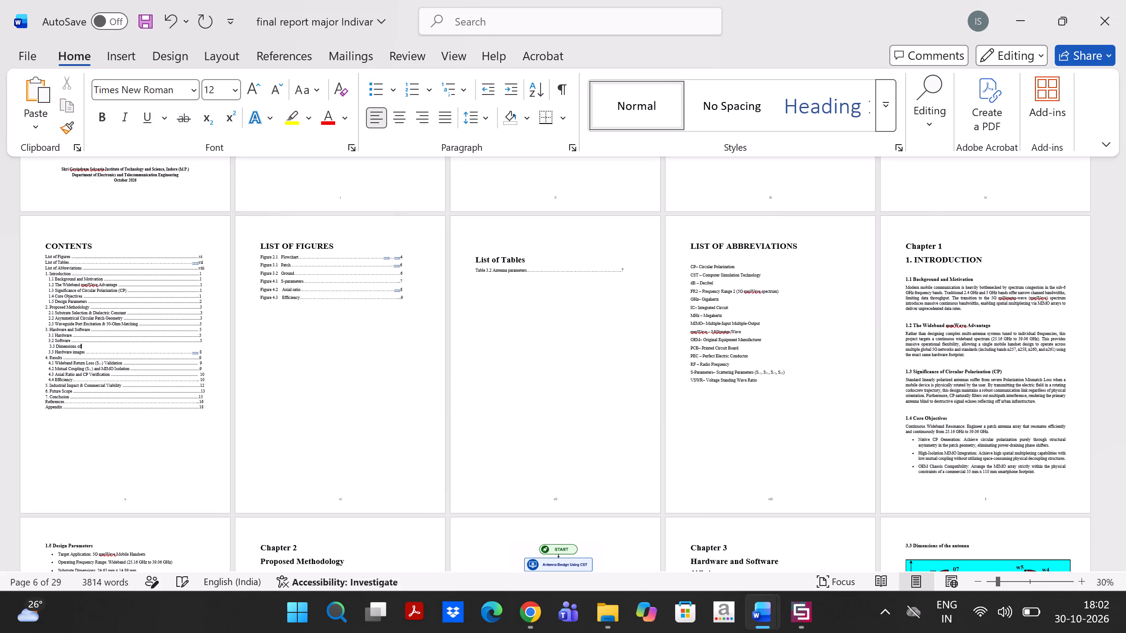
key("space")
type("the")
key("space")
type("antenna")
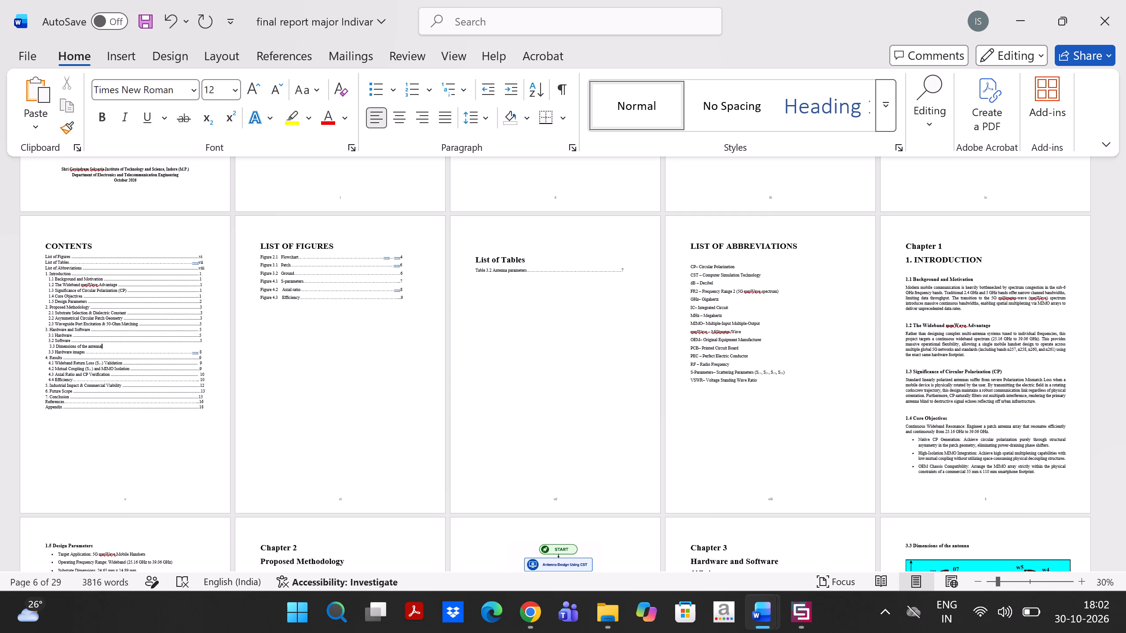
Add a dot leader after "3.3 Dimensions of the antenna", running to the page-number position of the neighbouring contents entries.
key("period")
key("period")
key("period")
key("period")
key("period")
key("period")
key("period")
key("period")
key("period")
key("period")
key("period")
key("period")
key("period")
key("period")
key("period")
key("period")
key("period")
key("period")
key("period")
key("period")
type("...........")
key("period")
Check the section's page, end the "3.3 Dimensions of the antenna" entry with page number 6, and shorten its leader by one dot.
scroll(212, 473, "down", 2)
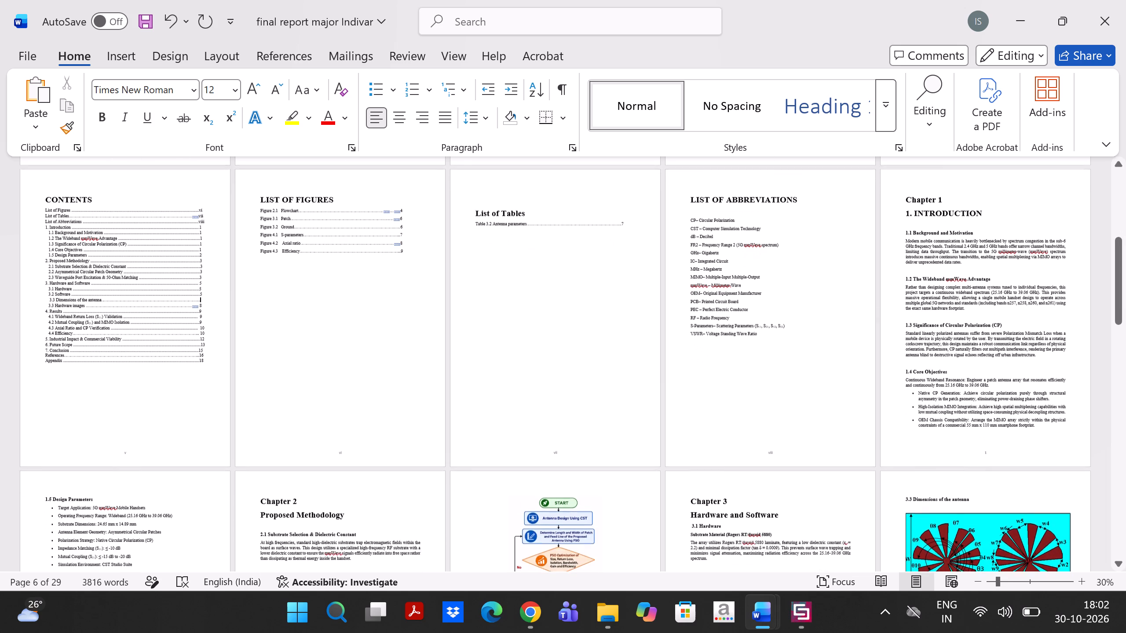
scroll(212, 473, "down", 2)
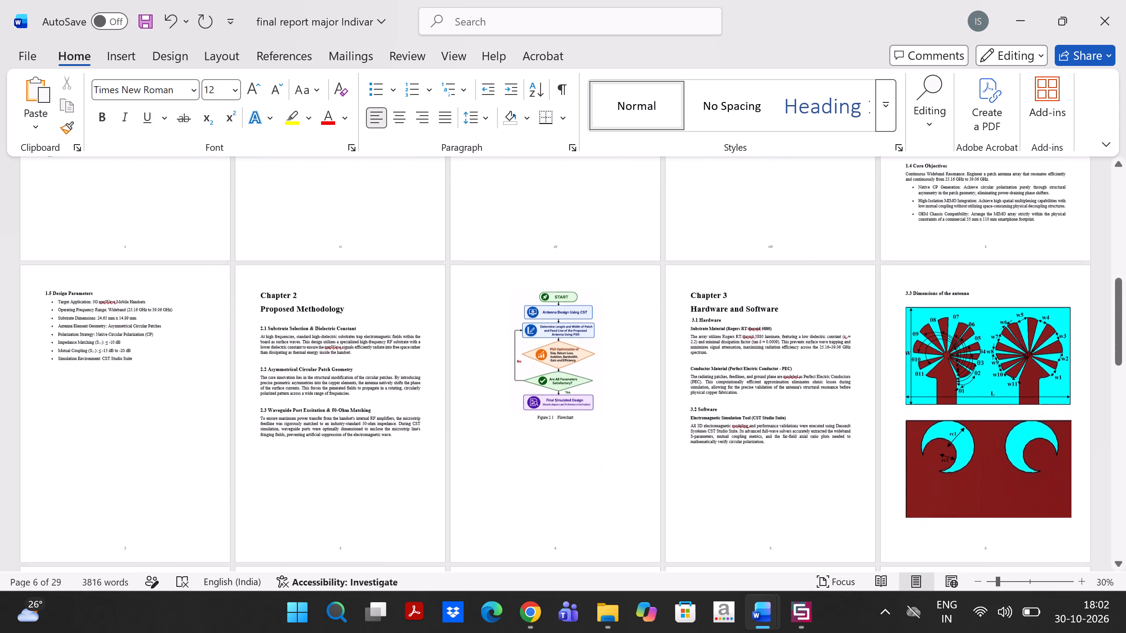
scroll(212, 473, "up", 2)
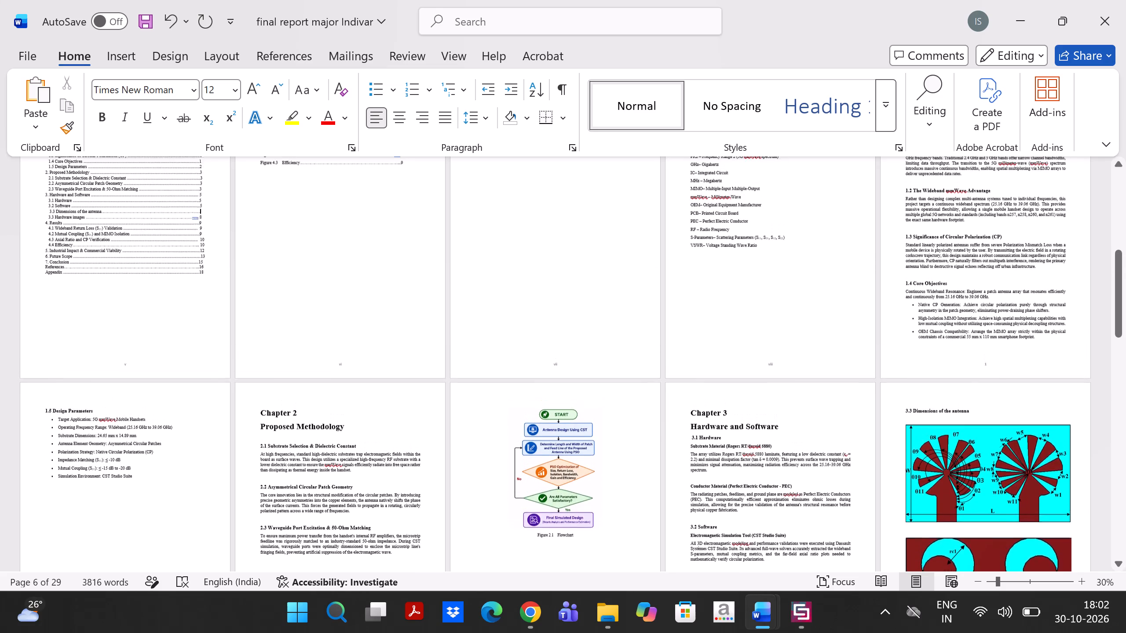
scroll(212, 473, "up", 1)
key("6")
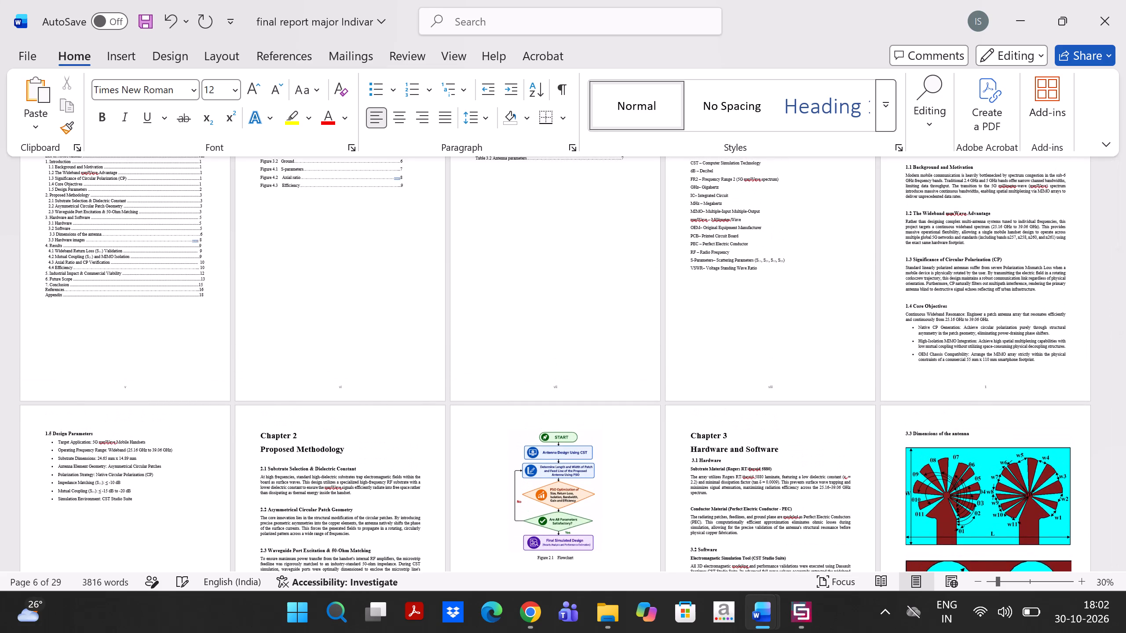
key("Left")
key("BackSpace")
Insert a new line below the "3.3 Dimensions of the antenna" contents entry and indent it with three spaces.
scroll(212, 473, "up", 3)
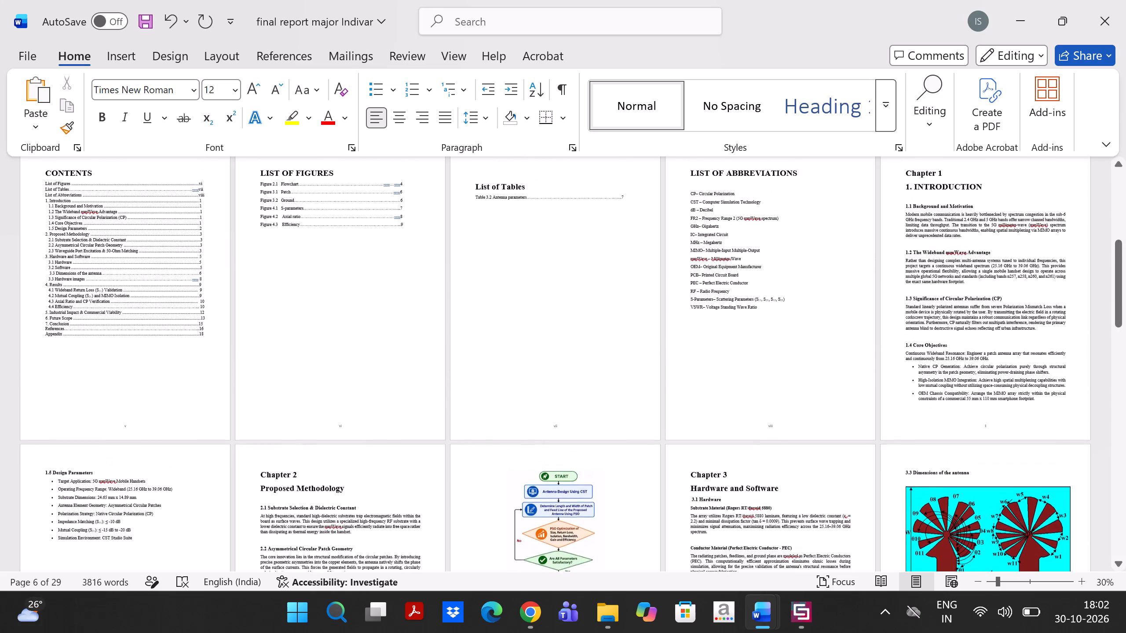
scroll(212, 473, "up", 1)
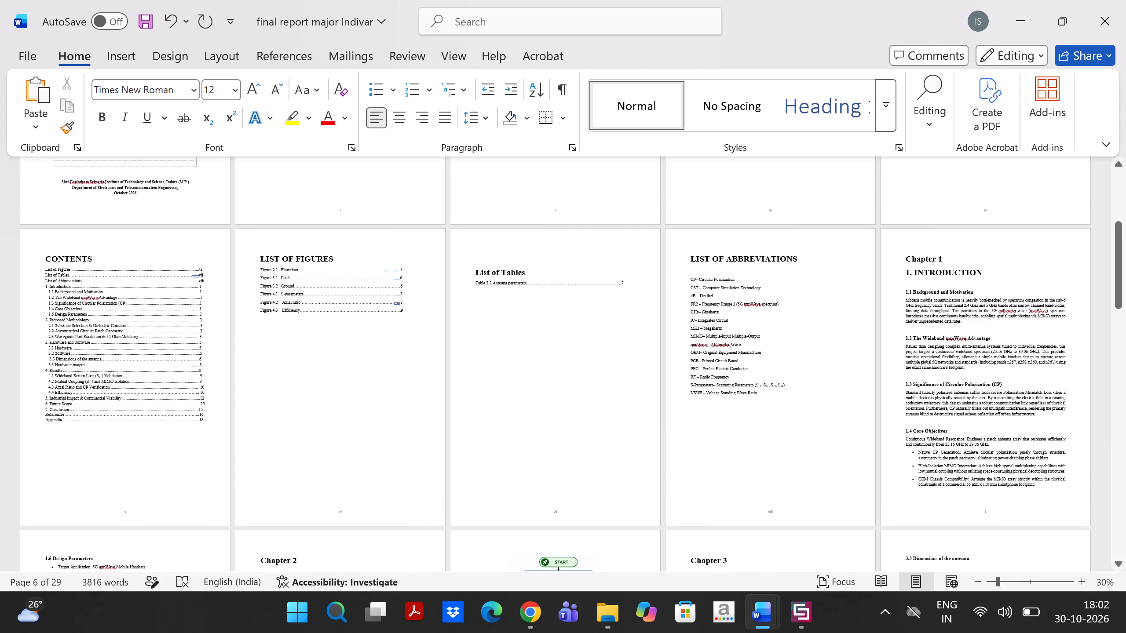
left_click(204, 356)
key("Down")
key("Return")
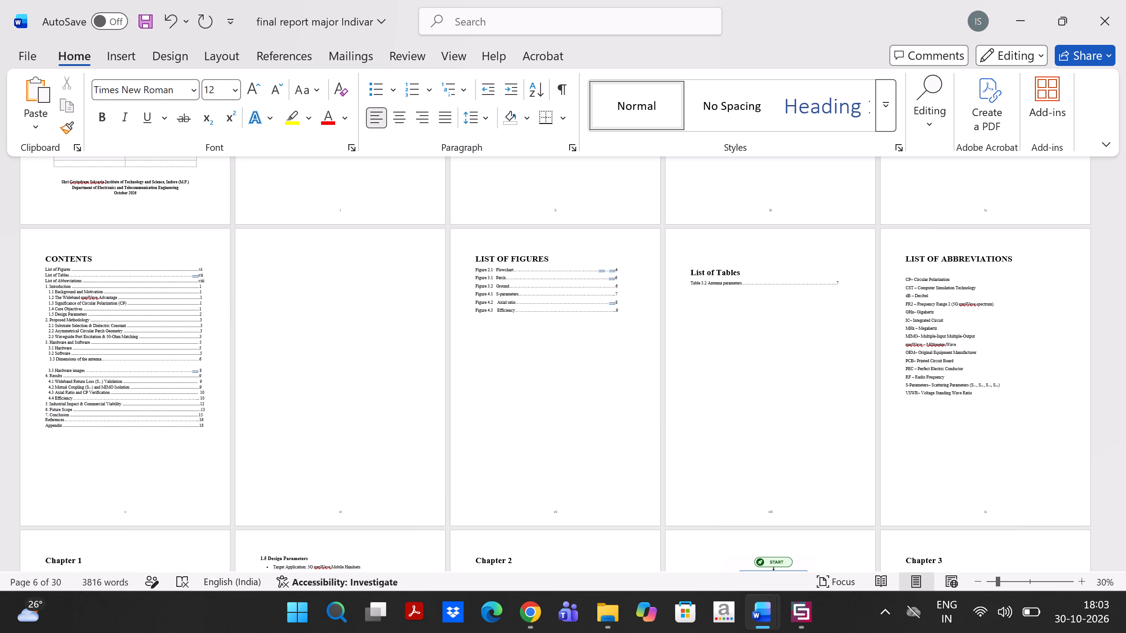
key("space")
key("space")
key("space")
Remove one leading space from the "3.3 Dimensions of the antenna" contents entry.
key("Up")
key("BackSpace")
Begin the new contents line with section number 3.4 and add one more leading space to its indent.
key("Up")
key("Down")
key("Down")
type("3,")
key("BackSpace")
key("period")
key("4")
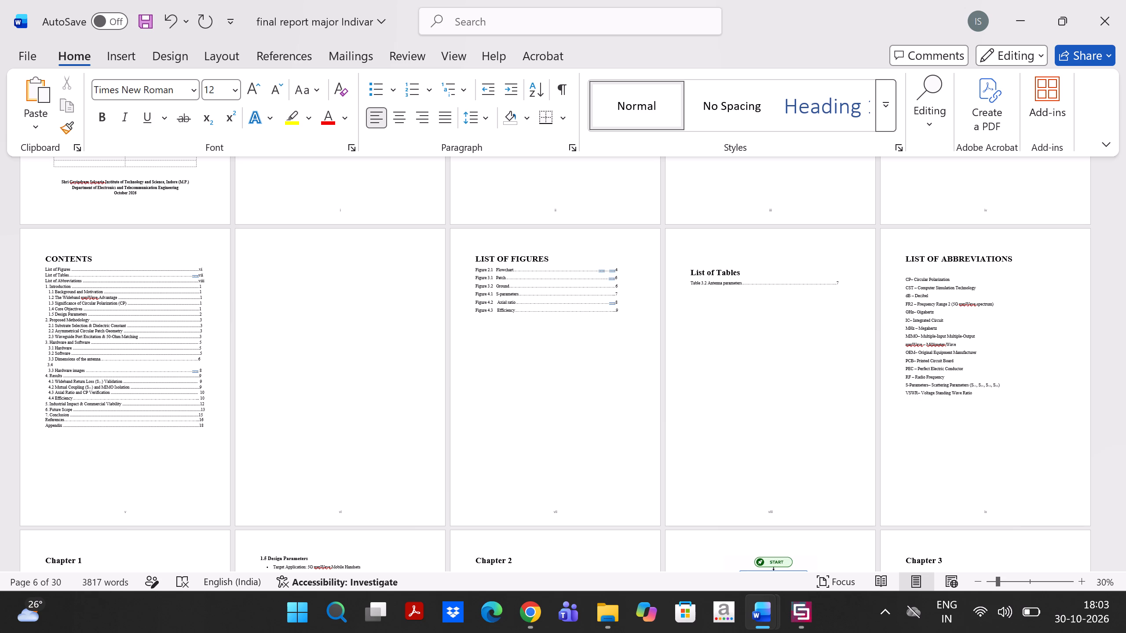
key("Left")
key("Left")
key("Left")
key("space")
key("Right")
key("Right")
key("Right")
key("Right")
Check the section 3.4 heading in chapter 3 and title the new 3.4 contents entry "Parameters of the antenna".
scroll(204, 356, "down", 5)
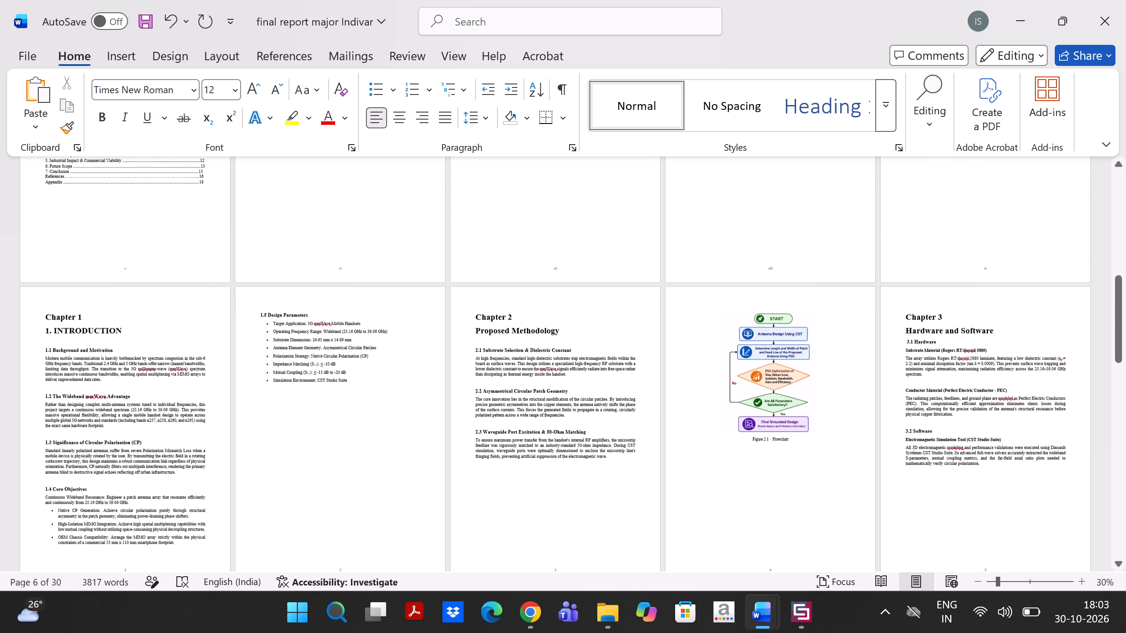
scroll(204, 356, "down", 3)
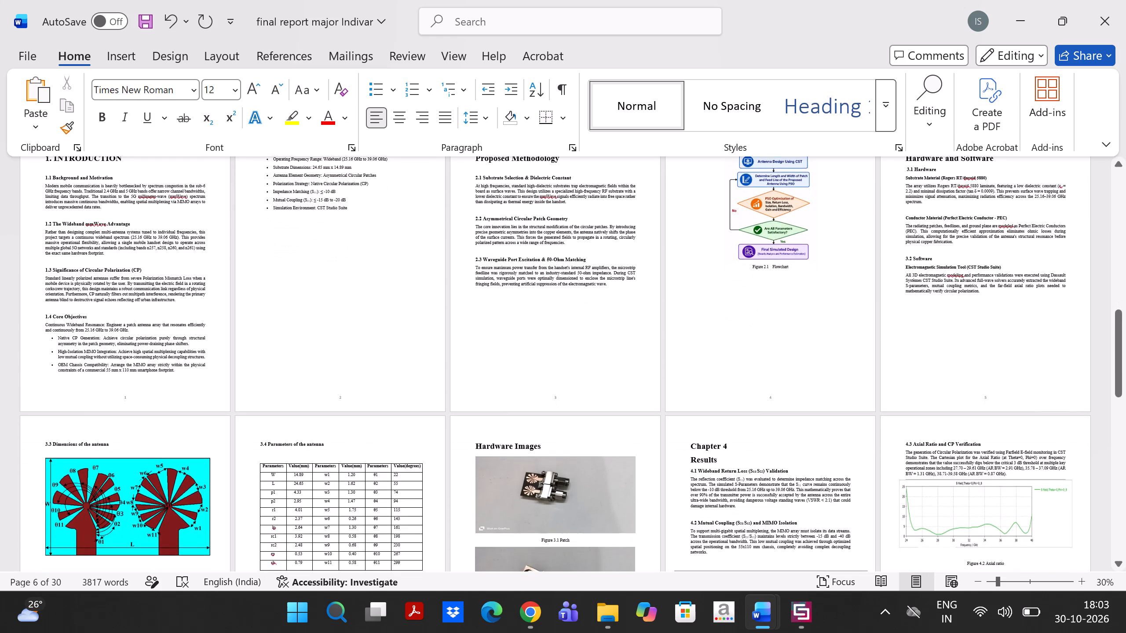
scroll(204, 356, "up", 4)
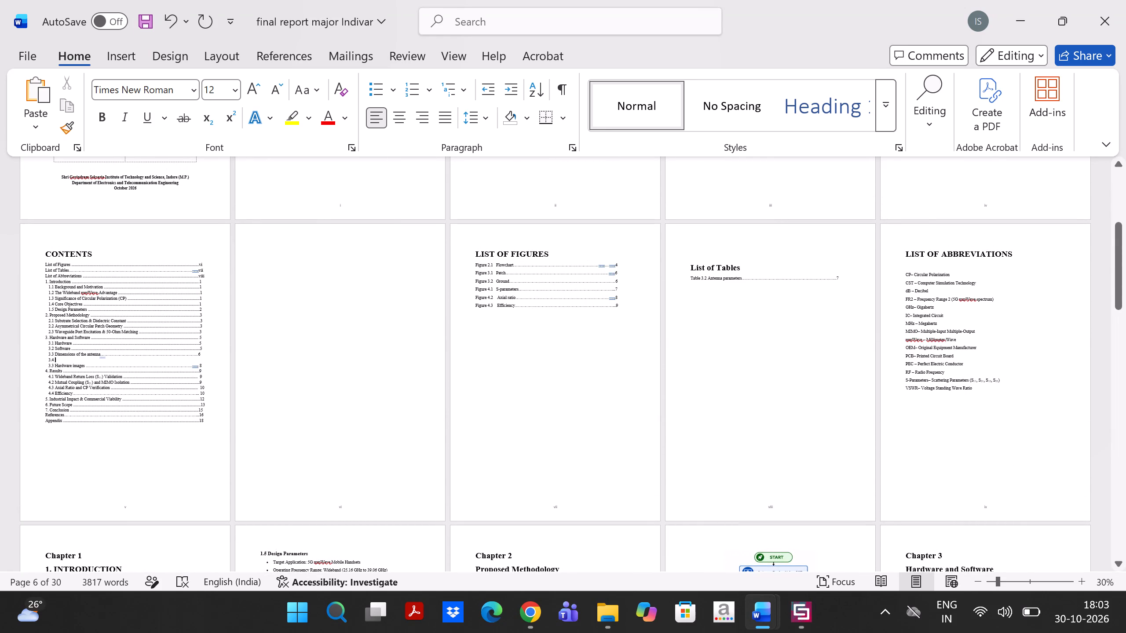
type("Parameters")
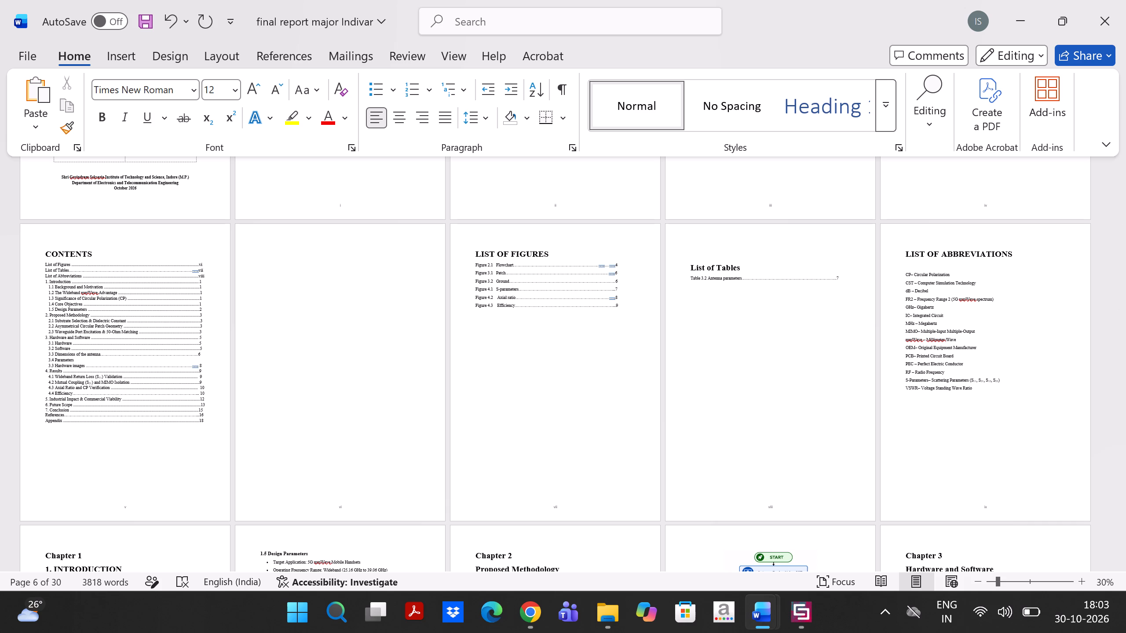
key("space")
type("of the antenna")
key("space")
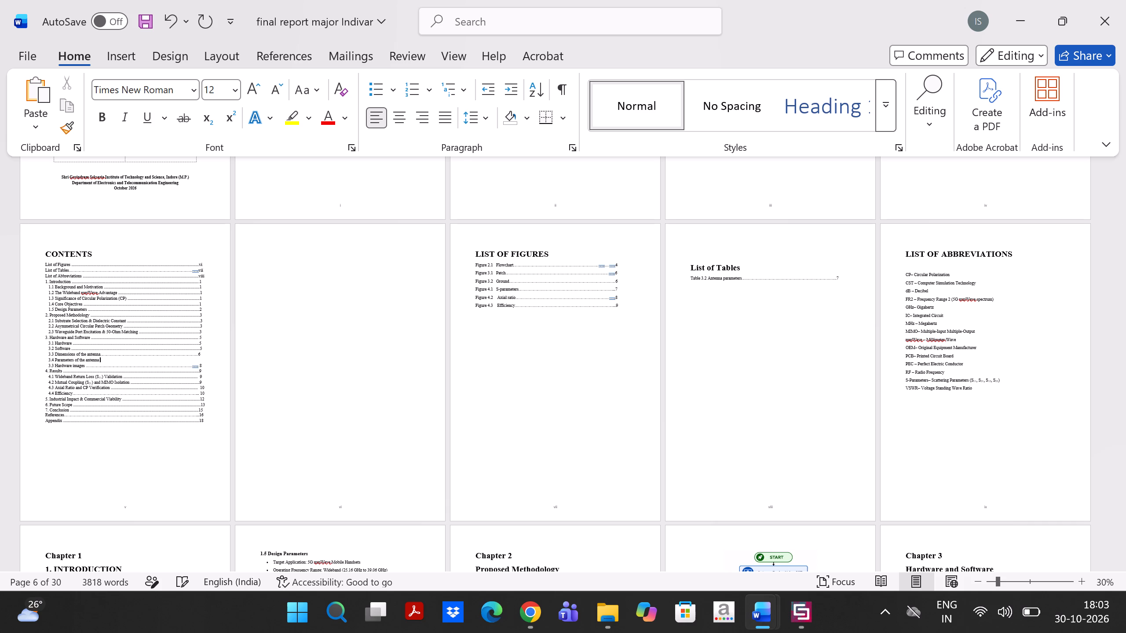
key("BackSpace")
Add a dot leader to the "3.4 Parameters of the antenna" contents entry and end it with page number 7.
key("period")
key("period")
key("period")
key("period")
key("period")
key("period")
key("period")
key("period")
key("period")
key("period")
key("period")
key("period")
key("period")
key("period")
key("period")
key("period")
key("period")
key("period")
key("period")
key("period")
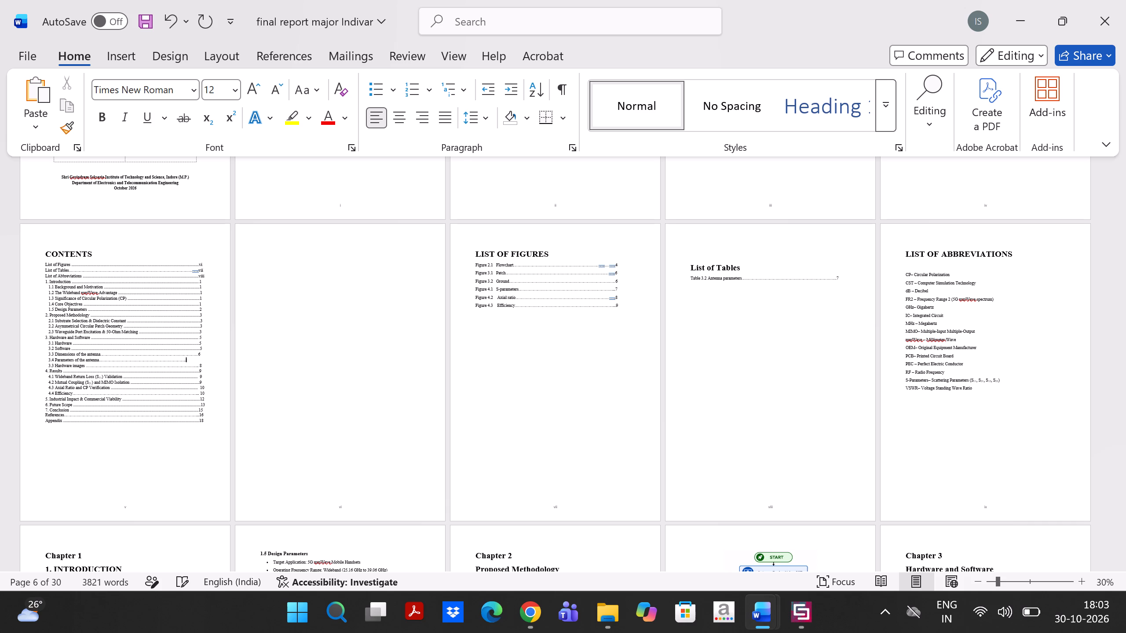
type(".........")
key("7")
Lengthen the dot leader of the "3.3 Dimensions of the antenna" contents entry by one dot.
key("Up")
key("Left")
key("period")
Renumber the "Hardware images" contents entry as 3.5.
left_click(53, 368)
key("Left")
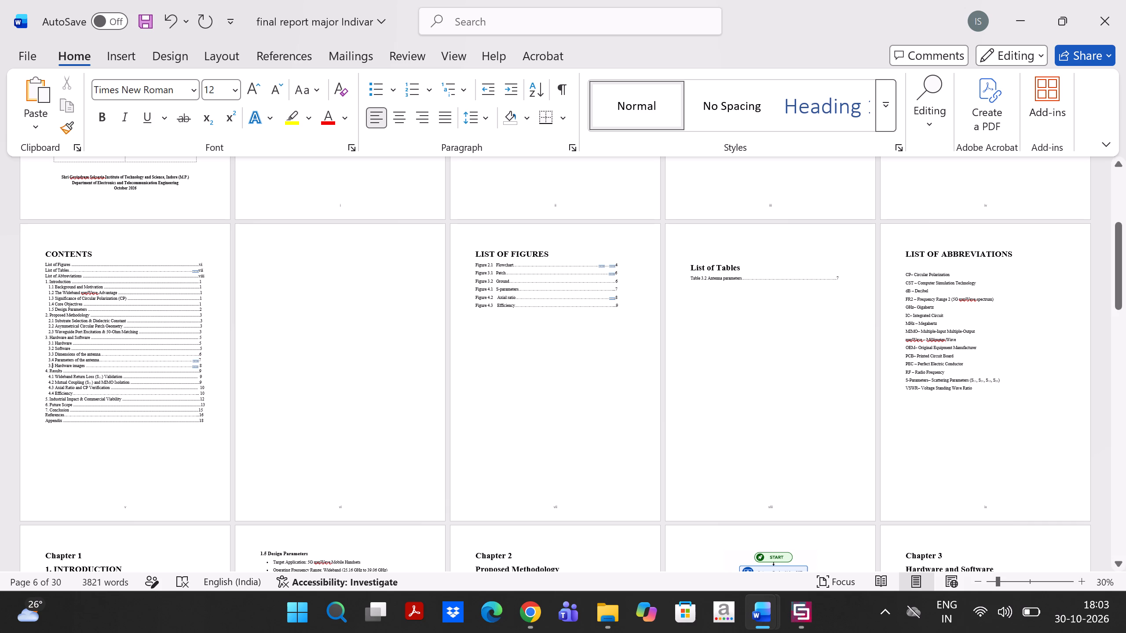
key("BackSpace")
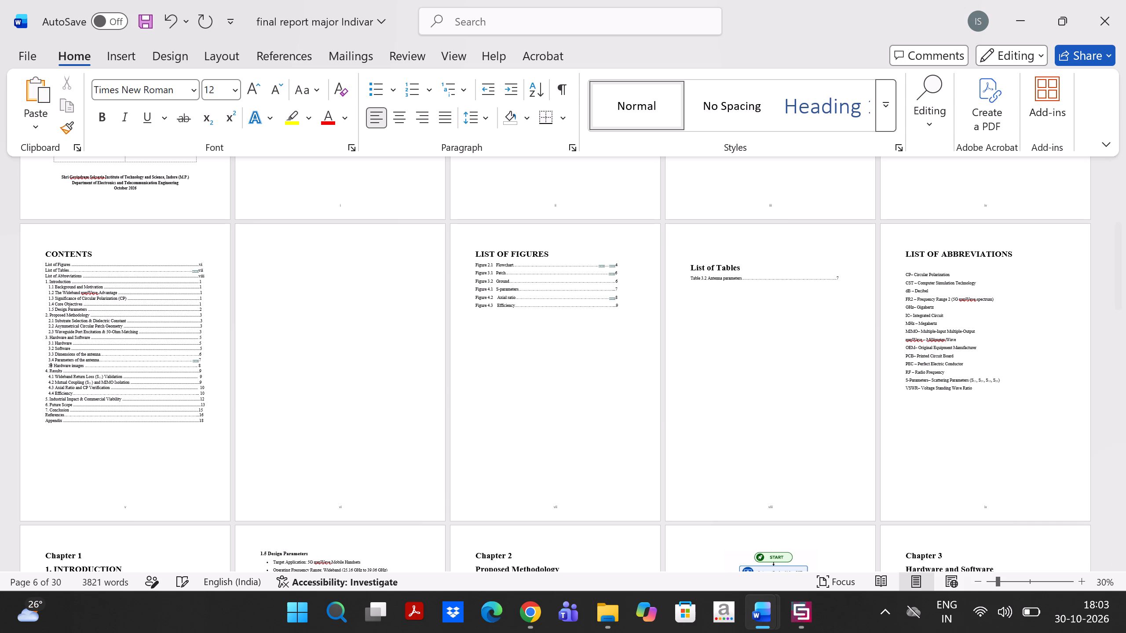
key("period")
key("Right")
key("BackSpace")
key("5")
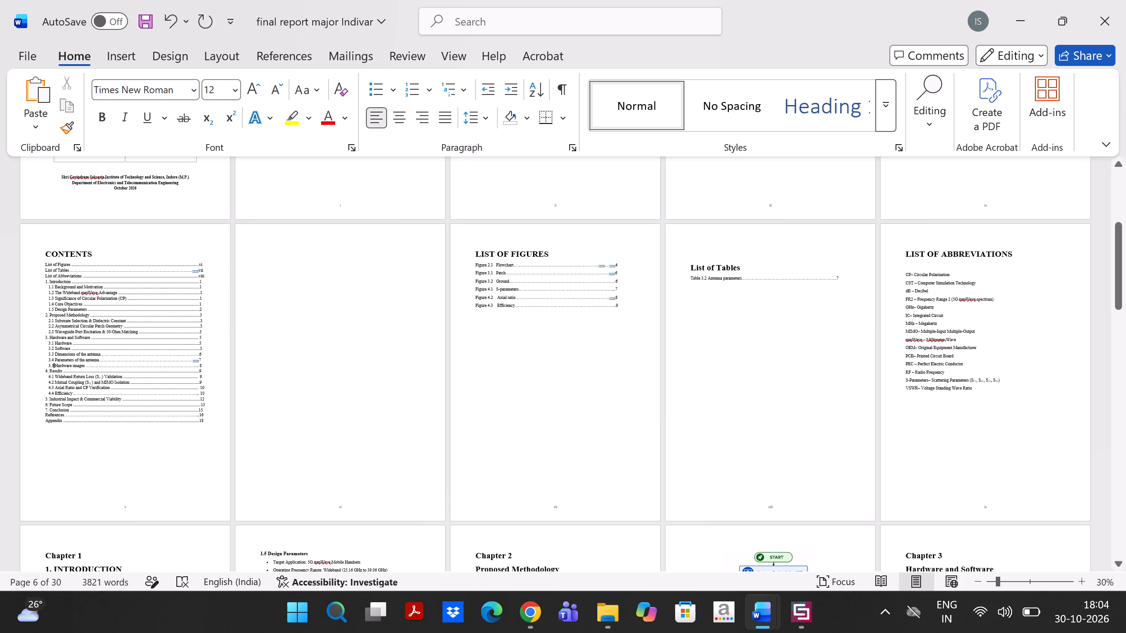
Make the whole "1. Introduction" contents entry bold, including its leader and page number.
scroll(112, 400, "up", 7, "ctrl")
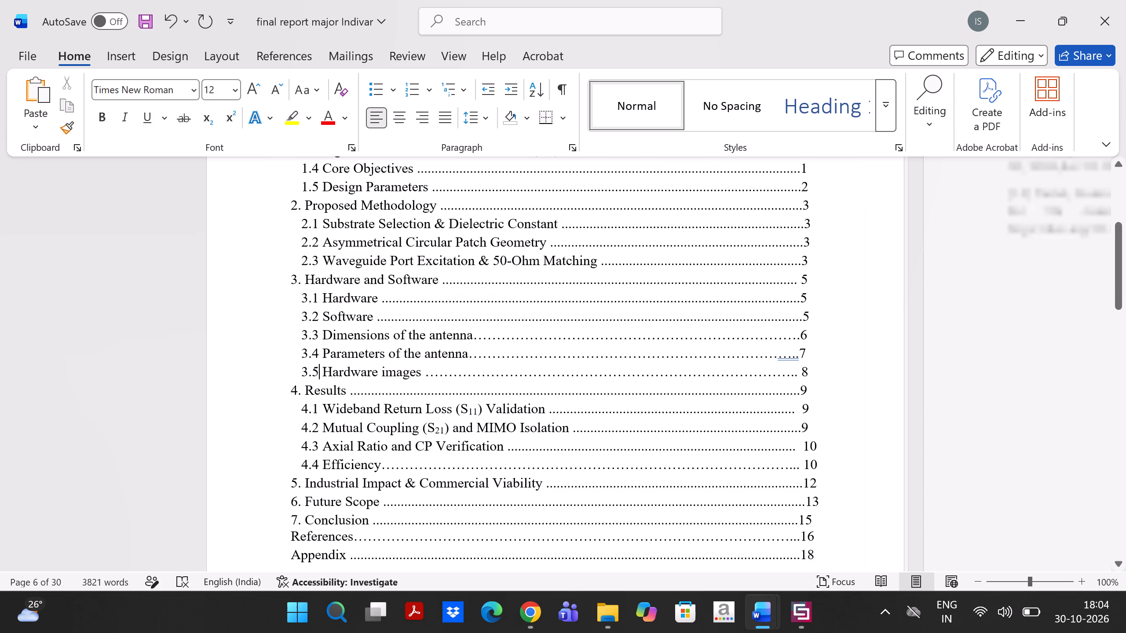
scroll(112, 400, "up", 2)
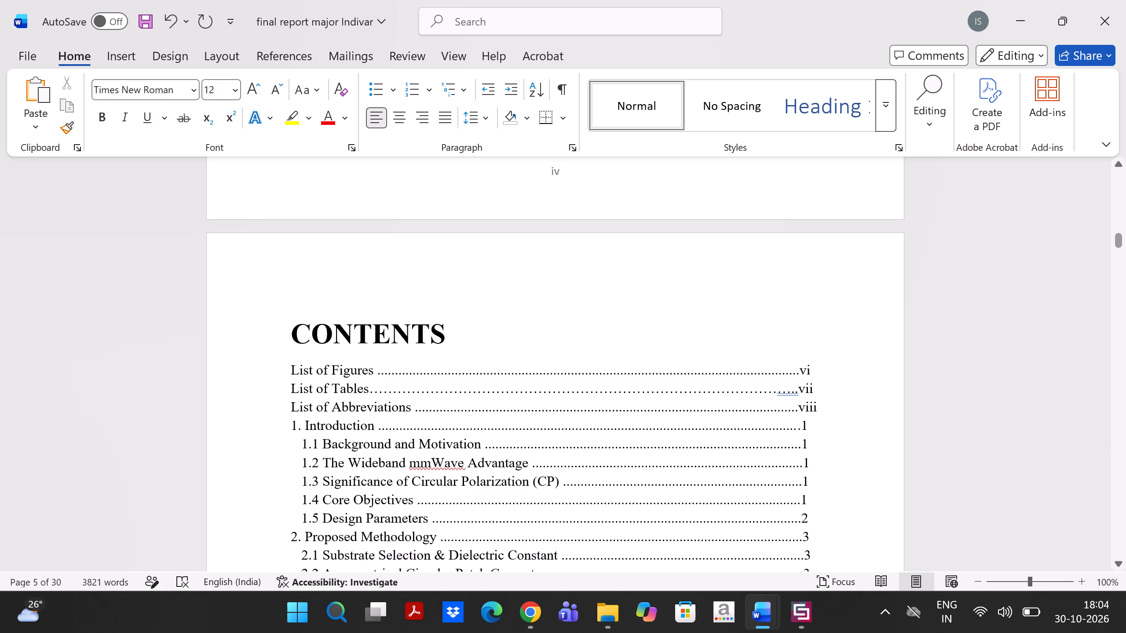
left_click_drag(291, 427, 812, 427)
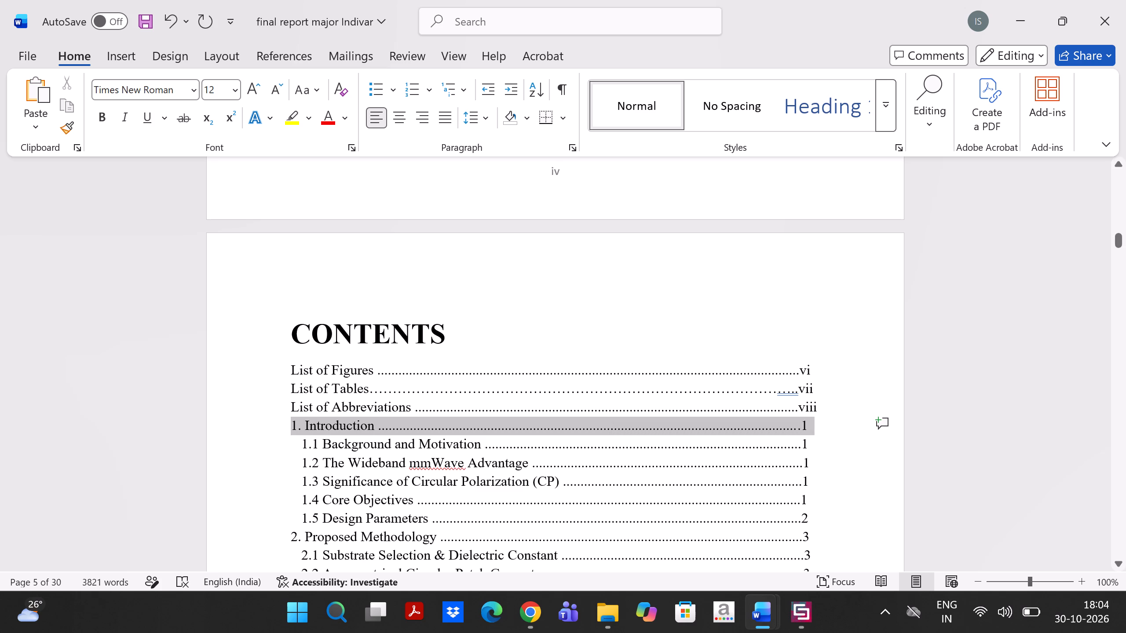
left_click_drag(812, 427, 812, 427)
left_click(825, 399)
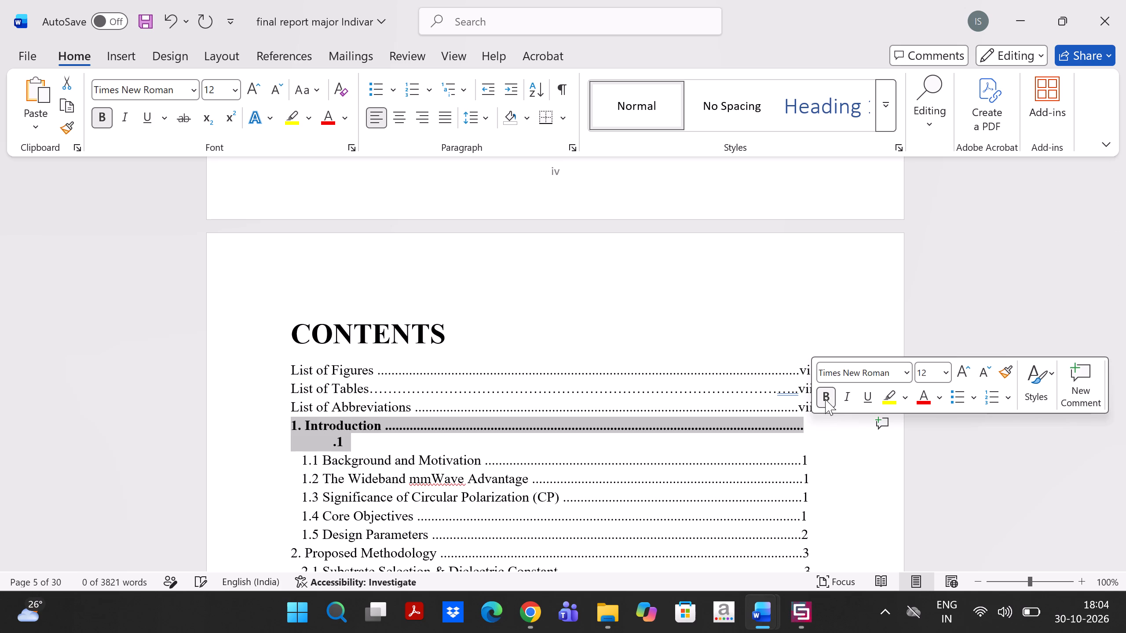
Shorten the bold "1. Introduction" leader so the entry fits on one line with its page number aligned.
left_click(331, 444)
key("BackSpace")
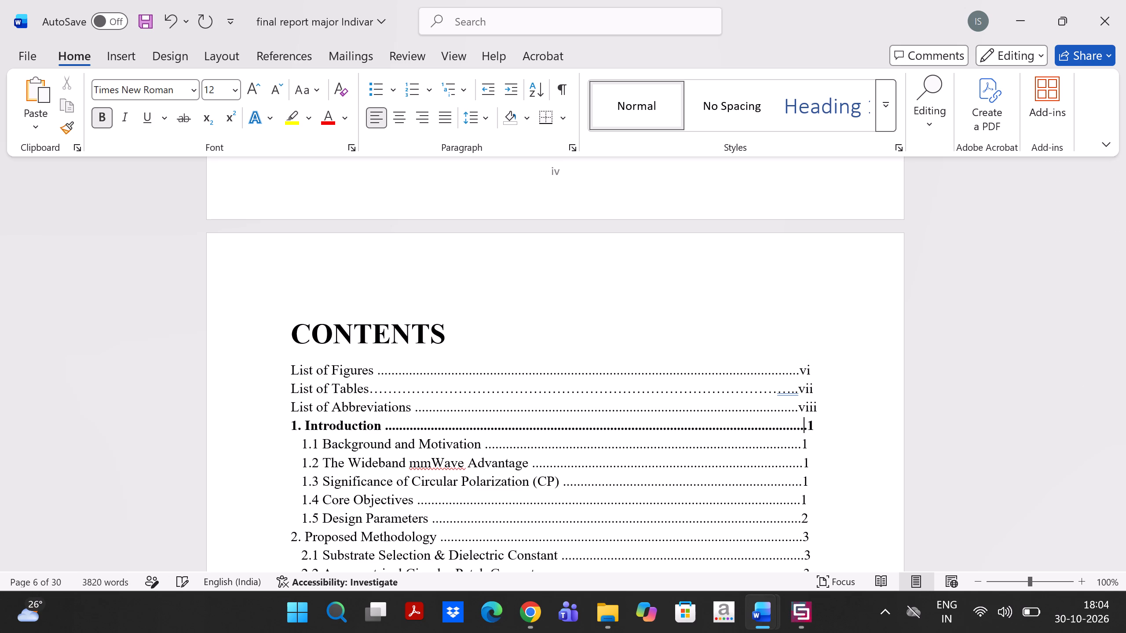
key("BackSpace")
key("BackSpace")
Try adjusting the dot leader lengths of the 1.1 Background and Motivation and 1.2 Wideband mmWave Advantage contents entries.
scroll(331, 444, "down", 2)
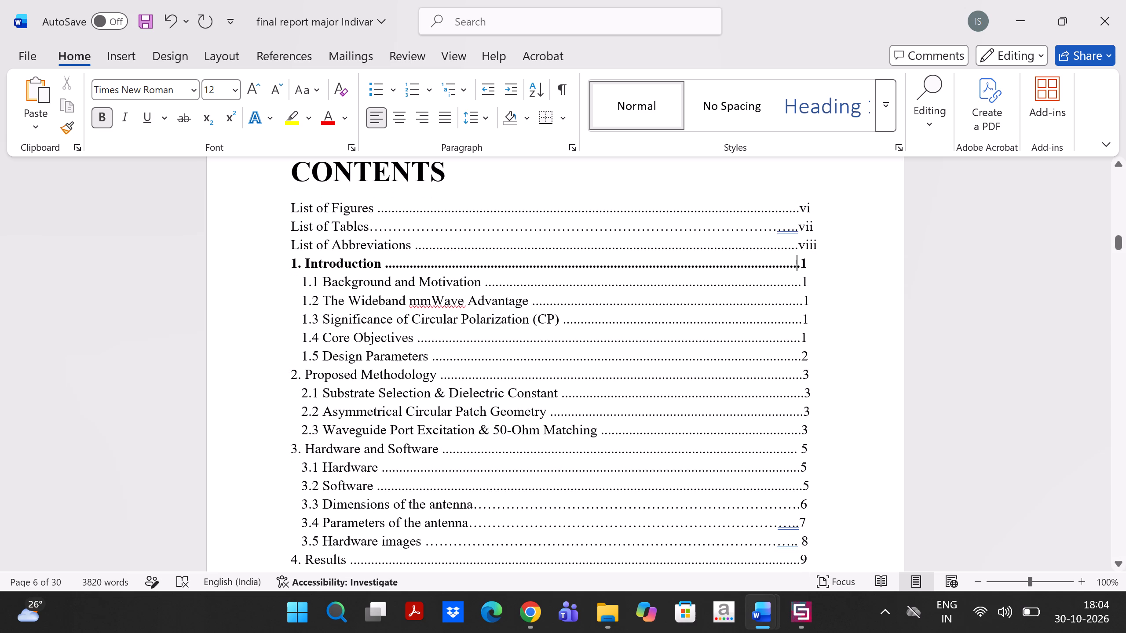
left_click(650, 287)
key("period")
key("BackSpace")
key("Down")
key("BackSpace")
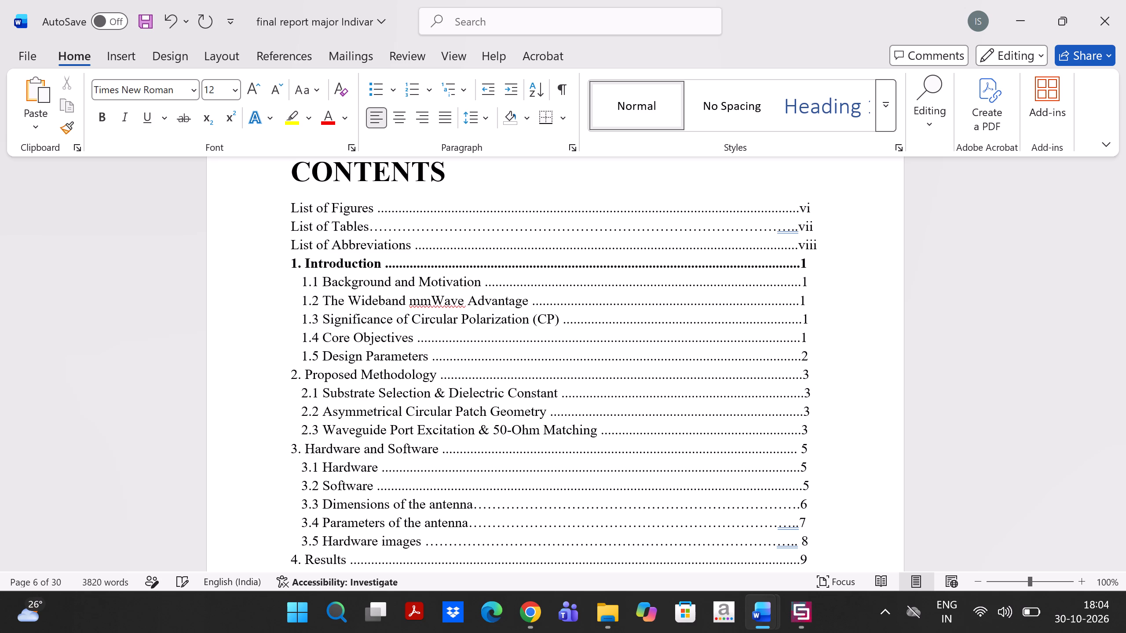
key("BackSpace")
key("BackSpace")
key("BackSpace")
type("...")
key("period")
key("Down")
Remove one dot from each leader of the "2.1 Substrate Selection & Dielectric Constant" and "2.2 Asymmetrical Circular Patch Geometry" contents entries.
scroll(650, 287, "down", 1)
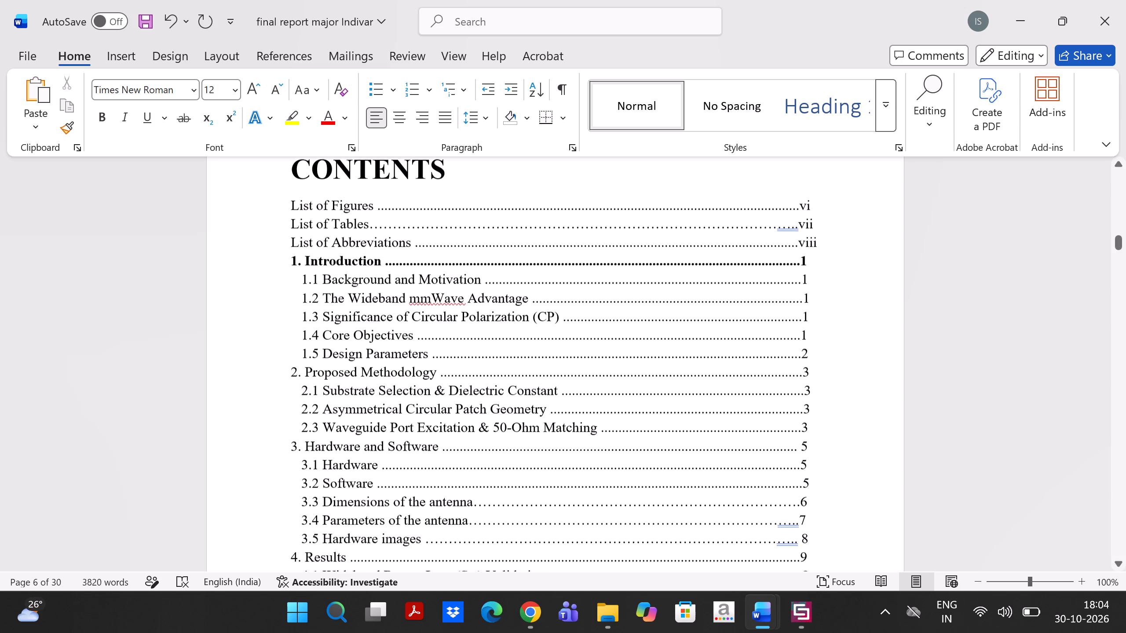
scroll(650, 287, "down", 1)
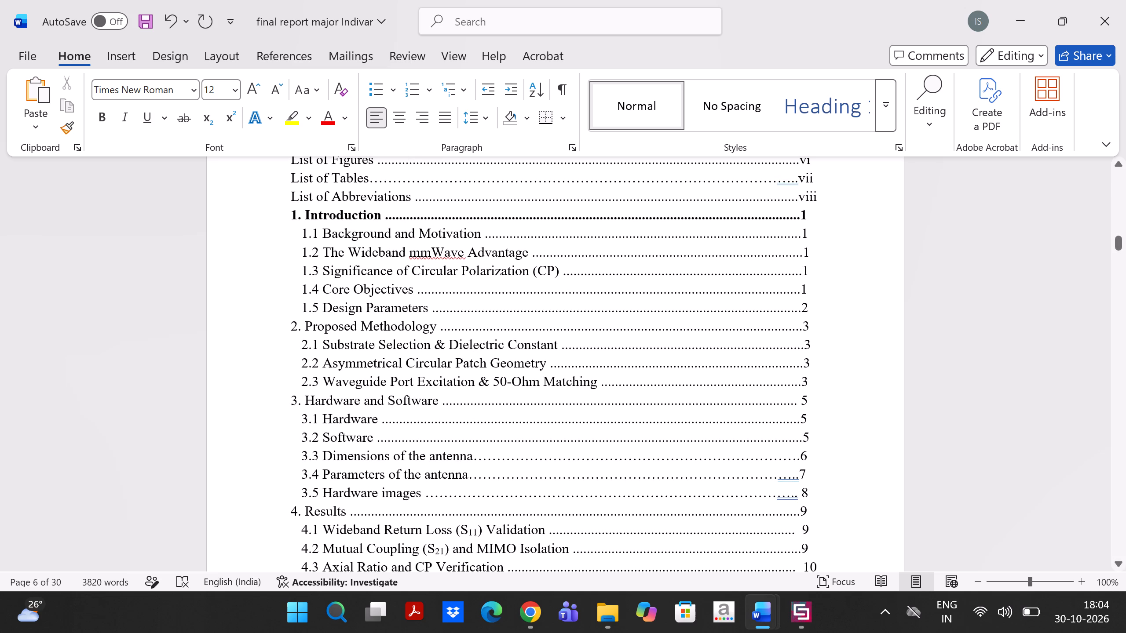
left_click(740, 288)
scroll(740, 288, "down", 1)
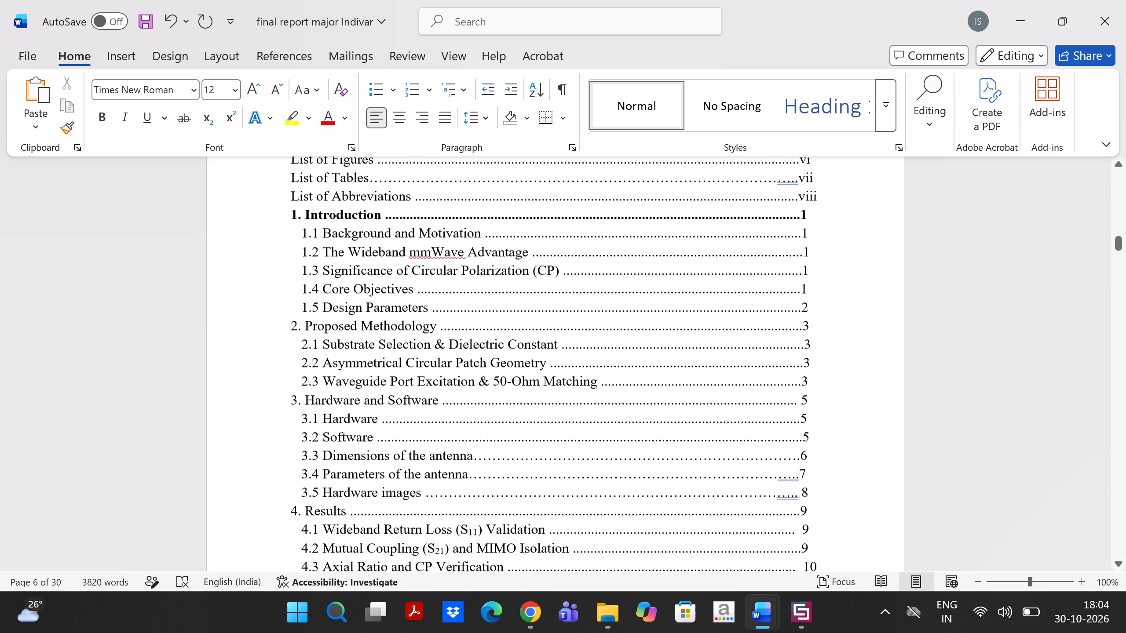
scroll(740, 288, "down", 1)
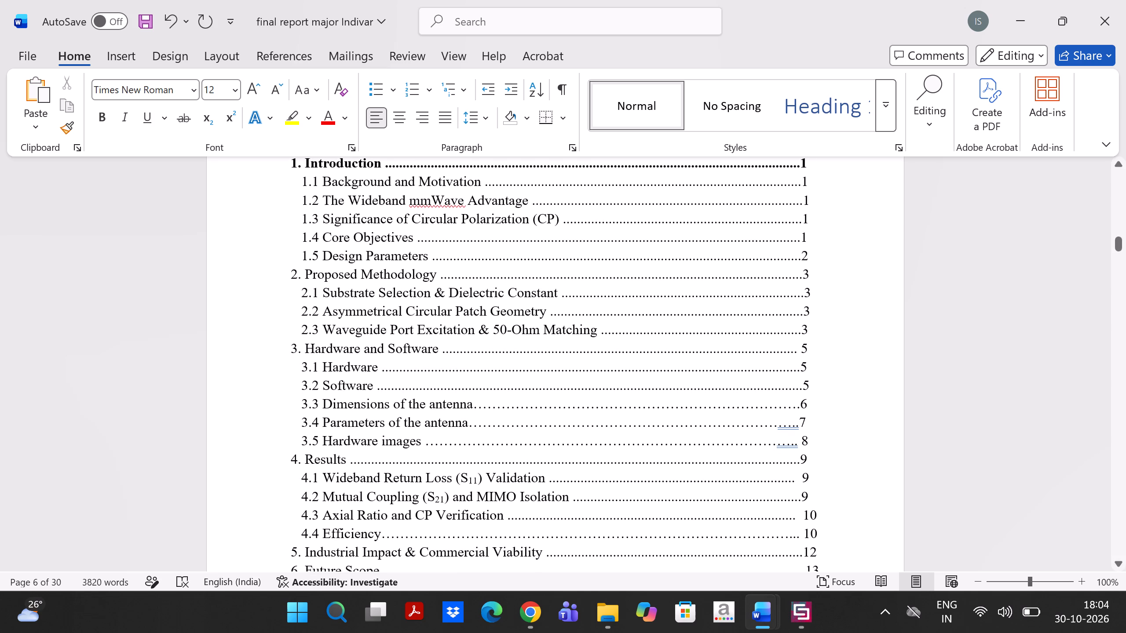
left_click(741, 302)
key("BackSpace")
scroll(741, 302, "down", 1)
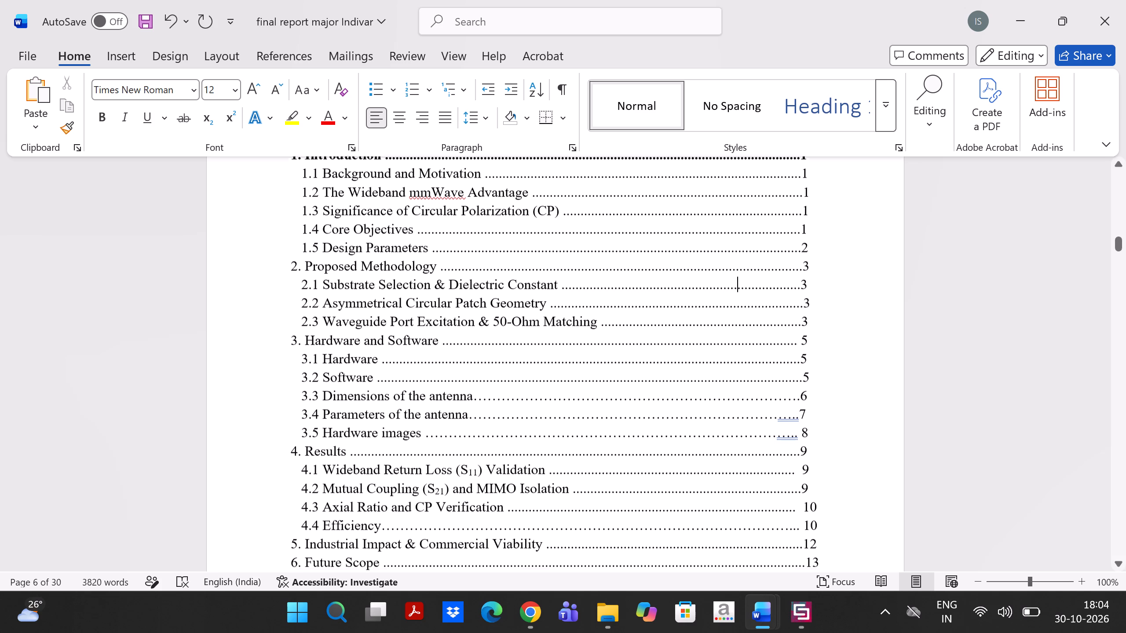
scroll(741, 302, "down", 1)
left_click(786, 259)
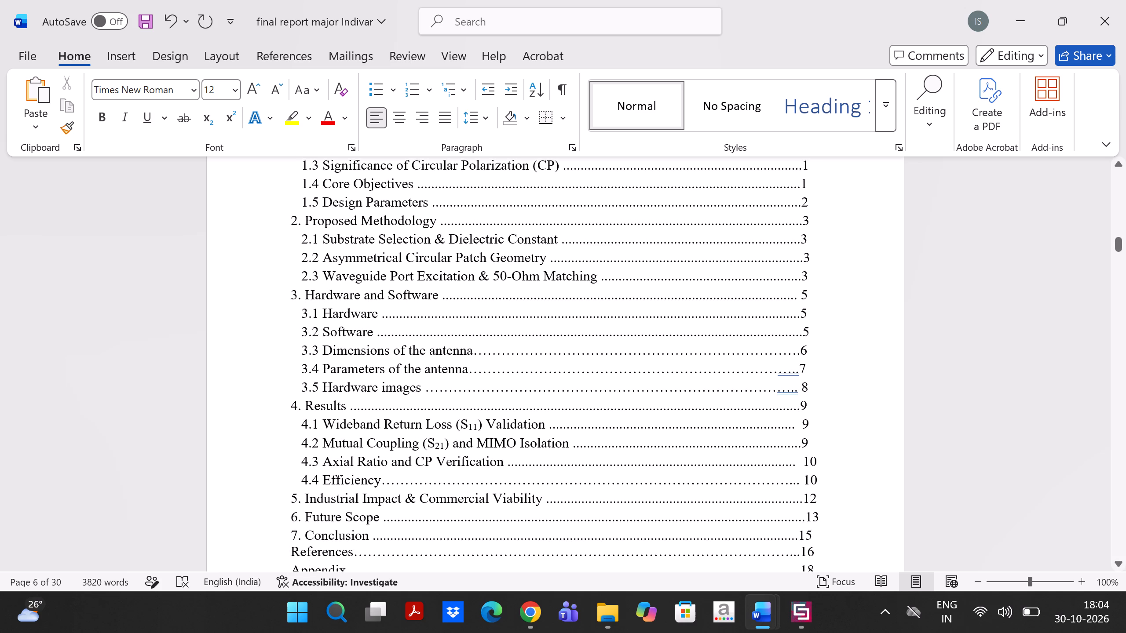
key("BackSpace")
Make the whole "2. Proposed Methodology" contents entry bold and shorten its leader by two dots to realign the page number.
scroll(786, 259, "up", 1)
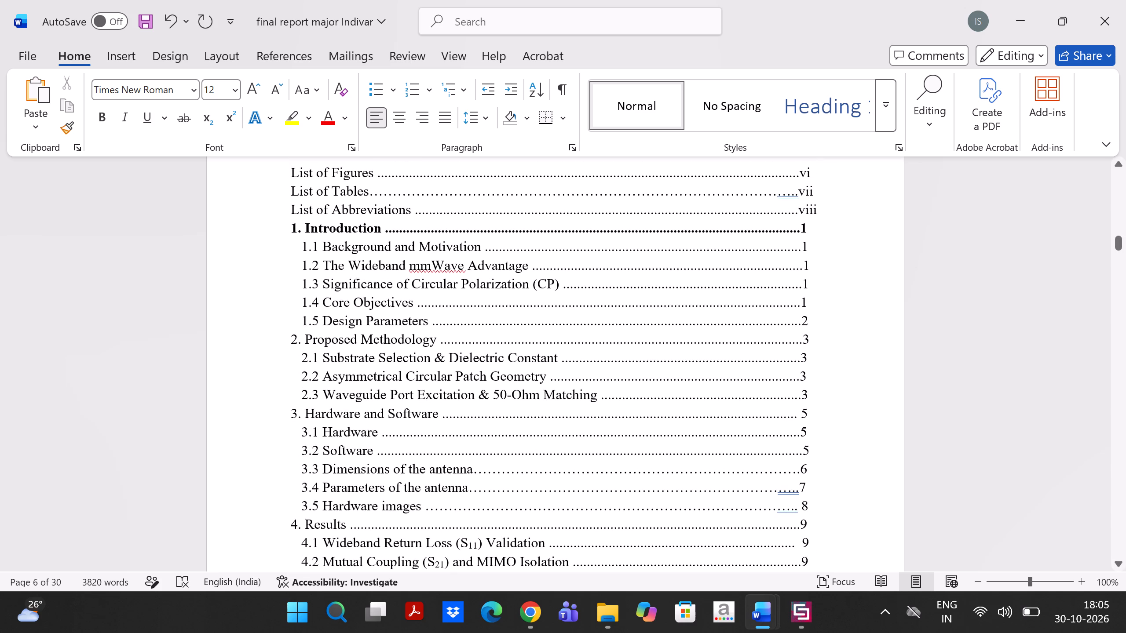
left_click(283, 340)
left_click(283, 340)
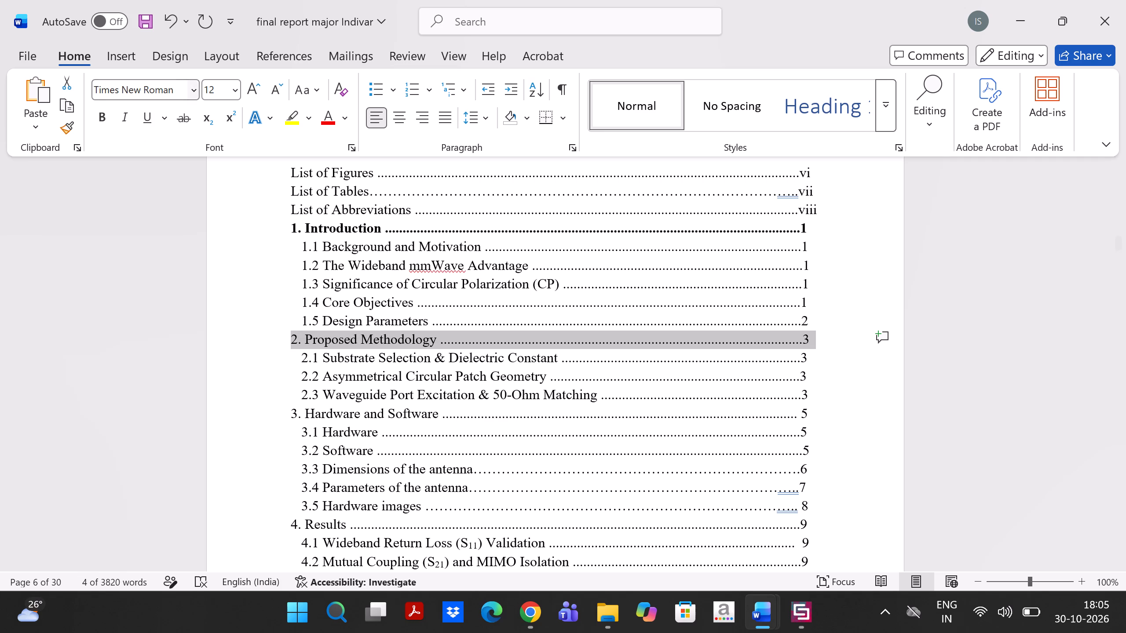
left_click(98, 107)
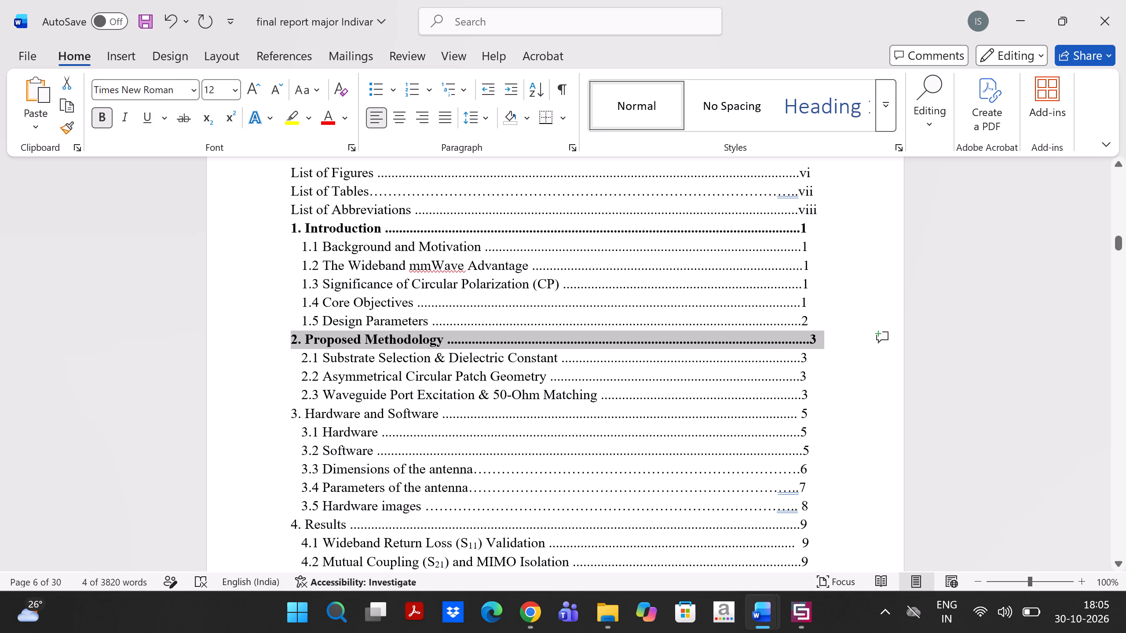
left_click(777, 341)
key("BackSpace")
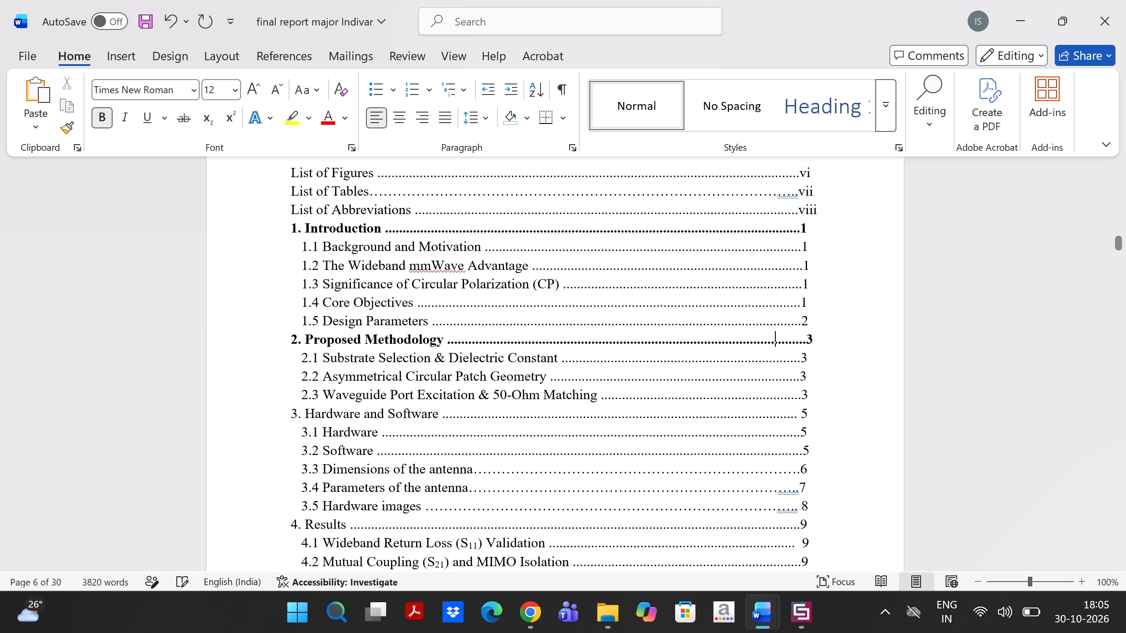
key("BackSpace")
key("BackSpace")
key("period")
Add one dot to each leader of the 2.1, 2.2 and 2.3 contents entries.
scroll(777, 341, "down", 1)
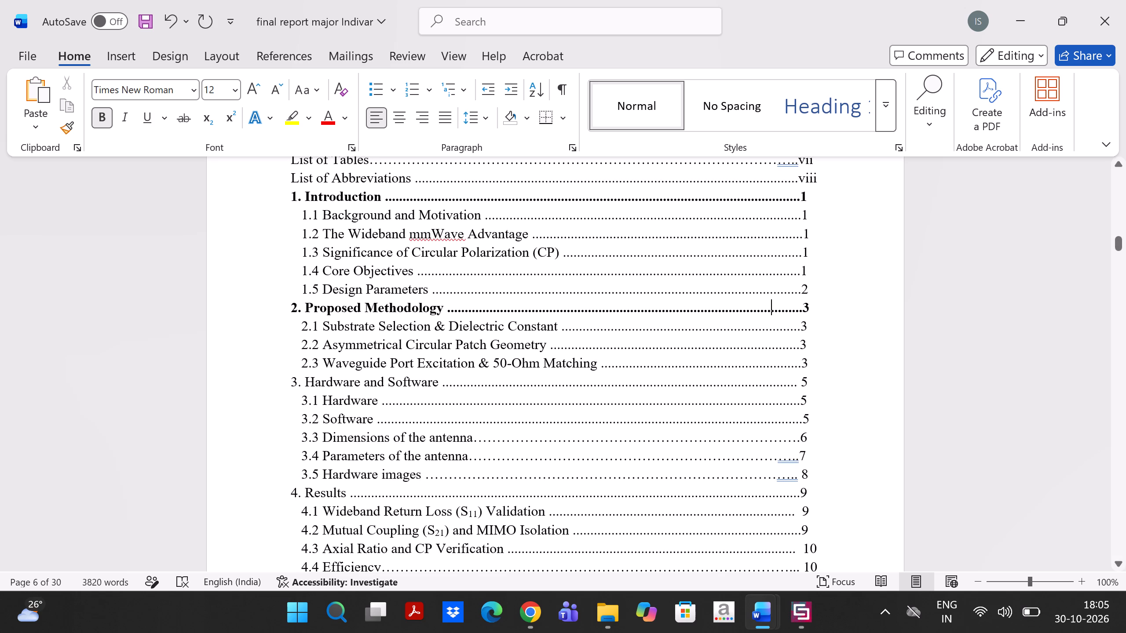
left_click(732, 333)
key("period")
key("Right")
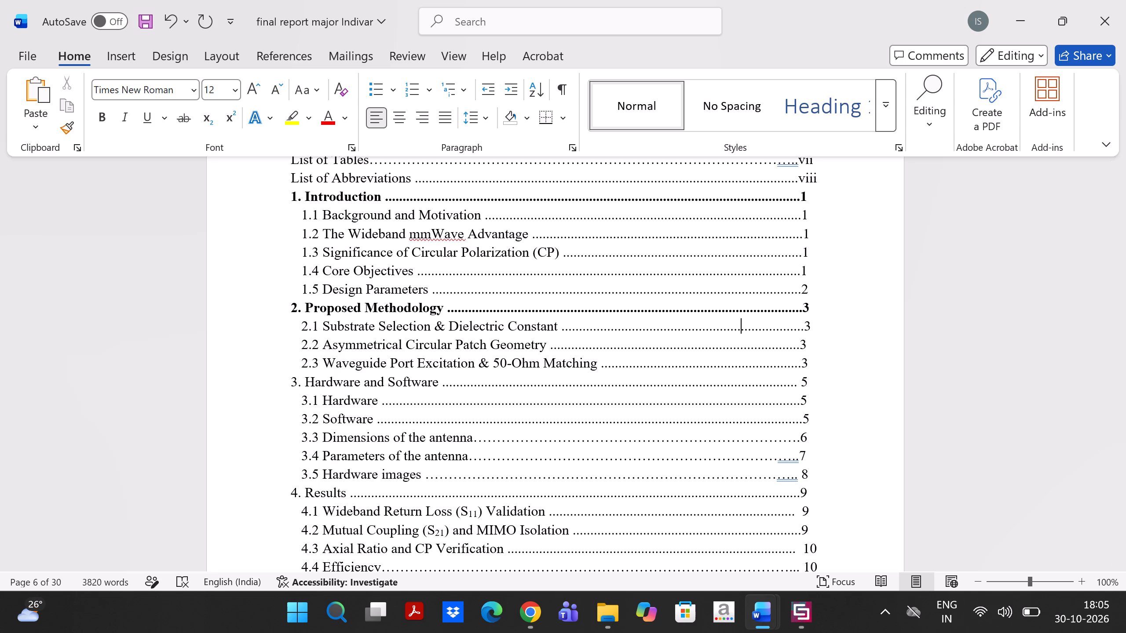
key("Right")
key("Down")
key("period")
key("Down")
key("period")
Add one dot to the "3. Hardware and Software" leader and replace the space before its page number with another dot.
key("Down")
key("period")
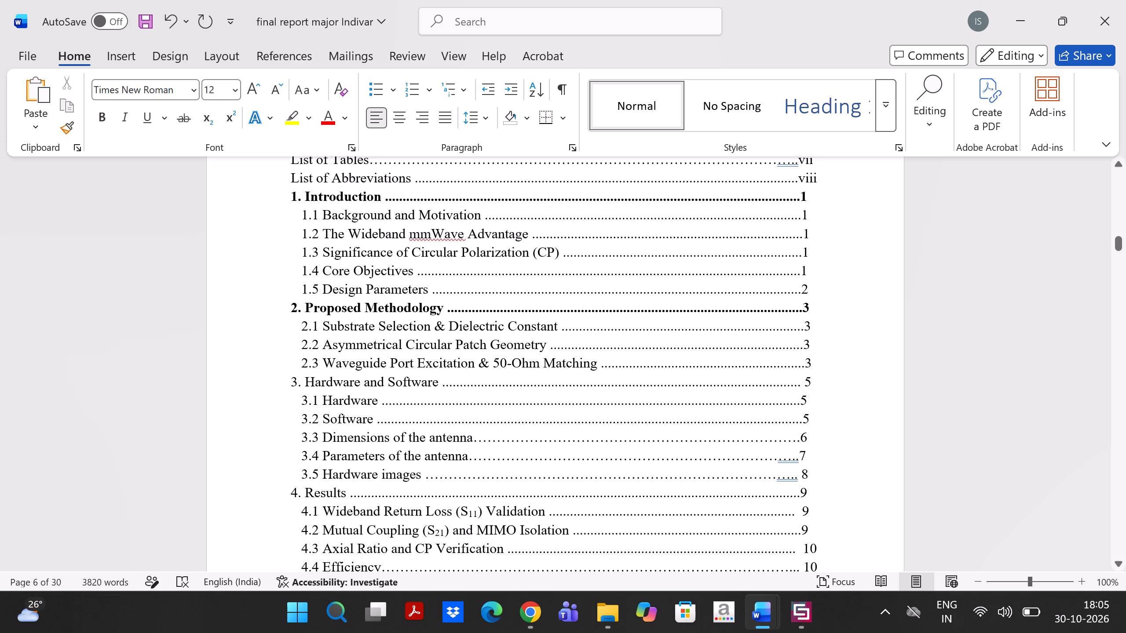
left_click(806, 385)
key("BackSpace")
key("period")
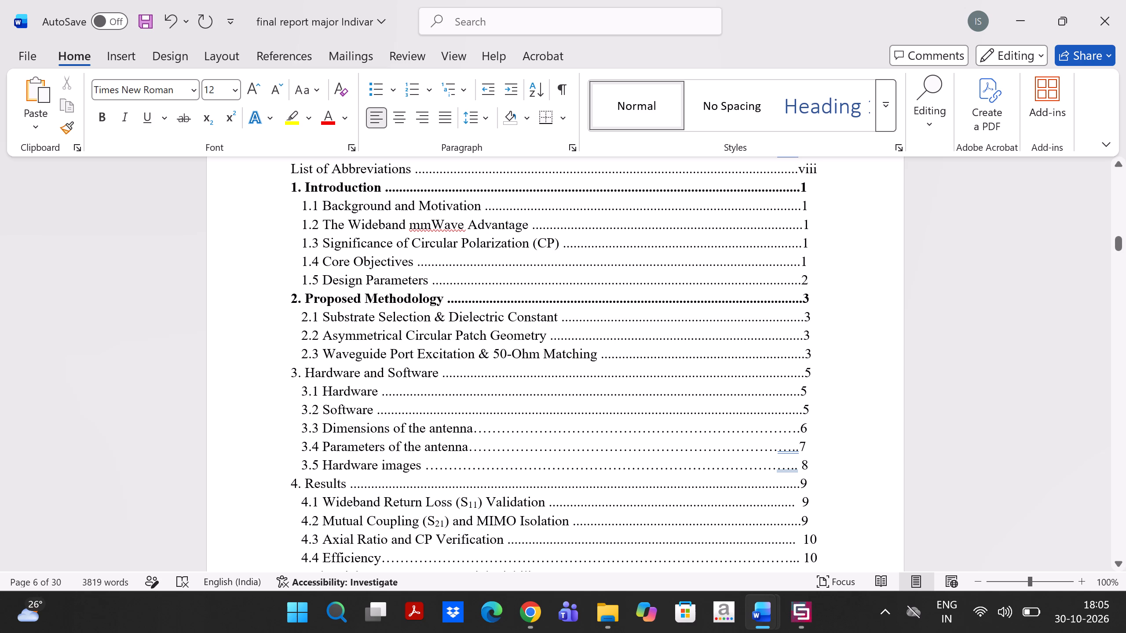
Make the whole "3. Hardware and Software" contents entry bold, including its leader and page number.
left_click(291, 378)
left_click_drag(291, 378, 492, 374)
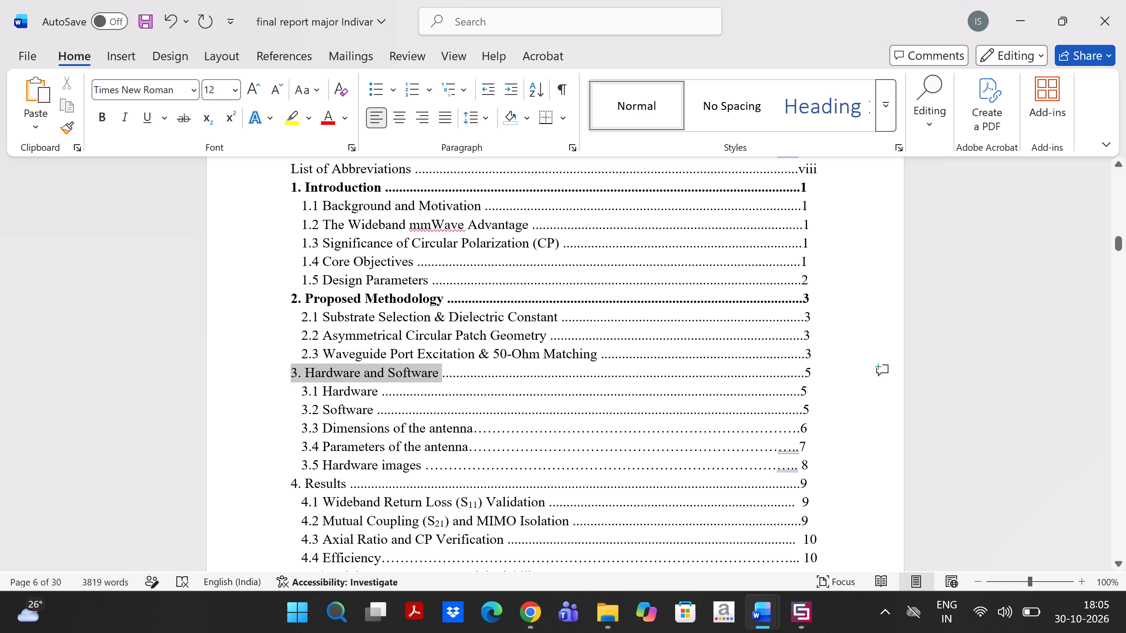
left_click_drag(492, 374, 823, 375)
left_click(836, 349)
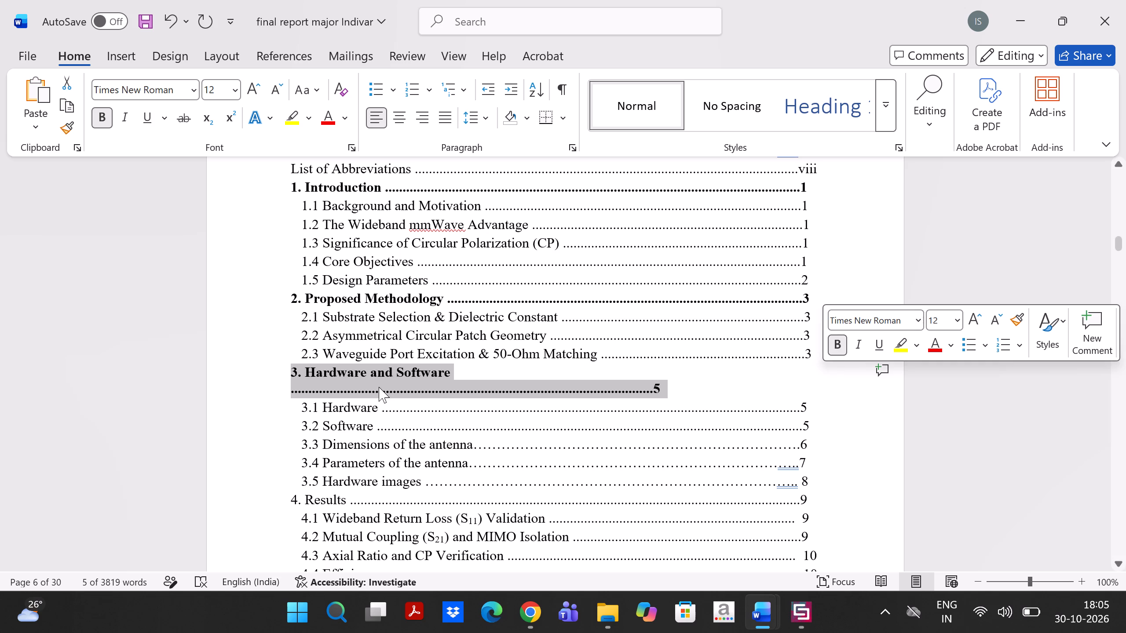
Fit the bold "3. Hardware and Software" entry on one line by removing the space before its leader and two dots.
left_click(309, 389)
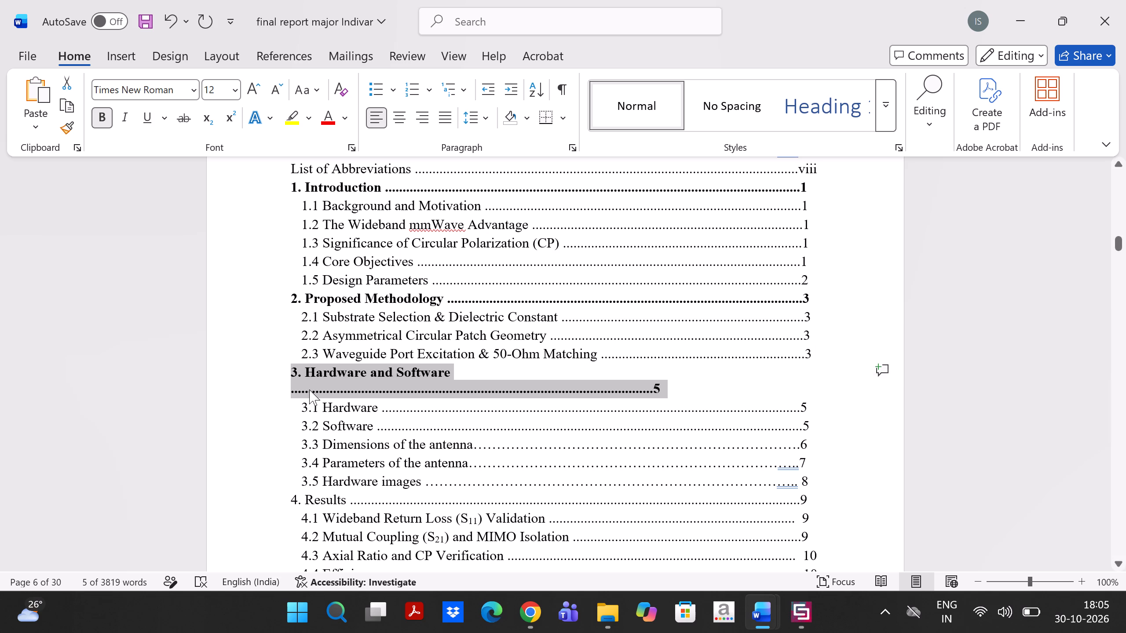
key("Left")
key("Left")
key("Left")
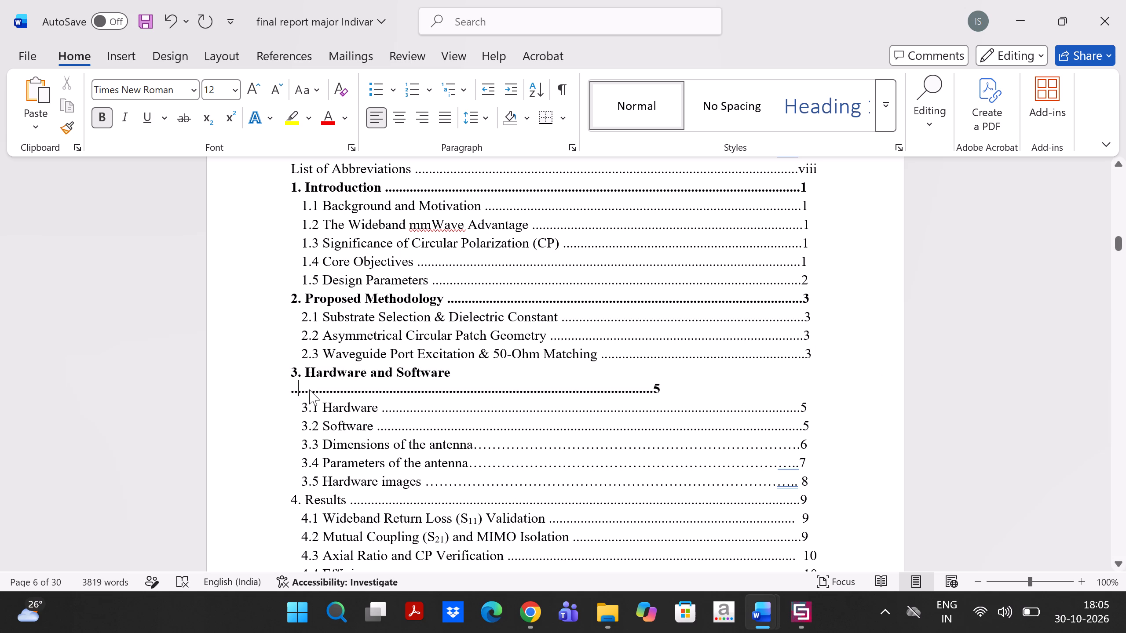
key("Left")
key("Left")
key("BackSpace")
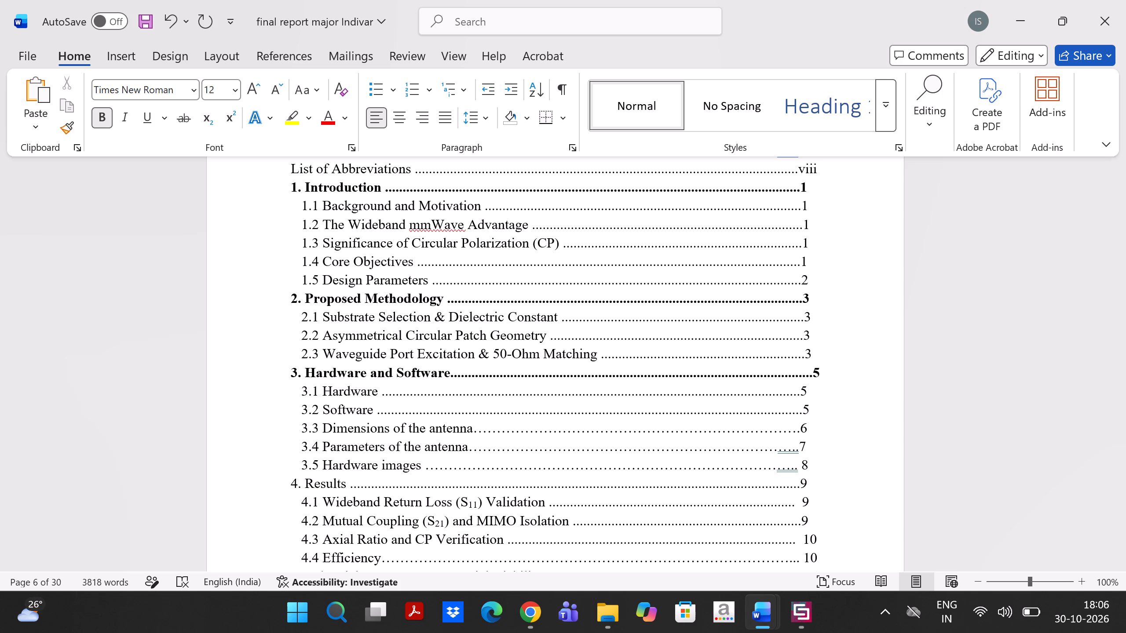
key("Right")
key("Right")
key("BackSpace")
key("BackSpace")
Lengthen the "3.1 Hardware" leader by one dot and fine-tune the "3.2 Software" leader to align their page numbers.
key("Down")
key("period")
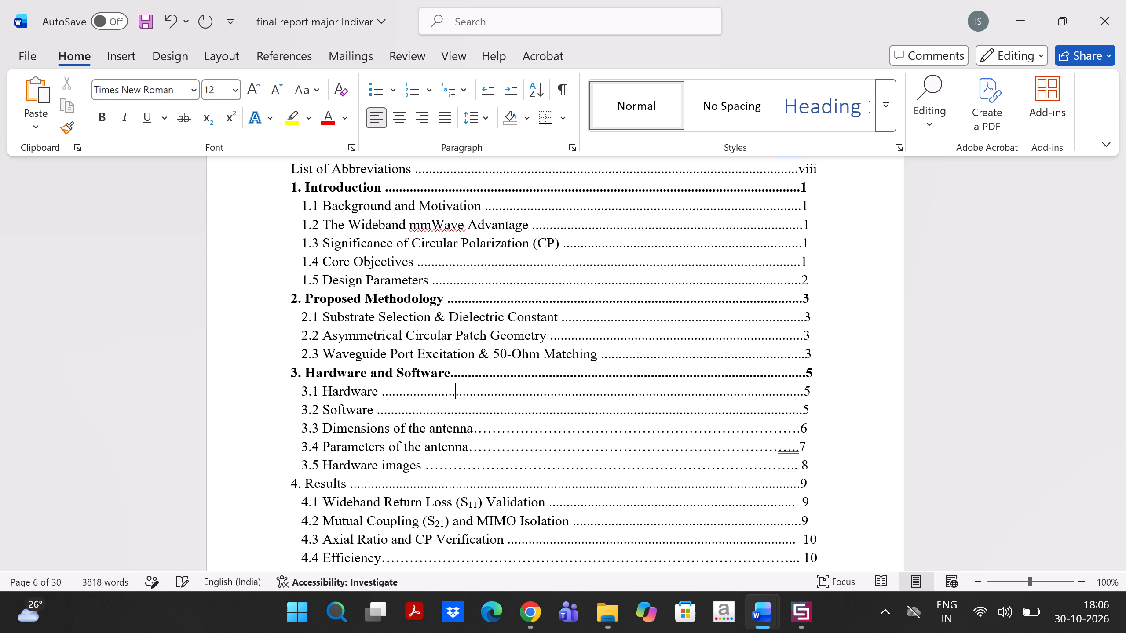
key("period")
key("Down")
key("period")
key("Up")
key("BackSpace")
scroll(309, 389, "down", 1)
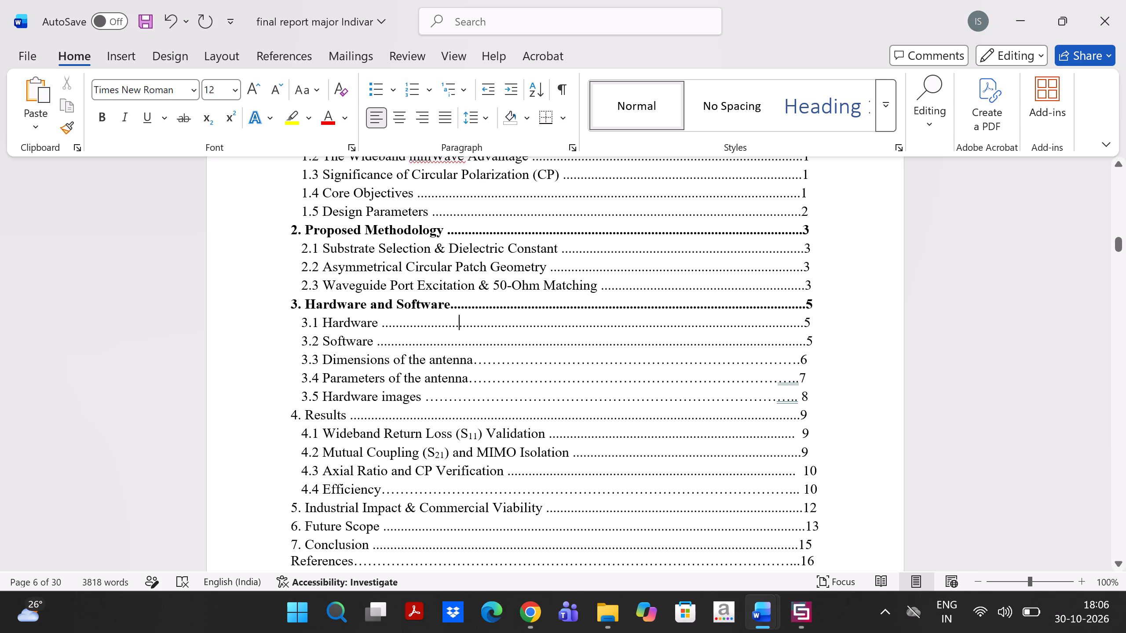
left_click(803, 345)
key("BackSpace")
Make the whole "4. Results" contents entry bold, including its leader and page number.
scroll(803, 345, "down", 1)
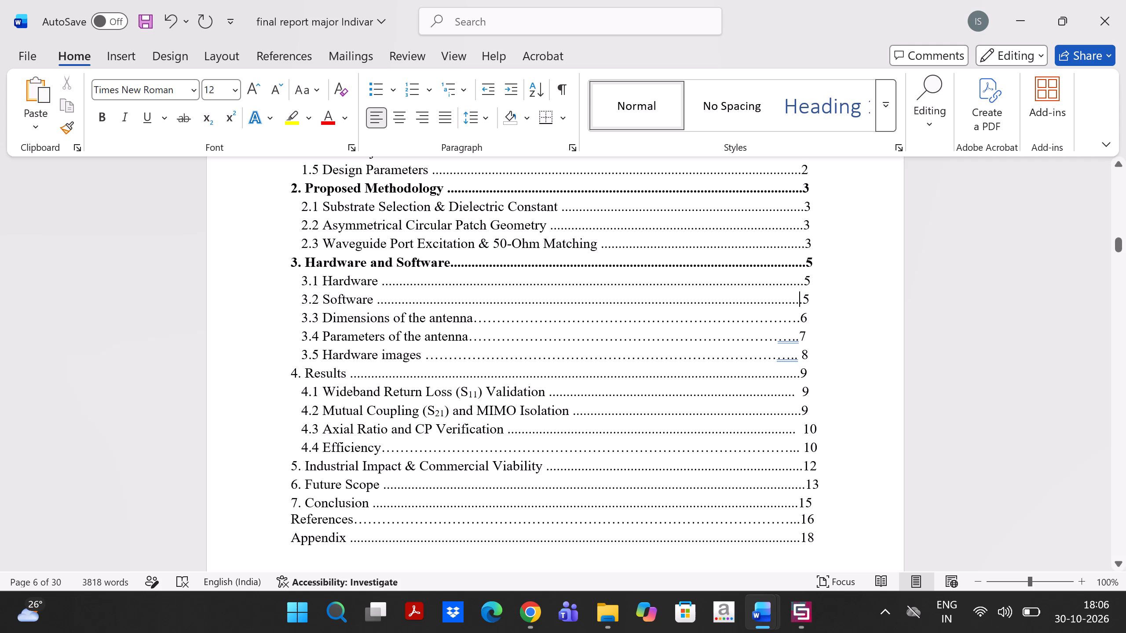
left_click(294, 378)
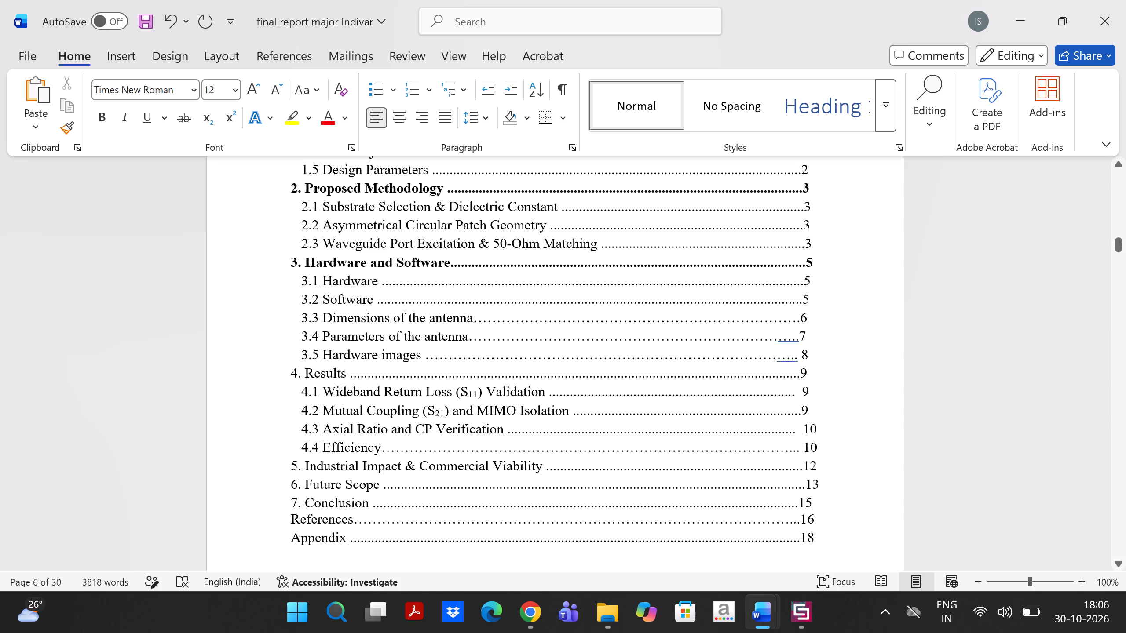
left_click(280, 369)
left_click(296, 335)
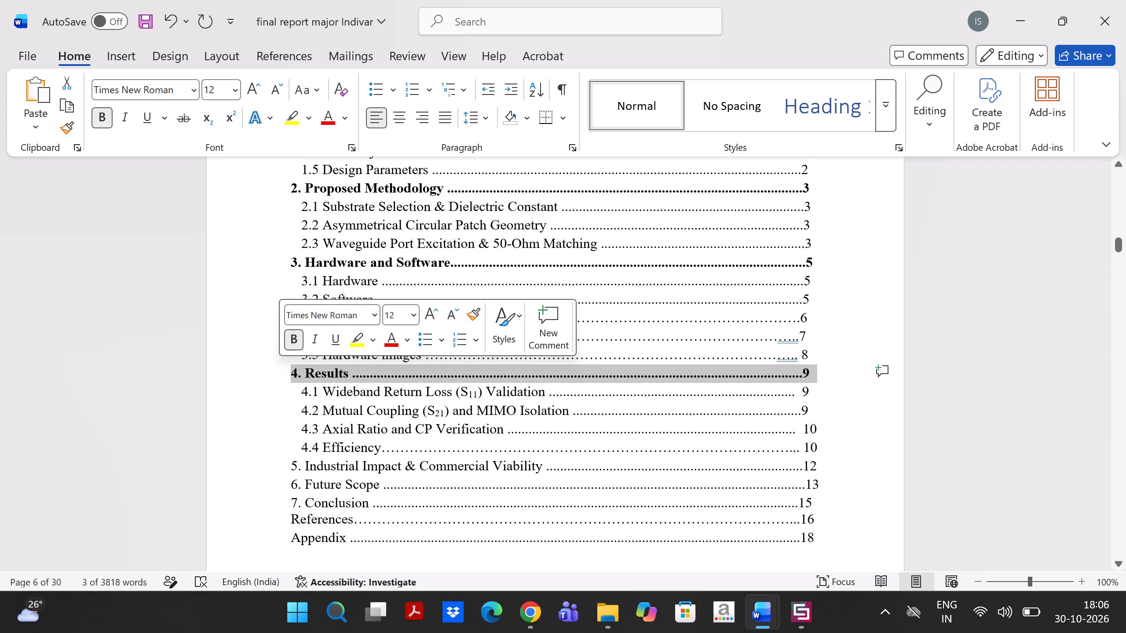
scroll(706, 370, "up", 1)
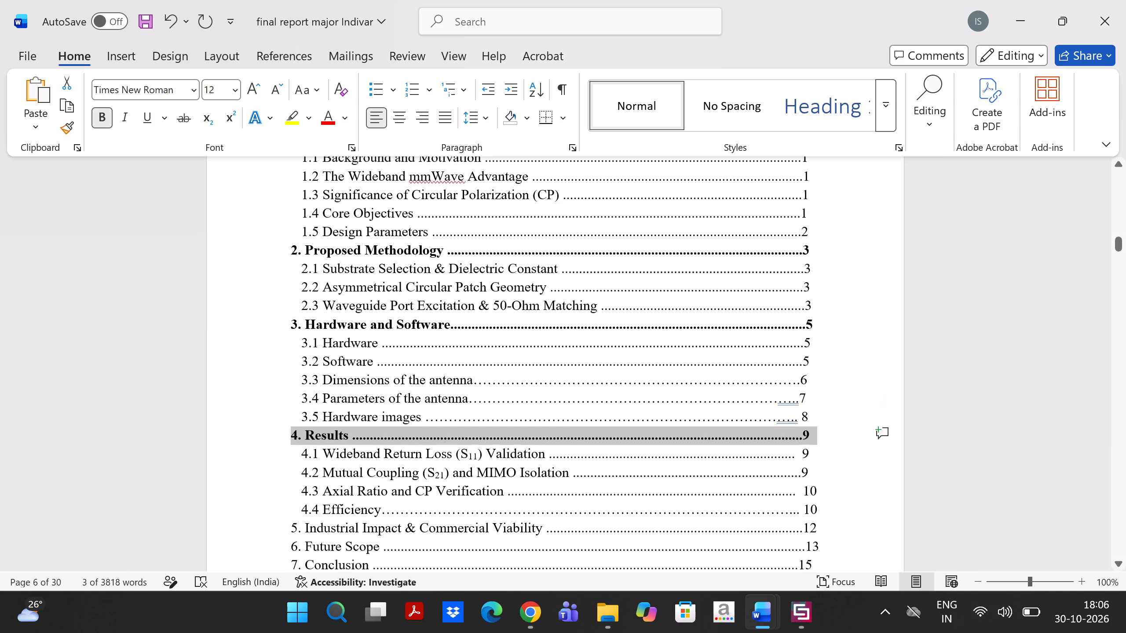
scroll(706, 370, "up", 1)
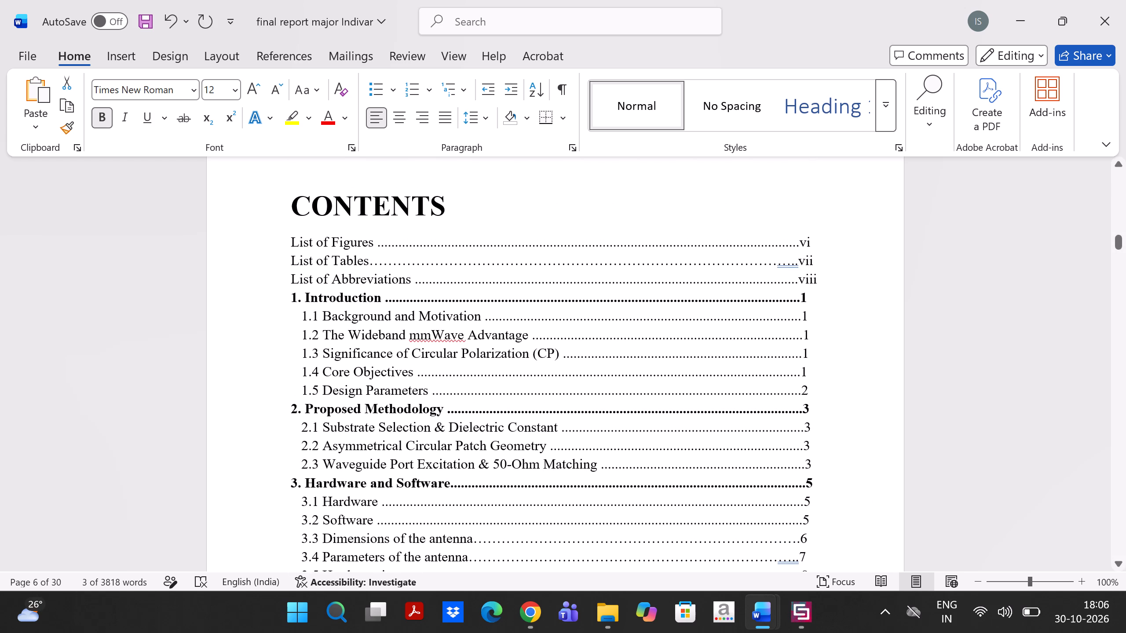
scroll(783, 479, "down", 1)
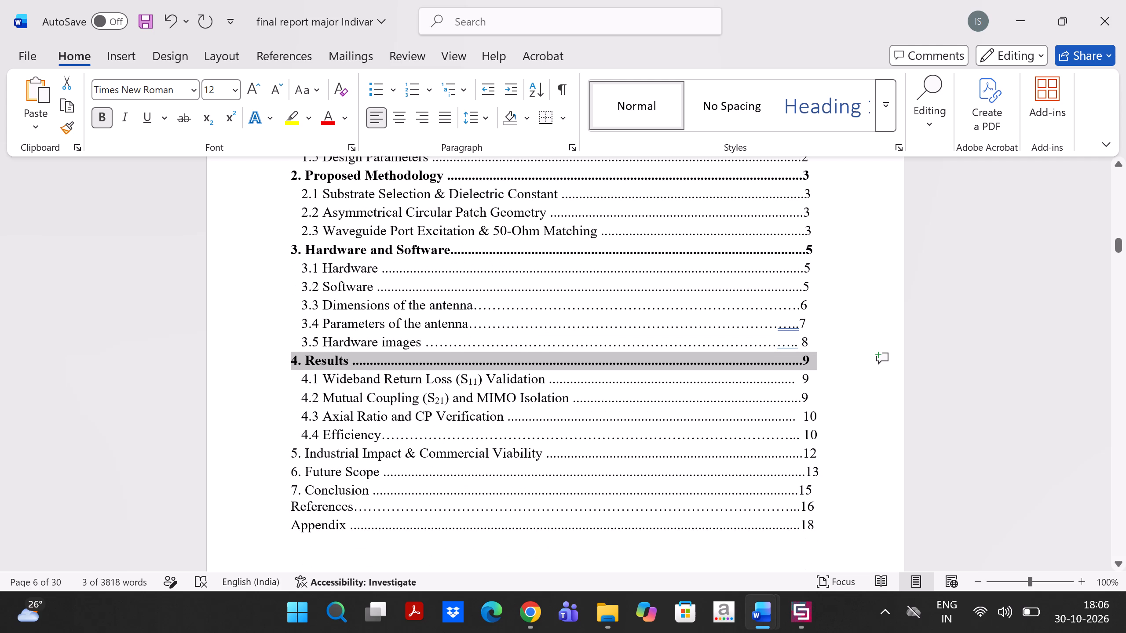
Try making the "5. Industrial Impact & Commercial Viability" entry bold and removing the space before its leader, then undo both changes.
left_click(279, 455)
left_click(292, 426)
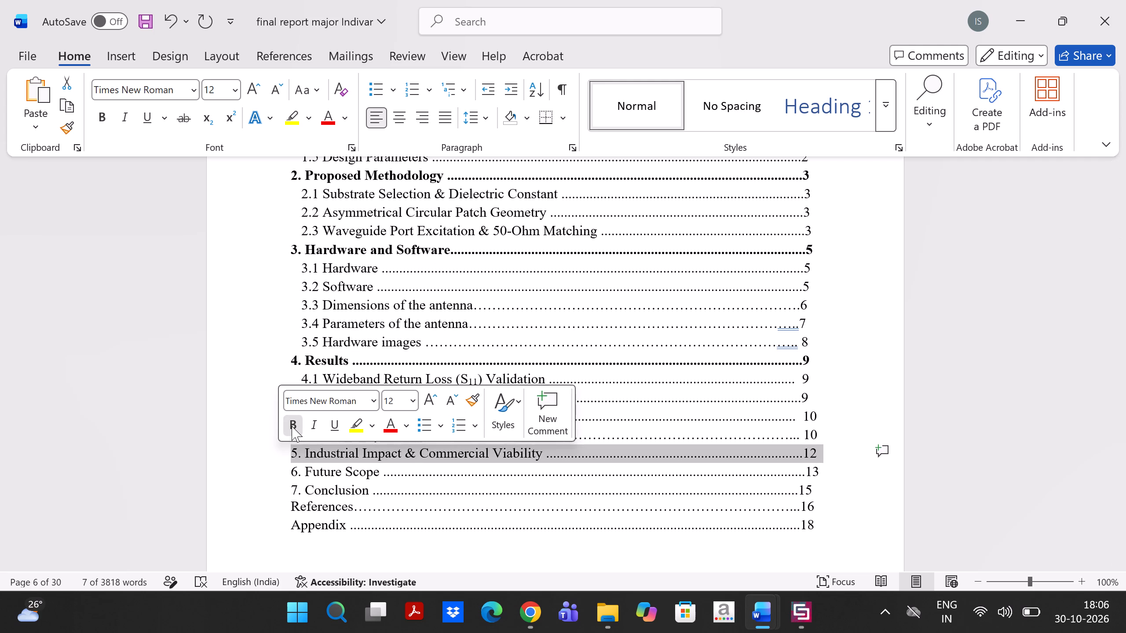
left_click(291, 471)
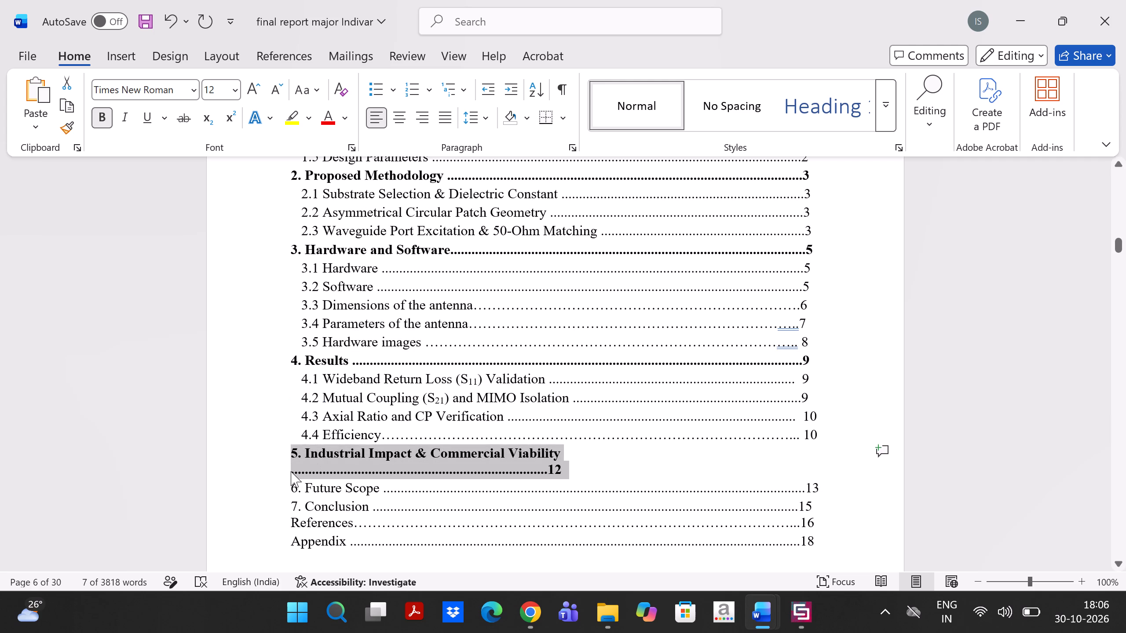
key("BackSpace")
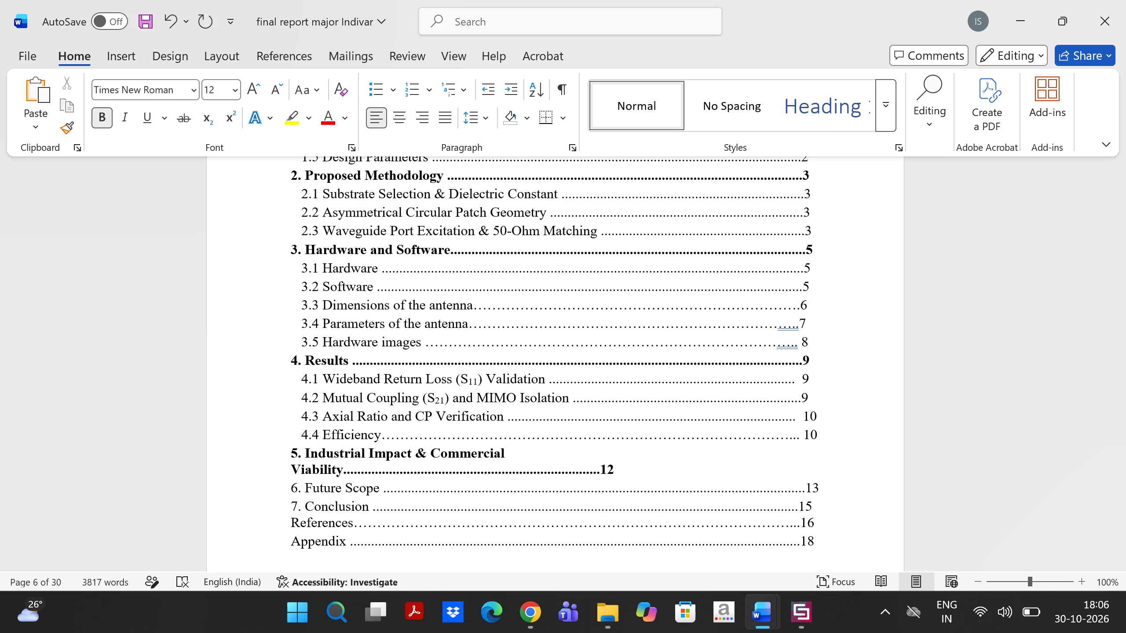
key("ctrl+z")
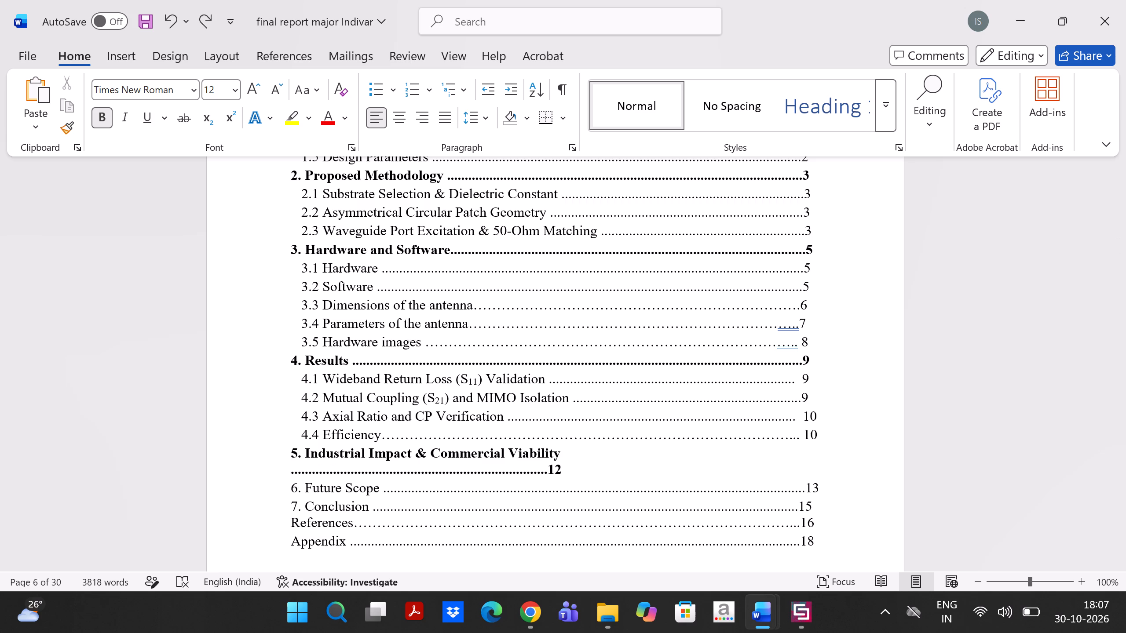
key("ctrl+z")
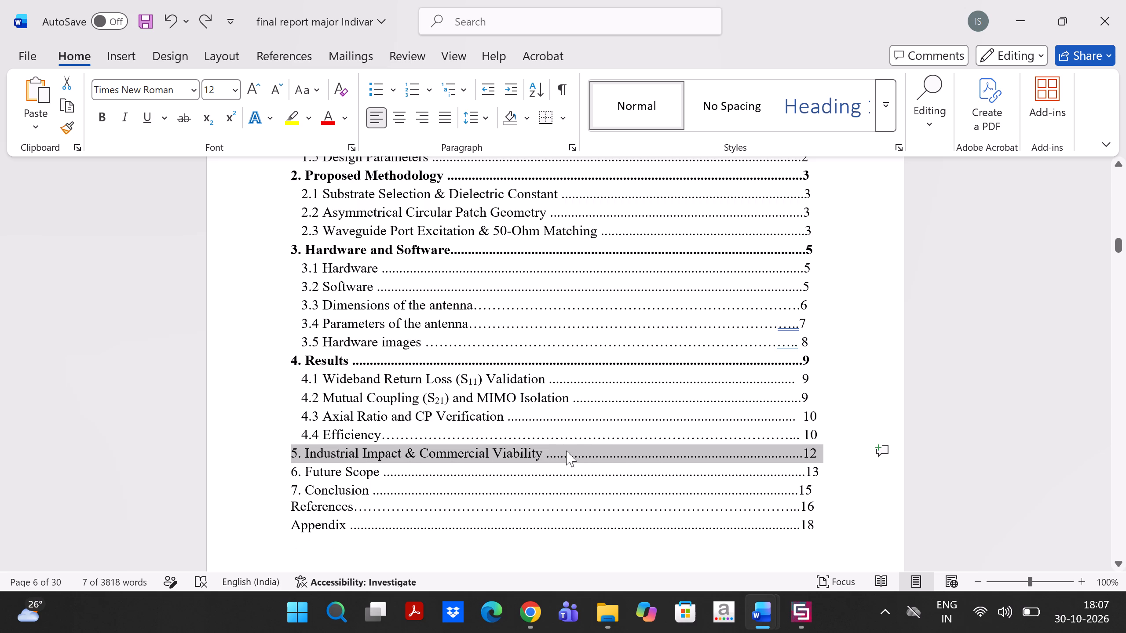
Remove one leader dot and the space before the leader in the "5. Industrial Impact & Commercial Viability" entry.
left_click(548, 451)
key("BackSpace")
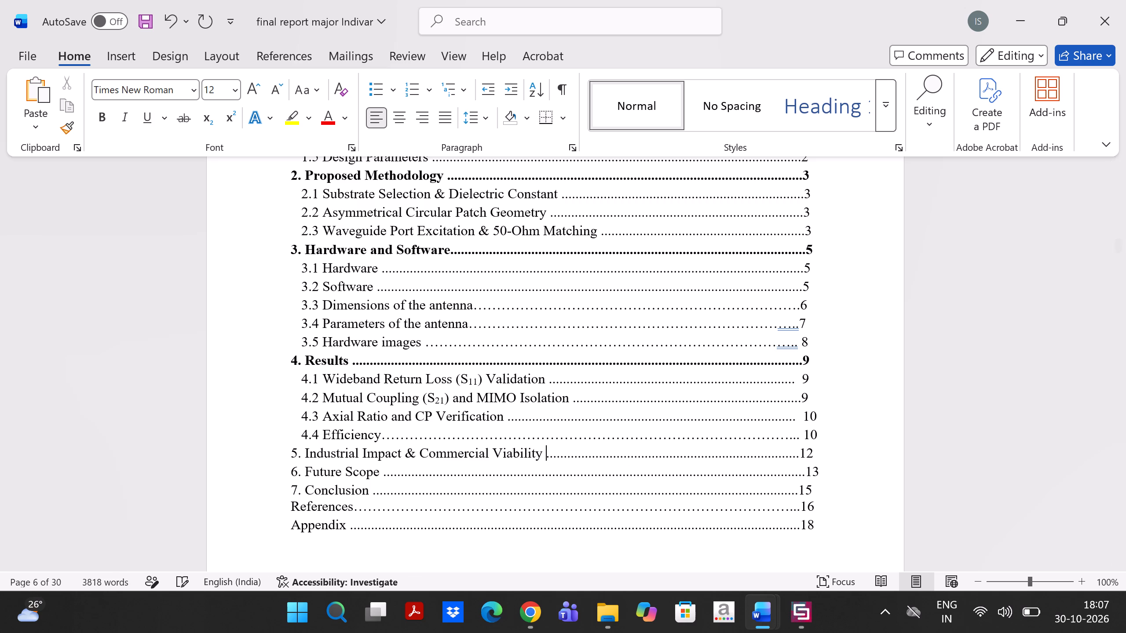
key("BackSpace")
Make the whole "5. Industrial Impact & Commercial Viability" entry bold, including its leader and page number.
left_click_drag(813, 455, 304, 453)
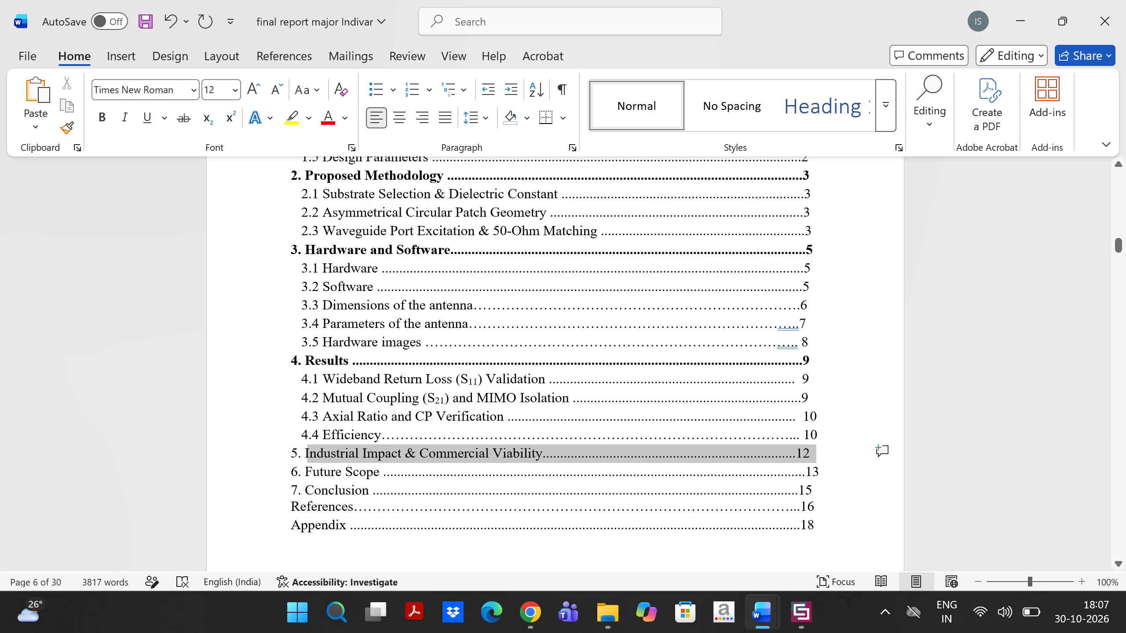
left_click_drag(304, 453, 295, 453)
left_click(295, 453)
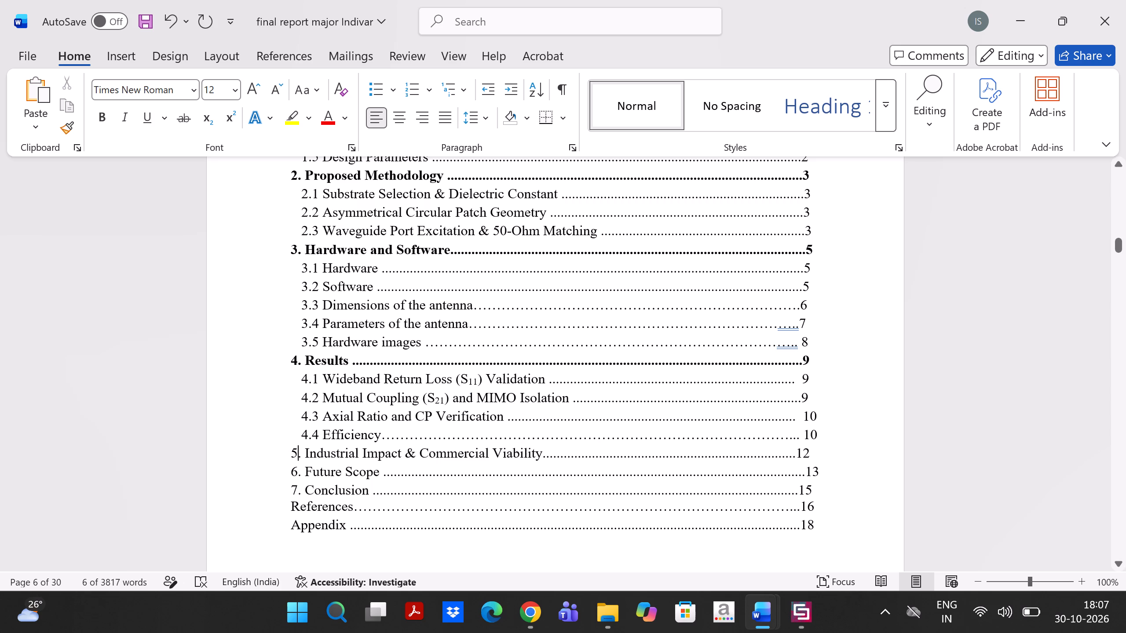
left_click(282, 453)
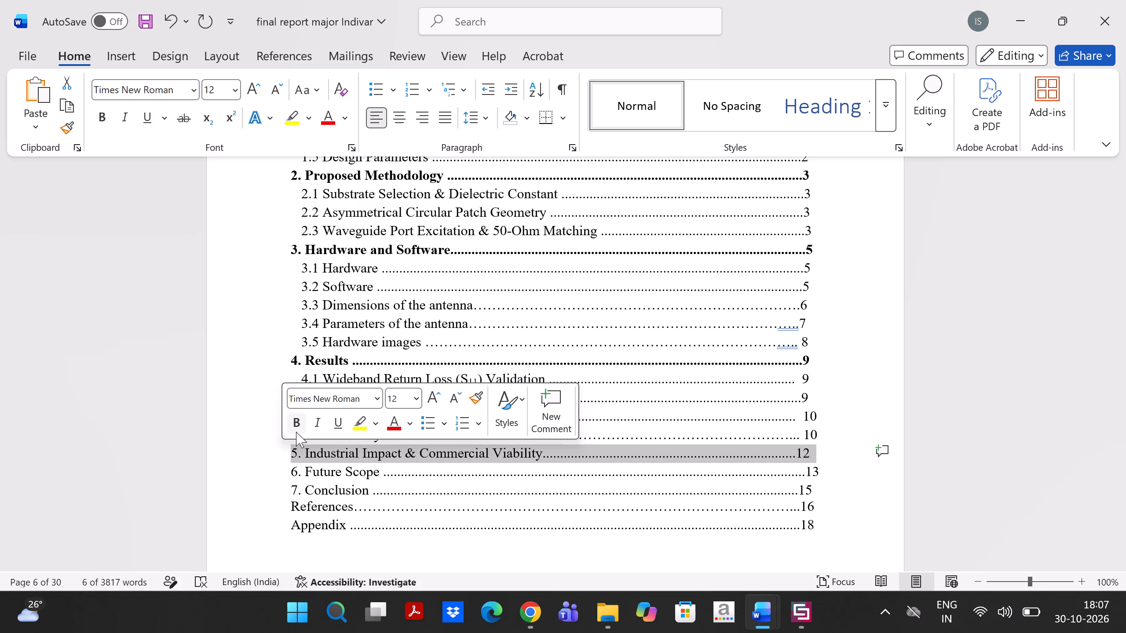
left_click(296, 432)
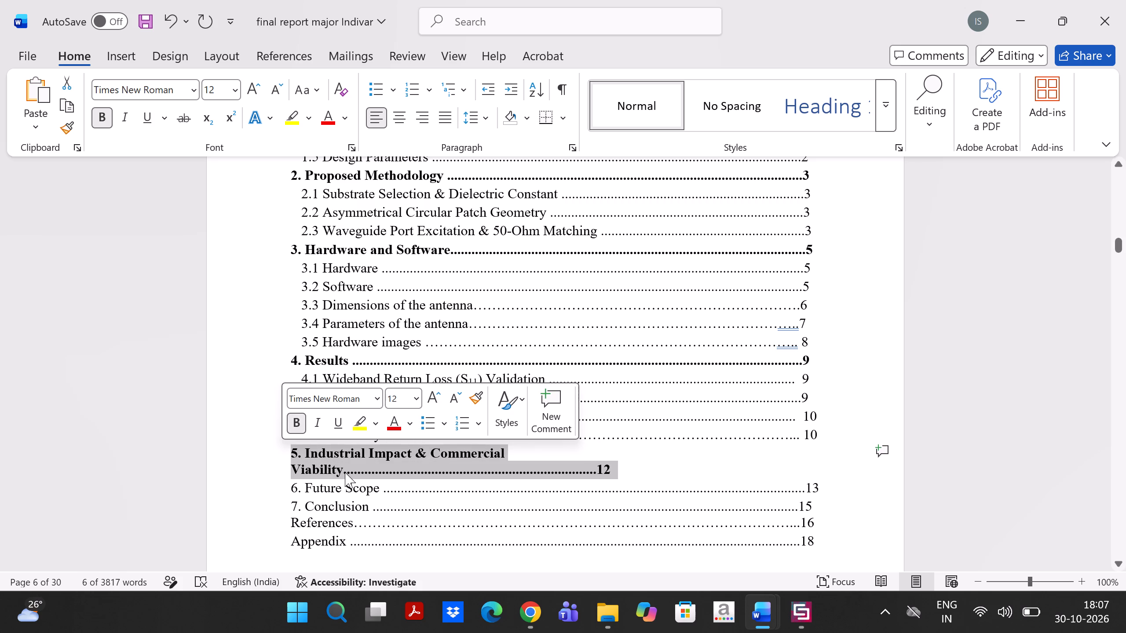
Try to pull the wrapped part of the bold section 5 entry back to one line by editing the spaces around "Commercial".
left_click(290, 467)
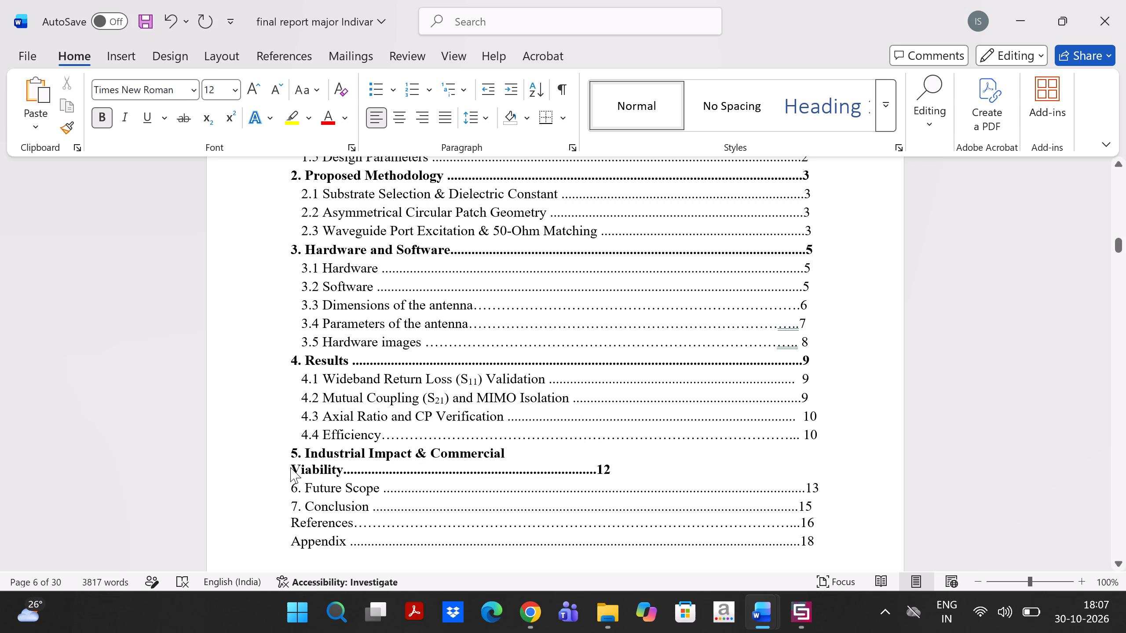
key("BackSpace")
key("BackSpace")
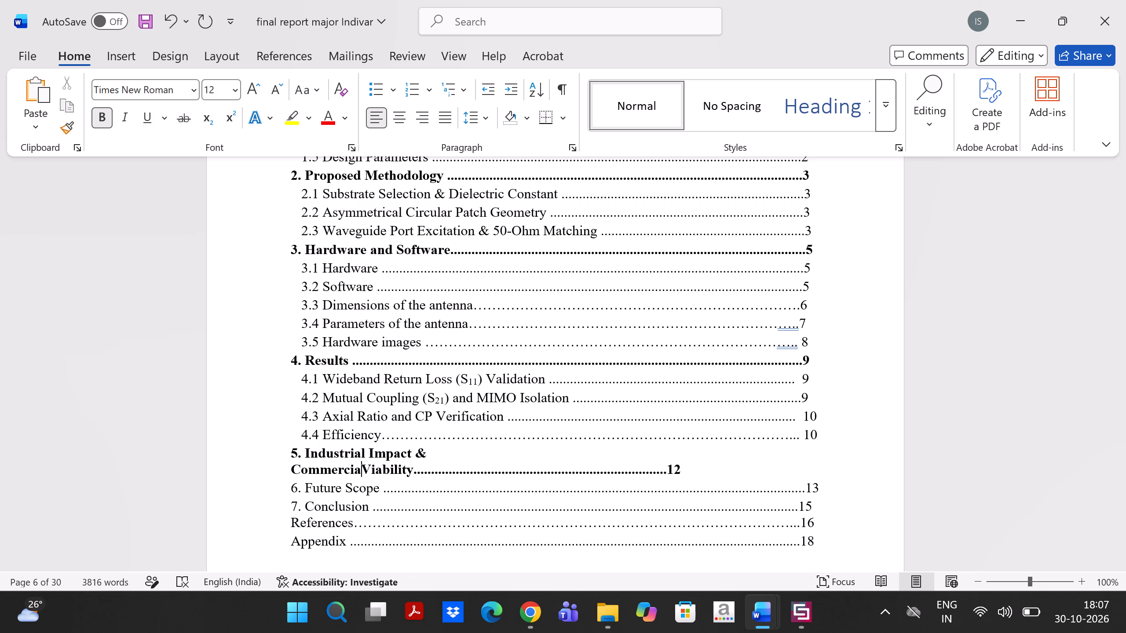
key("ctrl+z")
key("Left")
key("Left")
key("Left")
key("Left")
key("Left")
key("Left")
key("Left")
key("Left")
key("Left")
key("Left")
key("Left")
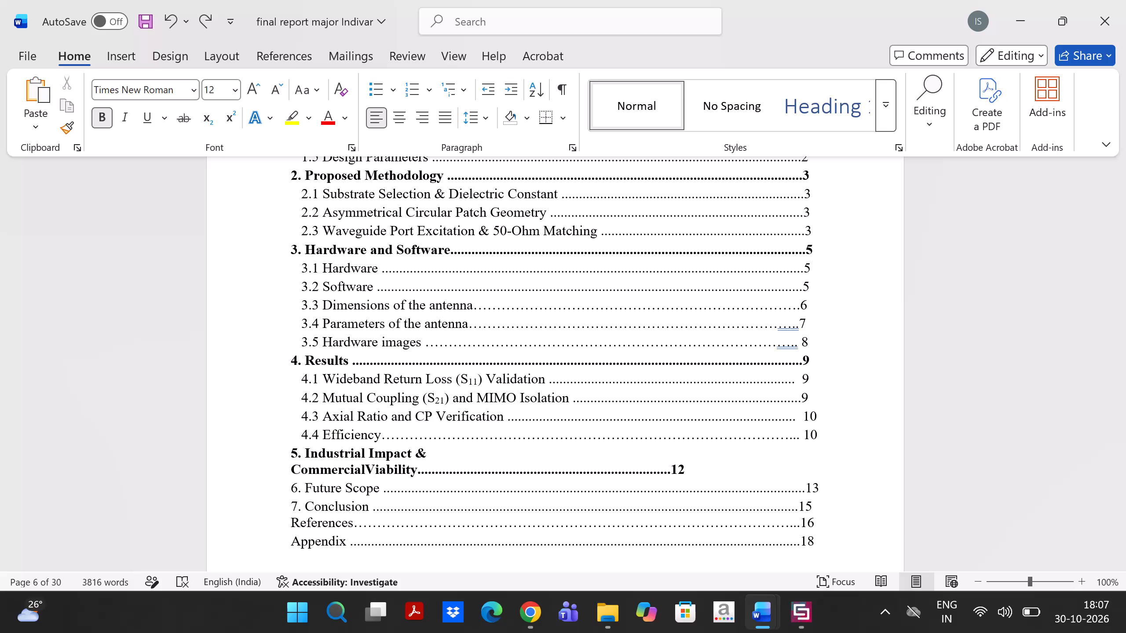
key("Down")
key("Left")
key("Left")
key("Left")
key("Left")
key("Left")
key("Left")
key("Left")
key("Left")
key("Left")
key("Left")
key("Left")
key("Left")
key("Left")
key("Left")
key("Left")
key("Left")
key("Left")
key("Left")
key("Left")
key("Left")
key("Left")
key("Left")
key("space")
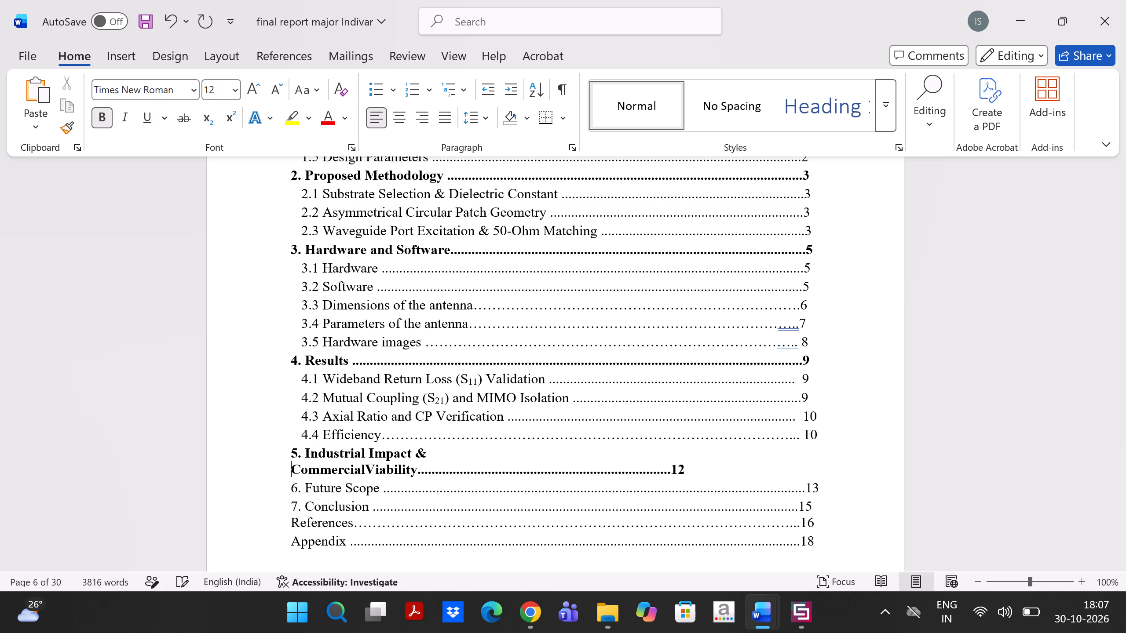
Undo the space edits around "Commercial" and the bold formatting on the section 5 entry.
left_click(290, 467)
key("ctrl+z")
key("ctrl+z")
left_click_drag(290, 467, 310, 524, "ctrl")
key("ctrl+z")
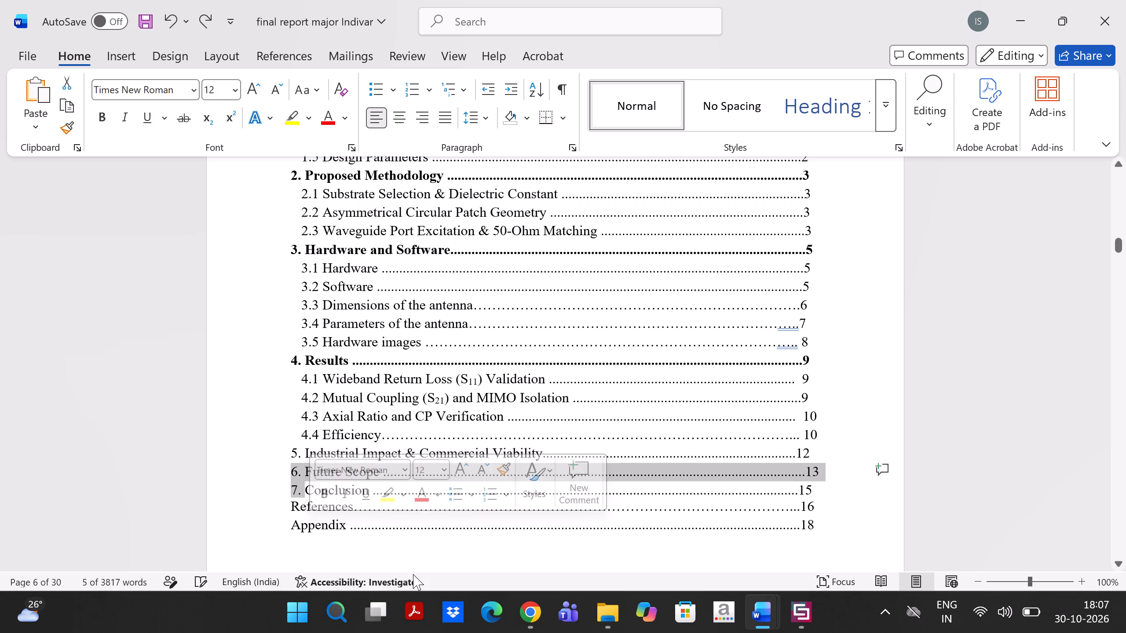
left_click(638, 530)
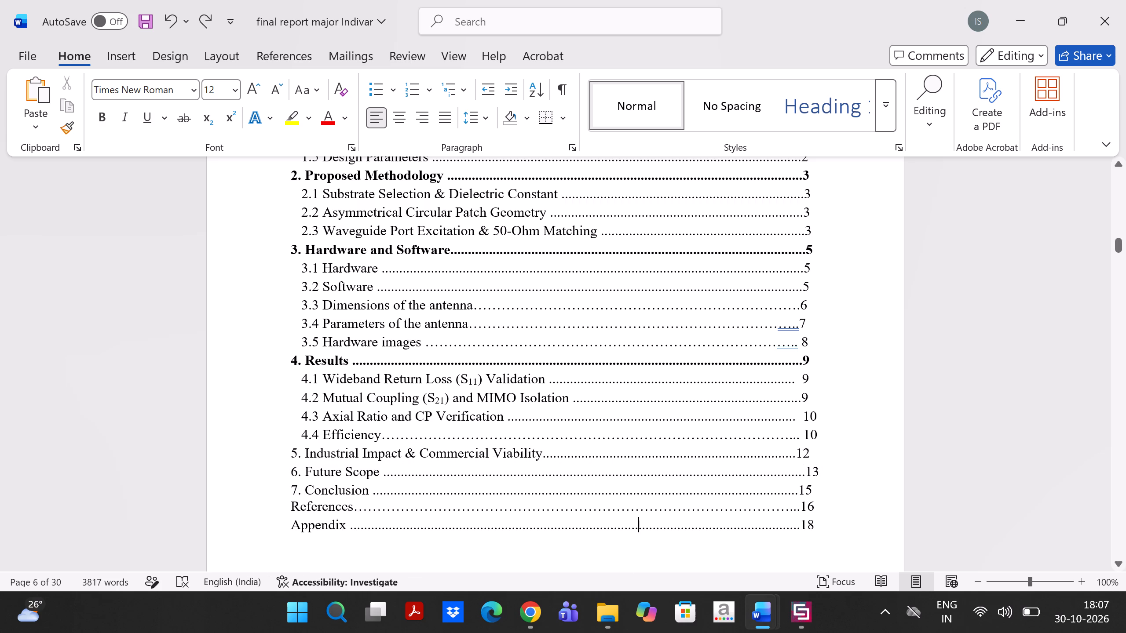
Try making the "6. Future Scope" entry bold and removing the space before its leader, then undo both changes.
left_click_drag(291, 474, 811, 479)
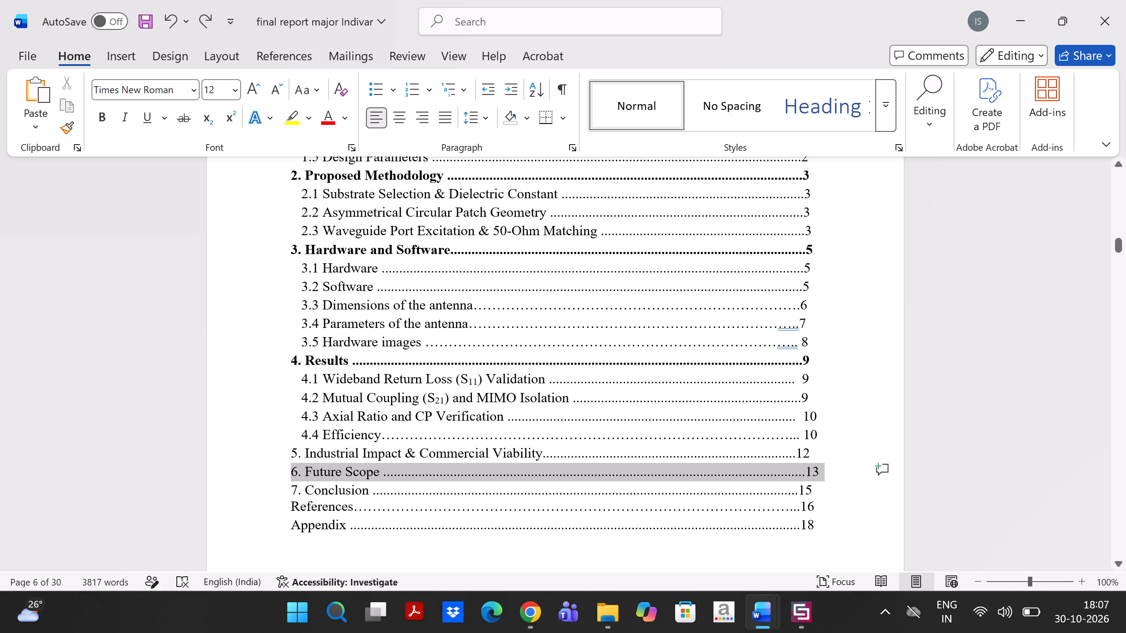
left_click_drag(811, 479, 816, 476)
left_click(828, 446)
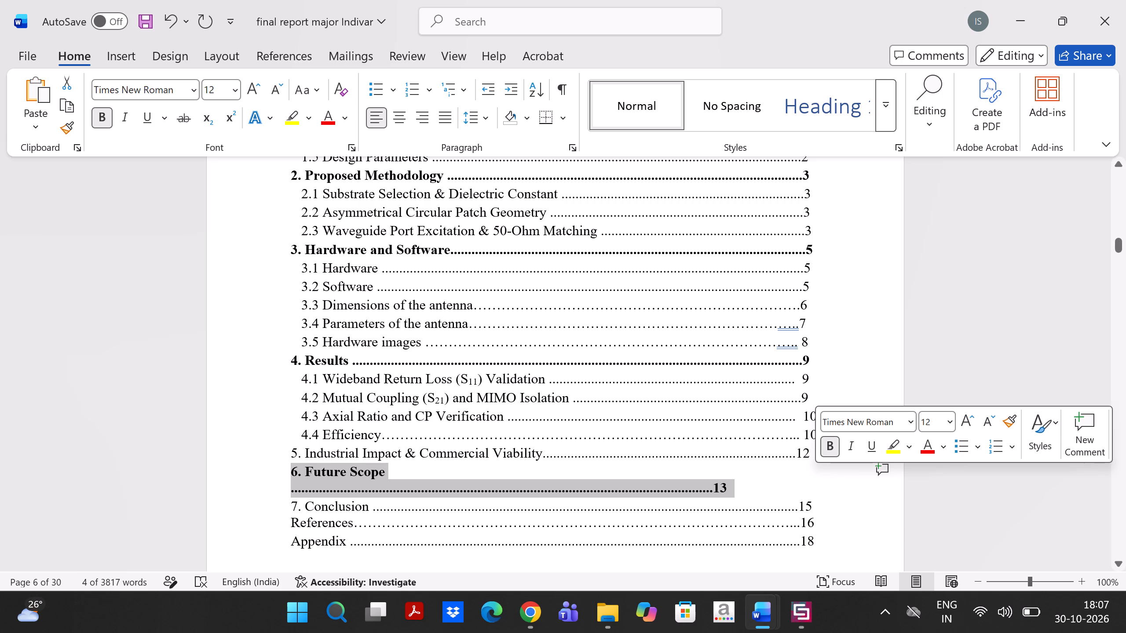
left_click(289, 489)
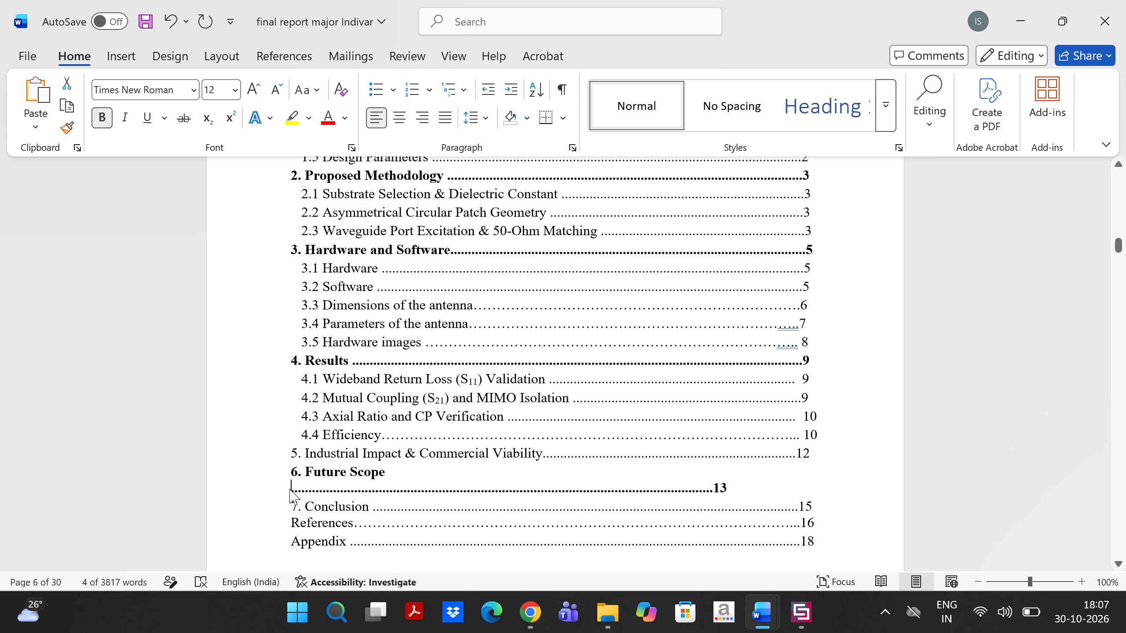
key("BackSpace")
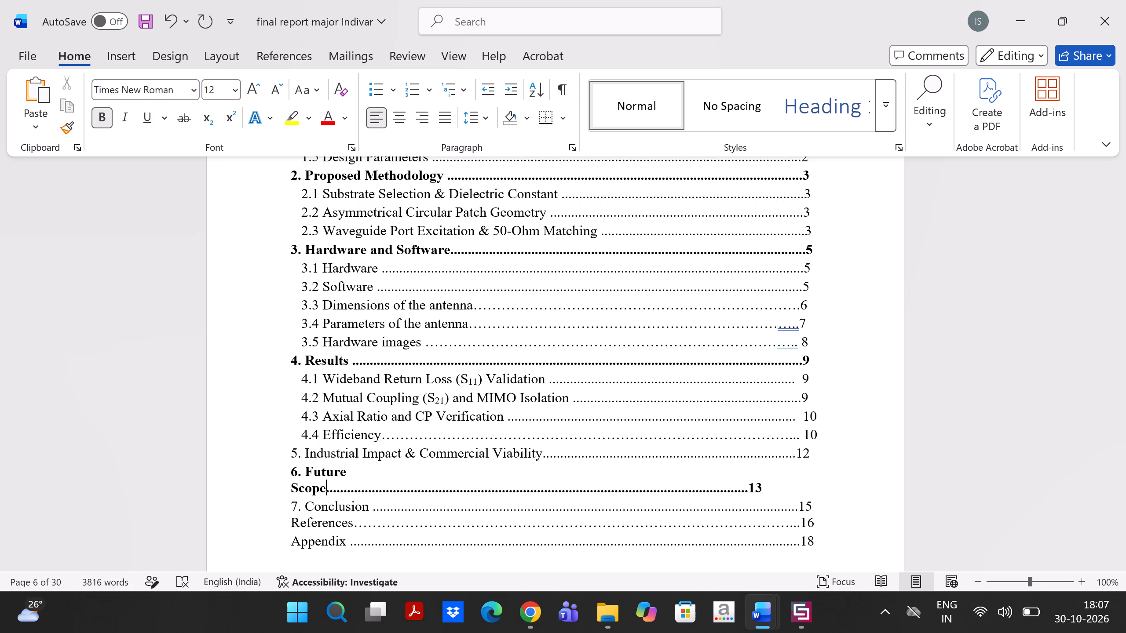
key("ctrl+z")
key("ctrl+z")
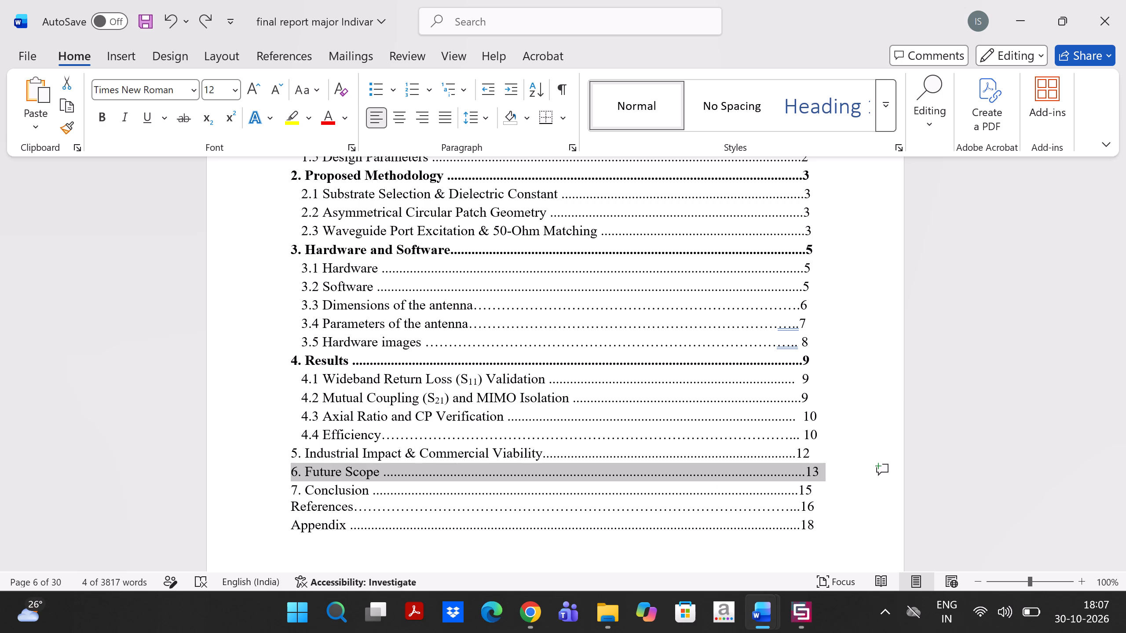
Shorten the dot leader of the "5. Industrial Impact & Commercial Viability" entry by seven dots.
left_click(721, 452)
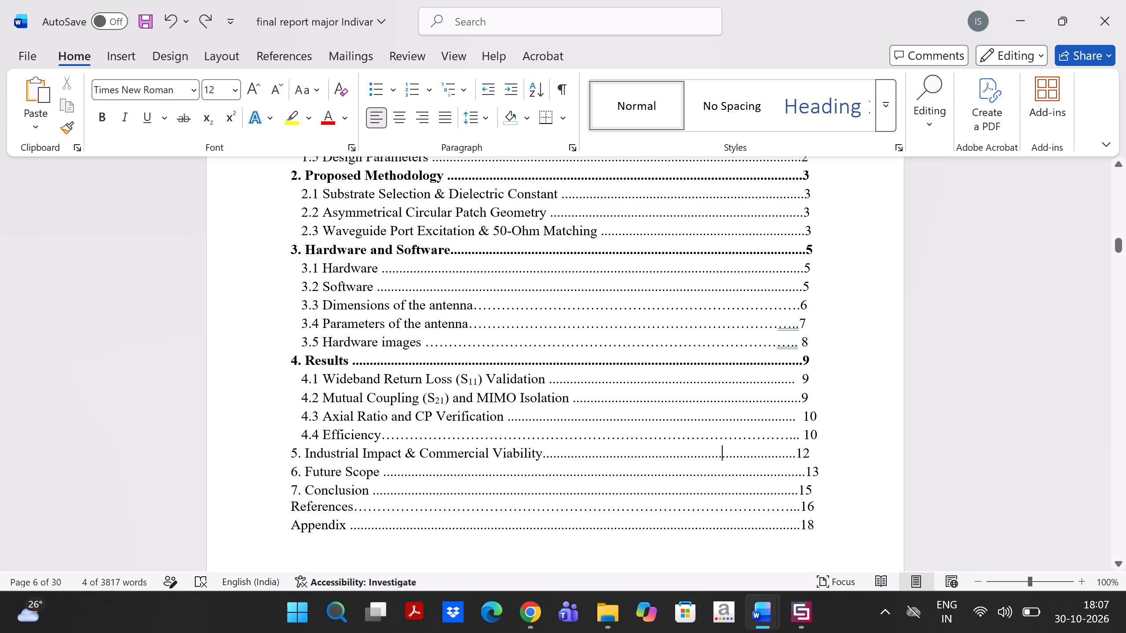
key("BackSpace")
key("BackSpace")
key("BackSpace")
key("BackSpace")
key("BackSpace")
key("BackSpace")
key("BackSpace")
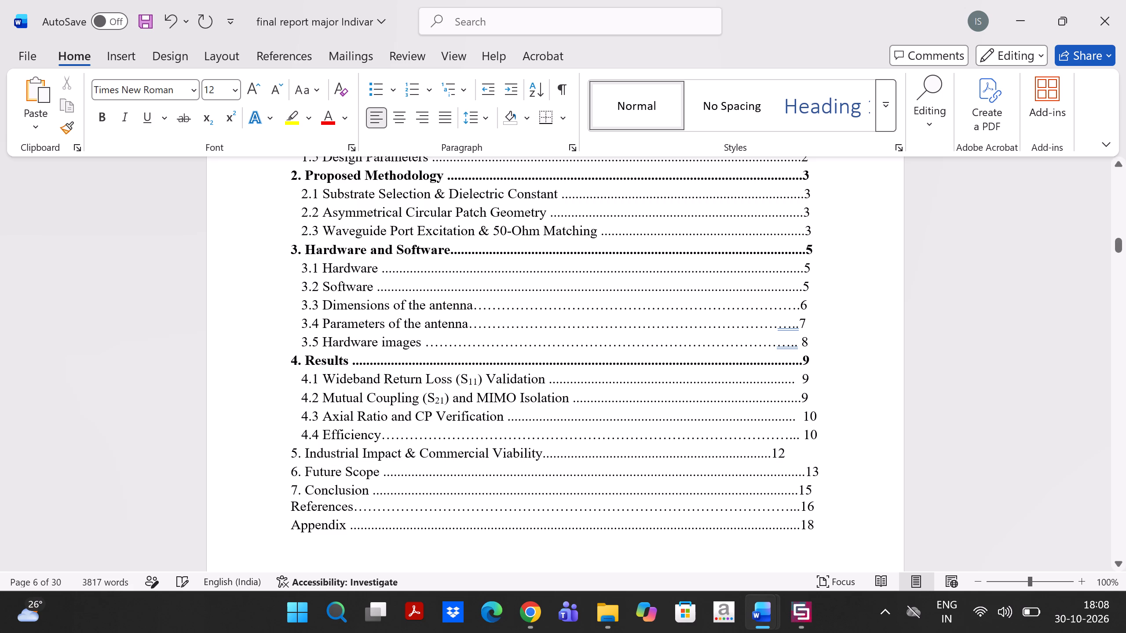
Make the whole "5. Industrial Impact & Commercial Viability" entry bold, including its leader and page number.
left_click(284, 458)
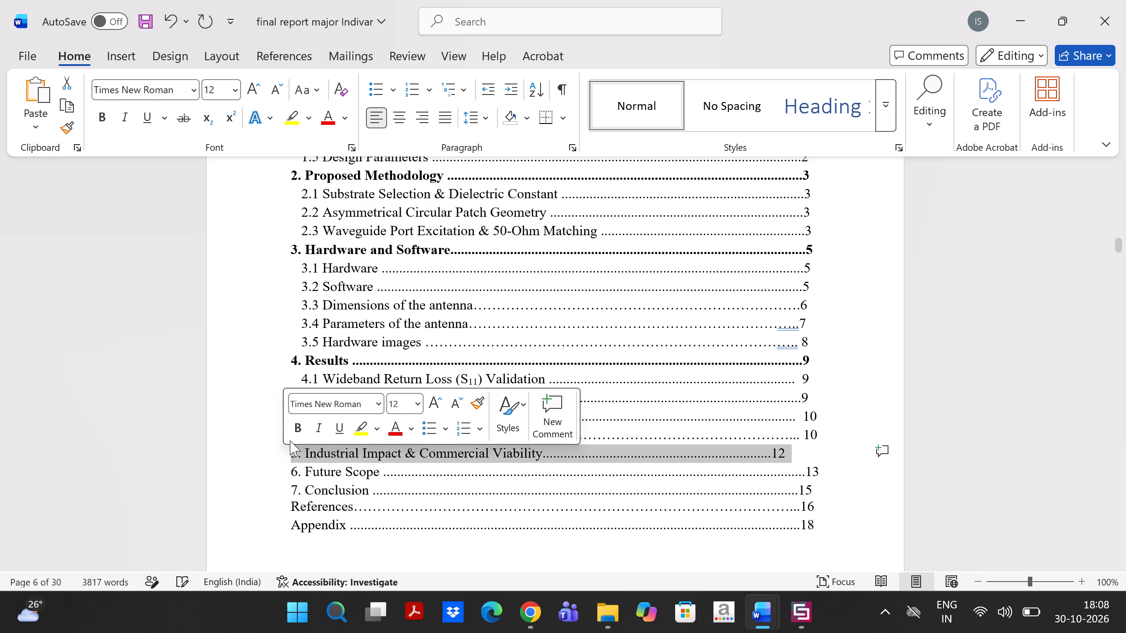
left_click(296, 430)
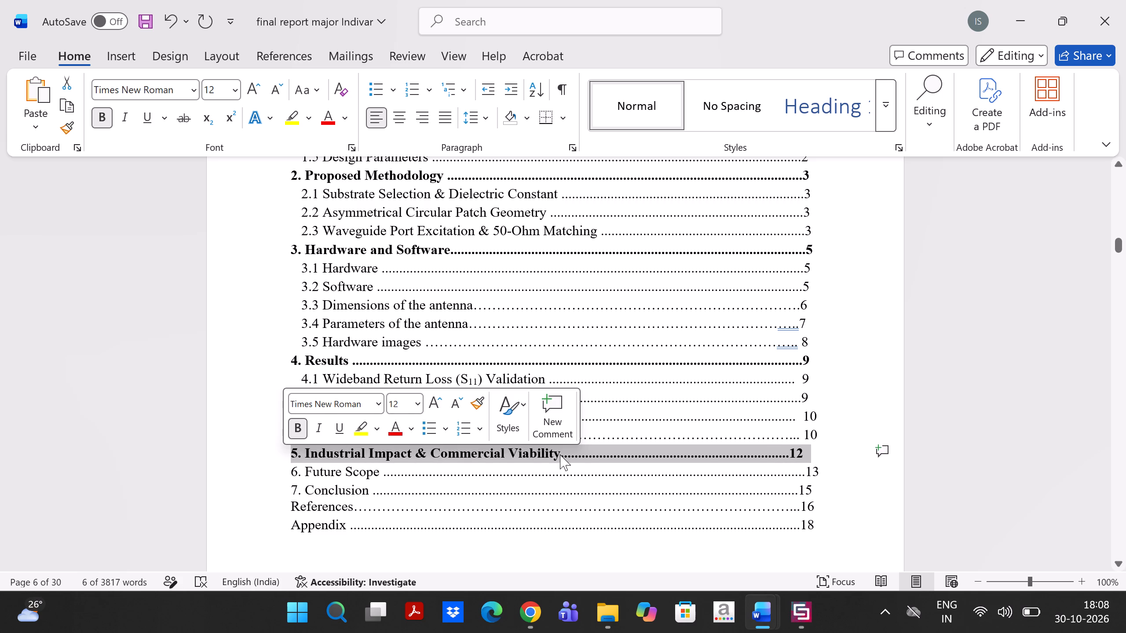
Lengthen the bold section 5 leader by three dots to align page number 12 with the entries above.
left_click(598, 454)
key("comma")
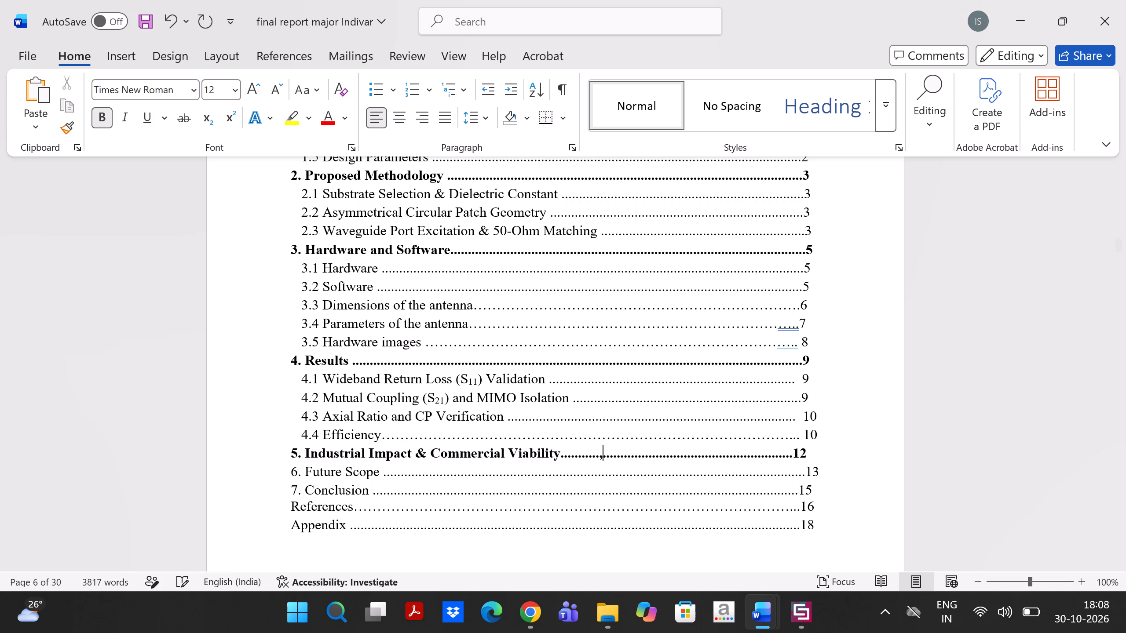
key("BackSpace")
type("..")
key("period")
Retype three leader dots in the "4.4 Efficiency" entry and remove the space before its page number 10.
left_click(701, 437)
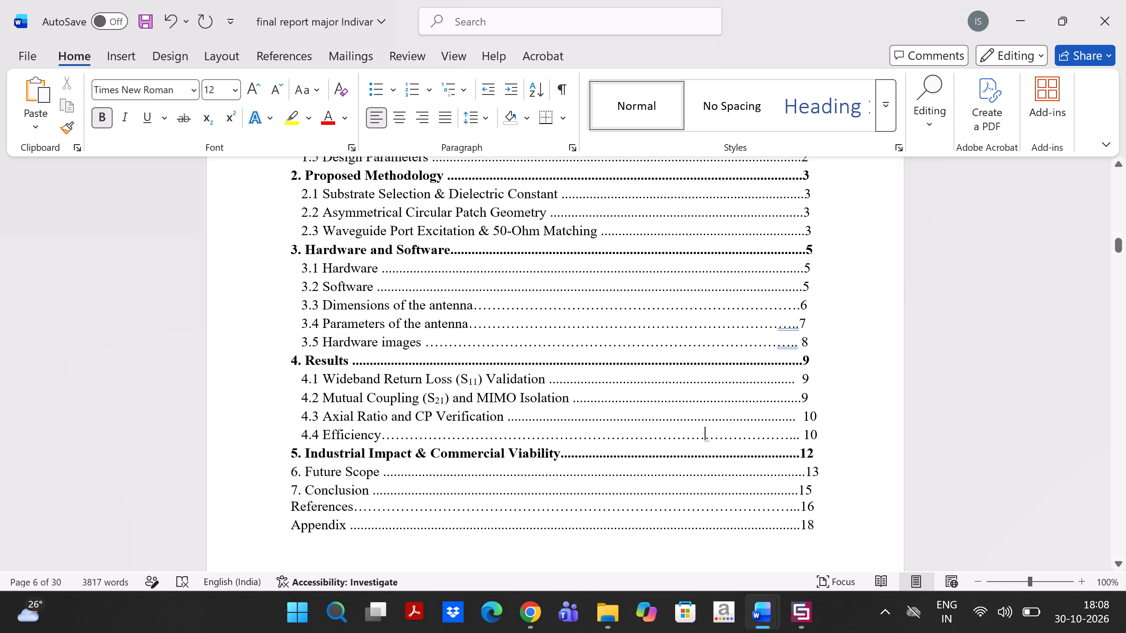
key("BackSpace")
type("..")
key("period")
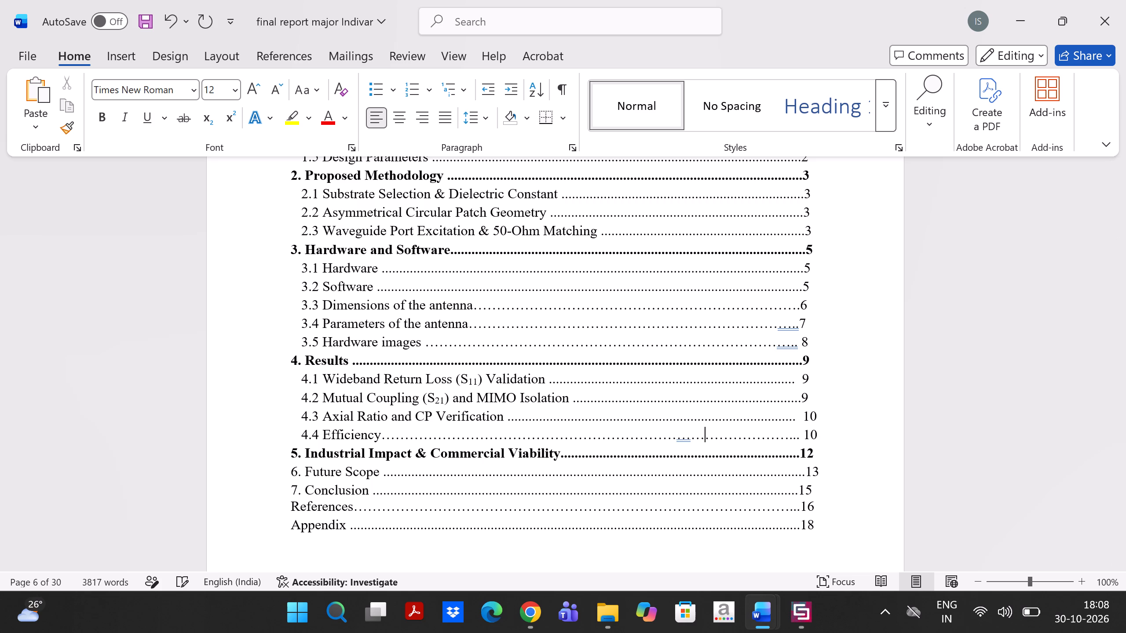
key("Right")
key("Right")
key("Right")
key("Right")
key("Right")
key("Right")
key("Right")
key("Right")
key("Right")
key("Right")
key("Right")
key("Left")
key("BackSpace")
Add one leader dot to the "4.3 Axial Ratio and CP Verification" entry and remove the spaces before its page number 10.
key("Up")
key("BackSpace")
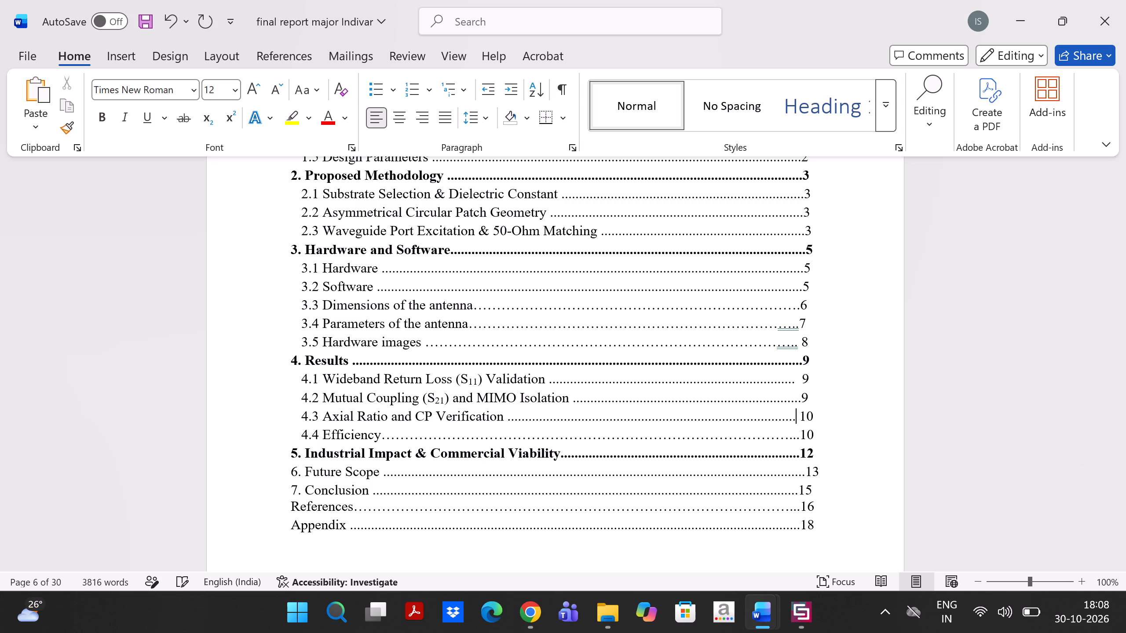
key("period")
key("Right")
key("Right")
key("Left")
key("BackSpace")
Shorten the dot leader of the "6. Future Scope" entry by six dots.
scroll(801, 419, "up", 1)
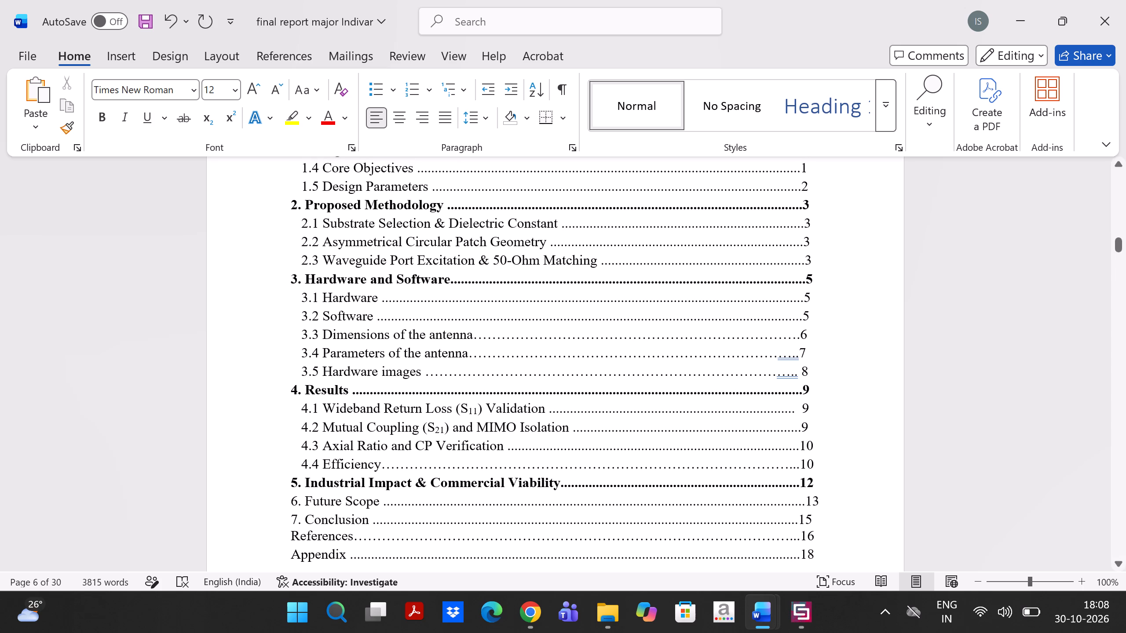
left_click(786, 509)
key("BackSpace")
key("BackSpace")
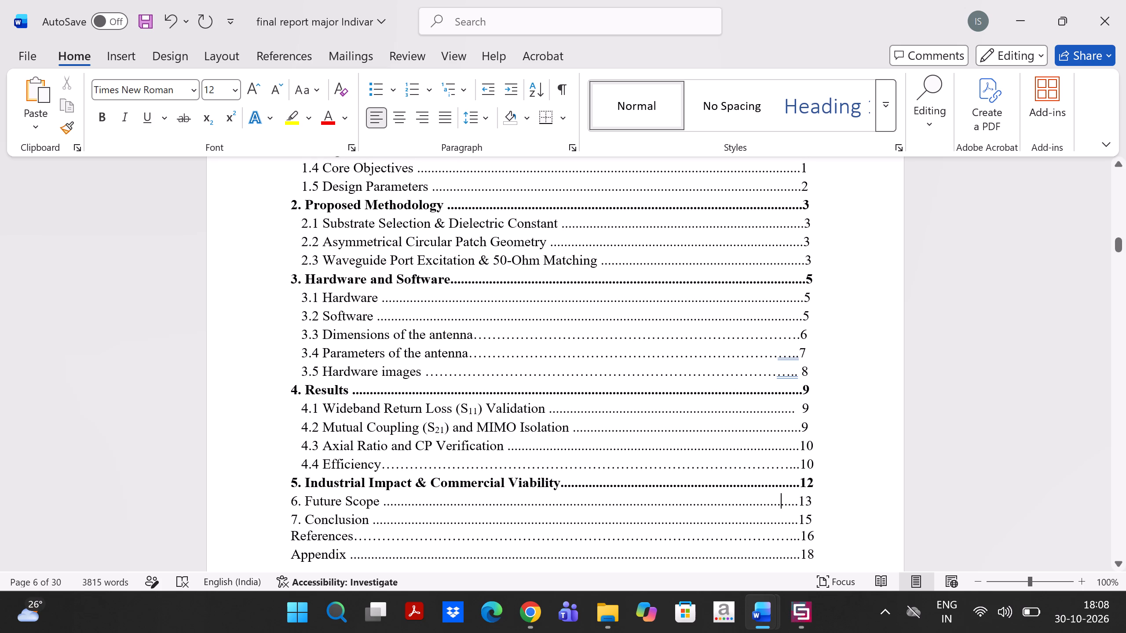
left_click(470, 506)
key("BackSpace")
key("BackSpace")
key("BackSpace")
key("BackSpace")
Make the whole "6. Future Scope" entry bold and lengthen its leader by three dots to align page number 13.
left_click(278, 498)
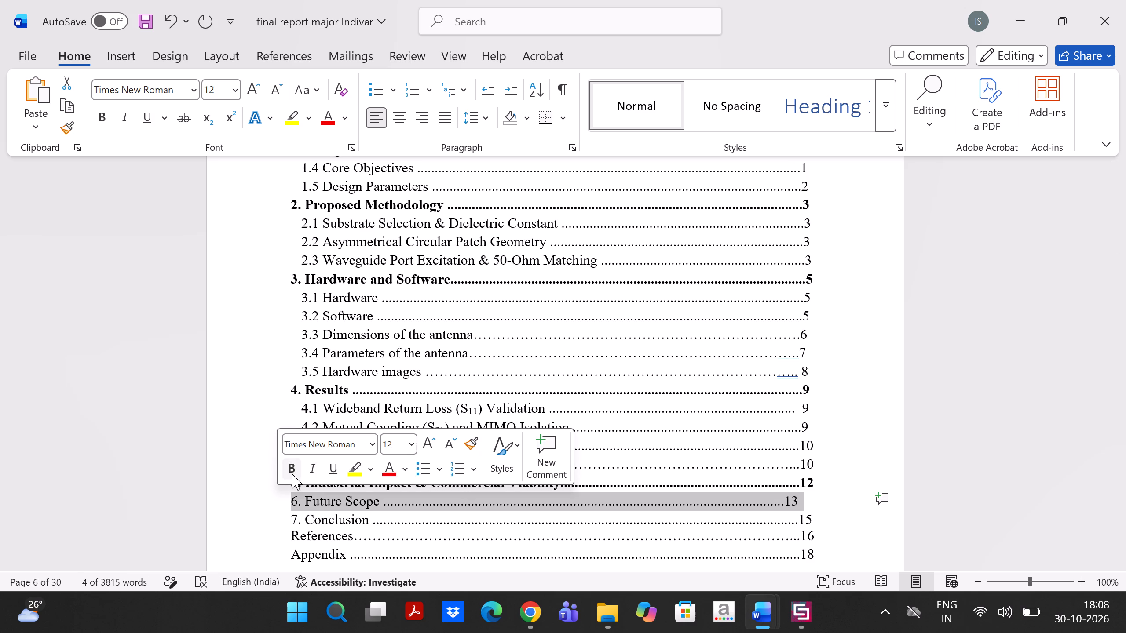
left_click(292, 474)
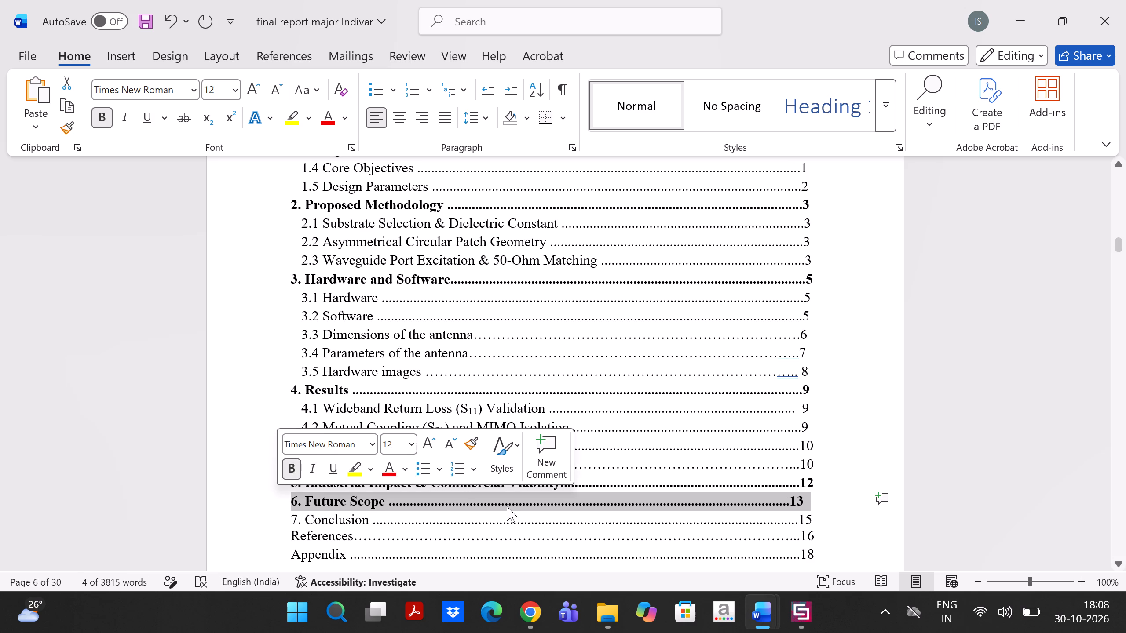
left_click(507, 506)
type("...")
Make the whole "7. Conclusion" entry bold, including its leader and page number.
scroll(507, 506, "down", 1)
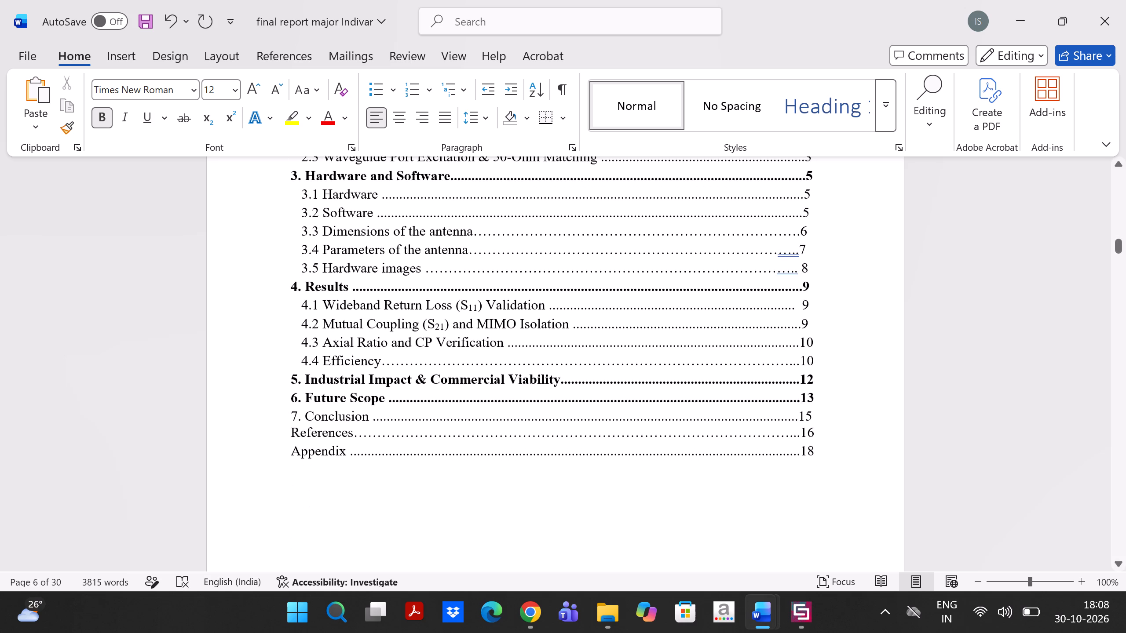
left_click(285, 414)
left_click(298, 386)
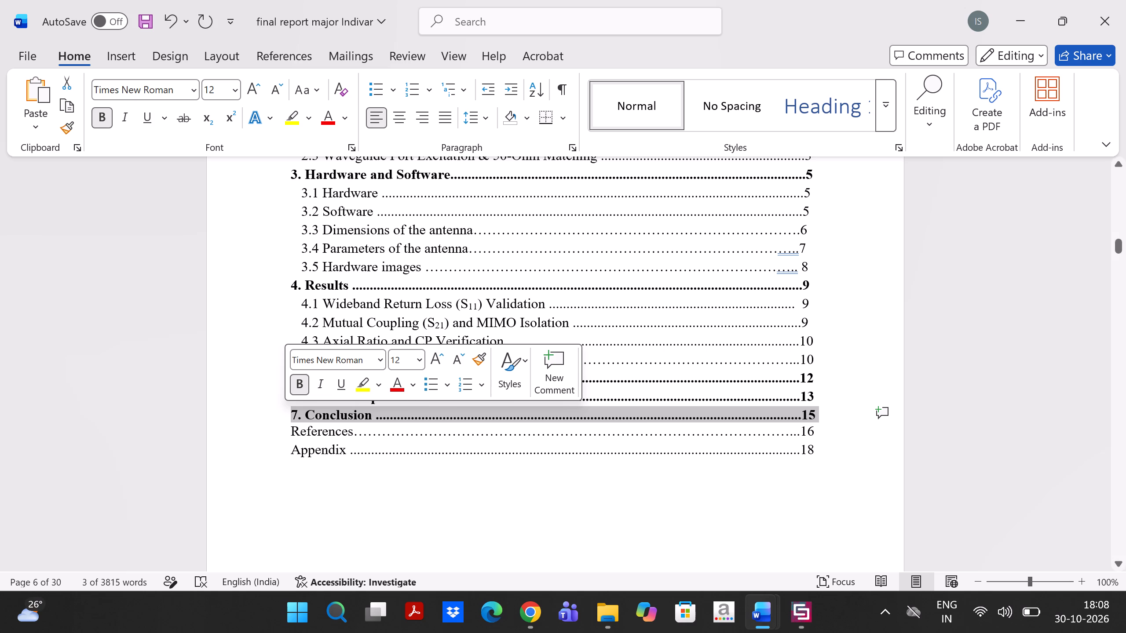
left_click(769, 437)
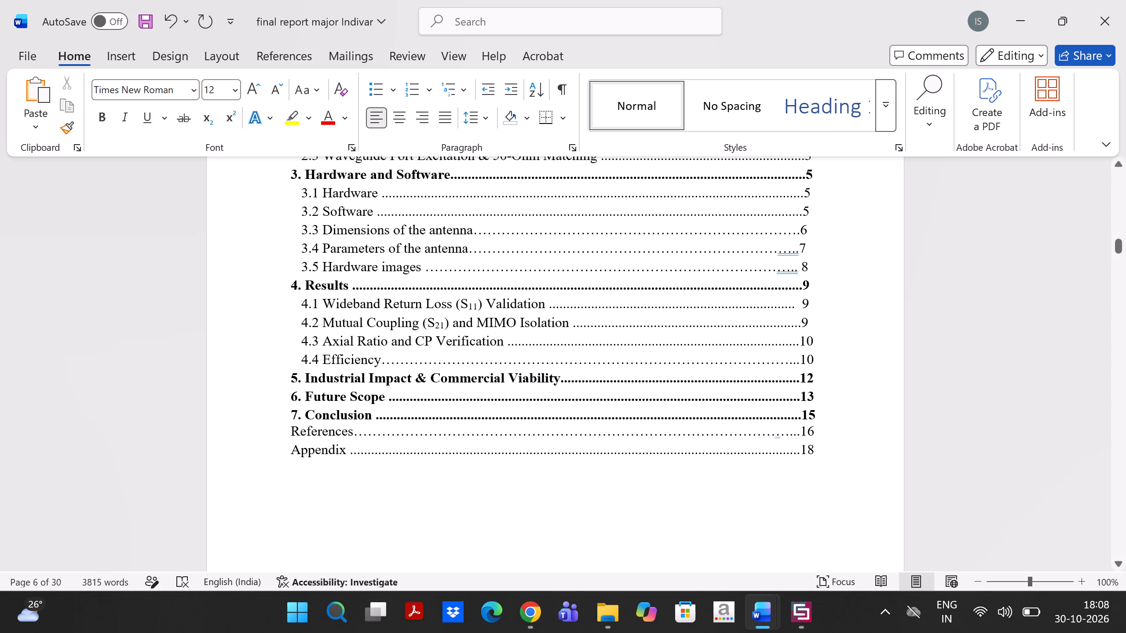
Add one leader dot each to the "3.4 Parameters of the antenna" and "3.3 Dimensions of the antenna" entries.
scroll(769, 437, "up", 1)
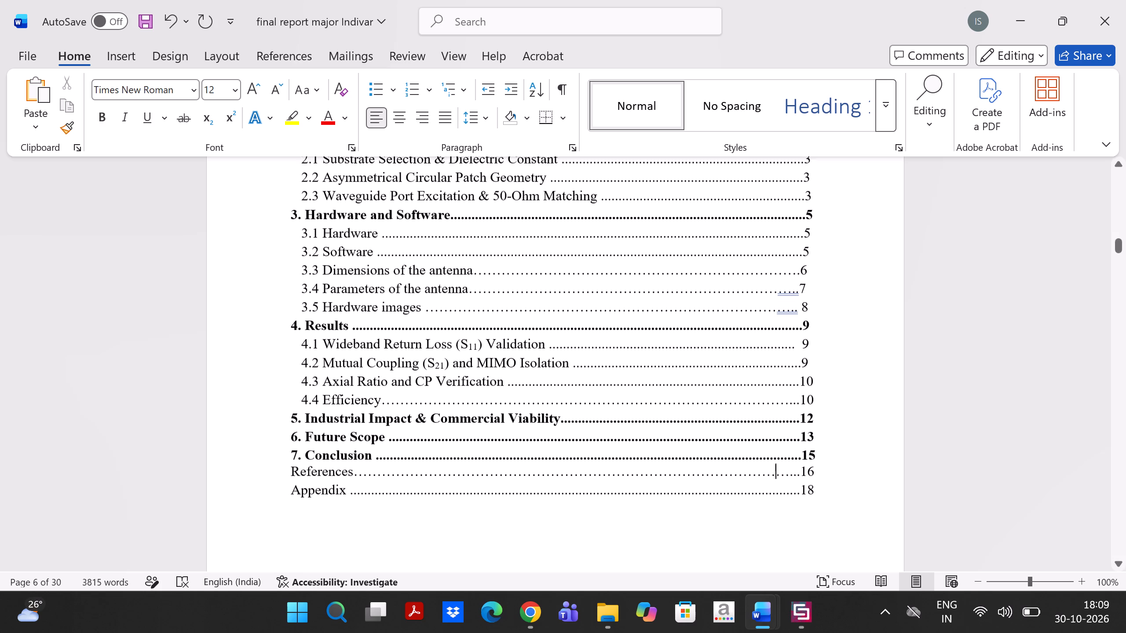
scroll(769, 437, "up", 2)
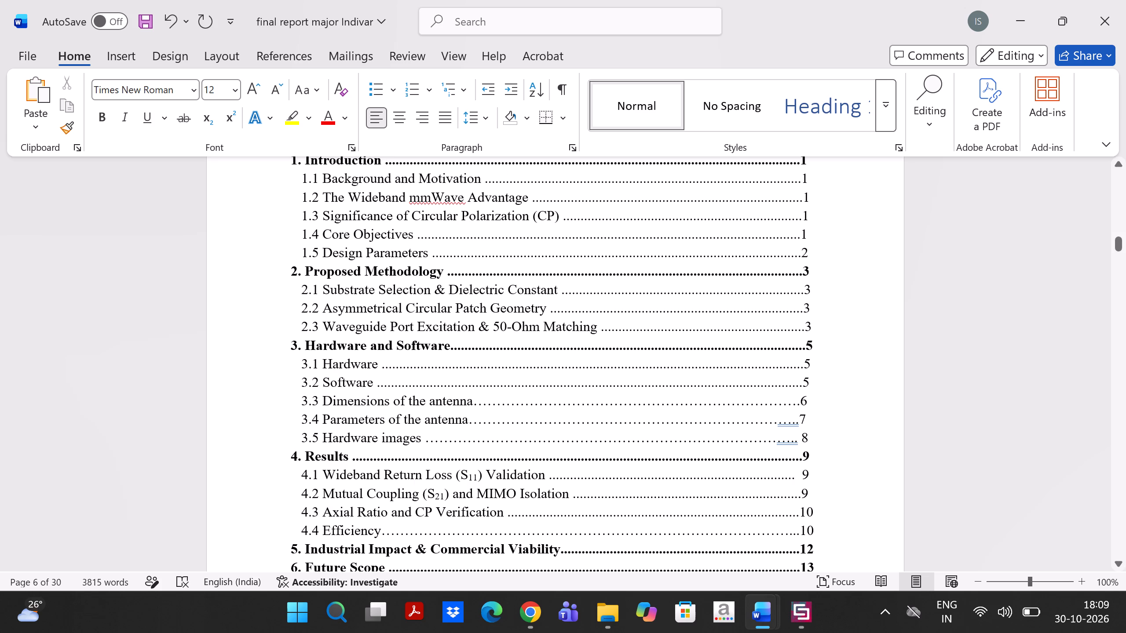
left_click(760, 425)
key("period")
key("Up")
key("period")
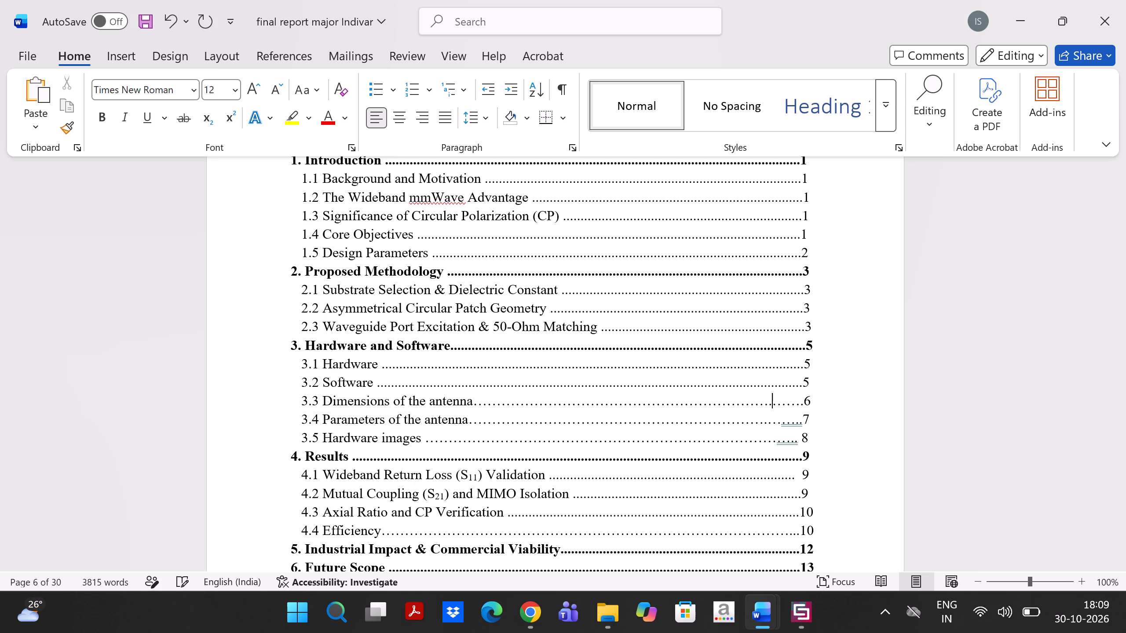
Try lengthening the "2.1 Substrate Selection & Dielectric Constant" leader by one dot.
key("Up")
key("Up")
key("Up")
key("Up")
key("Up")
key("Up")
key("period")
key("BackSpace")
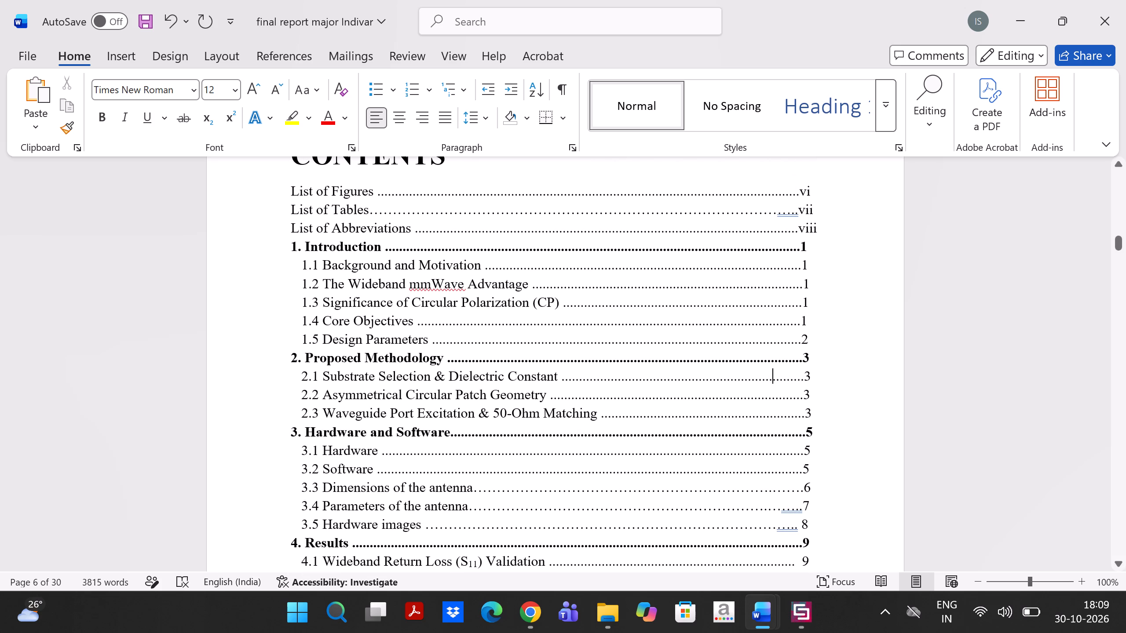
Print the whole report with Microsoft Print to PDF, saving it on the Desktop as "Final major project".
scroll(812, 424, "down", 2, "ctrl")
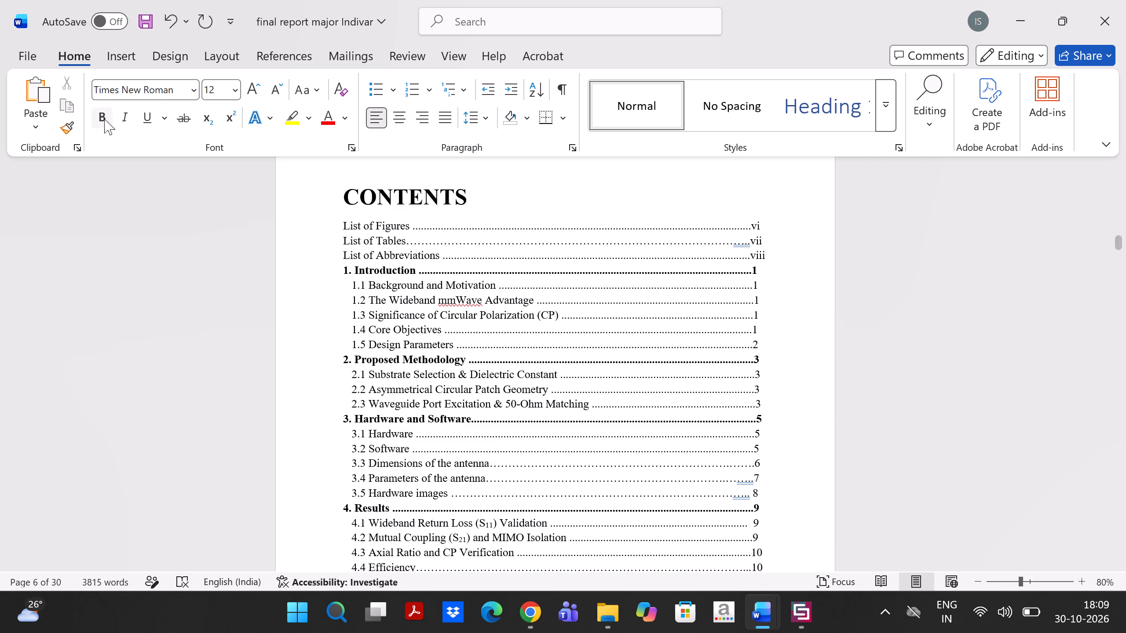
left_click(34, 43)
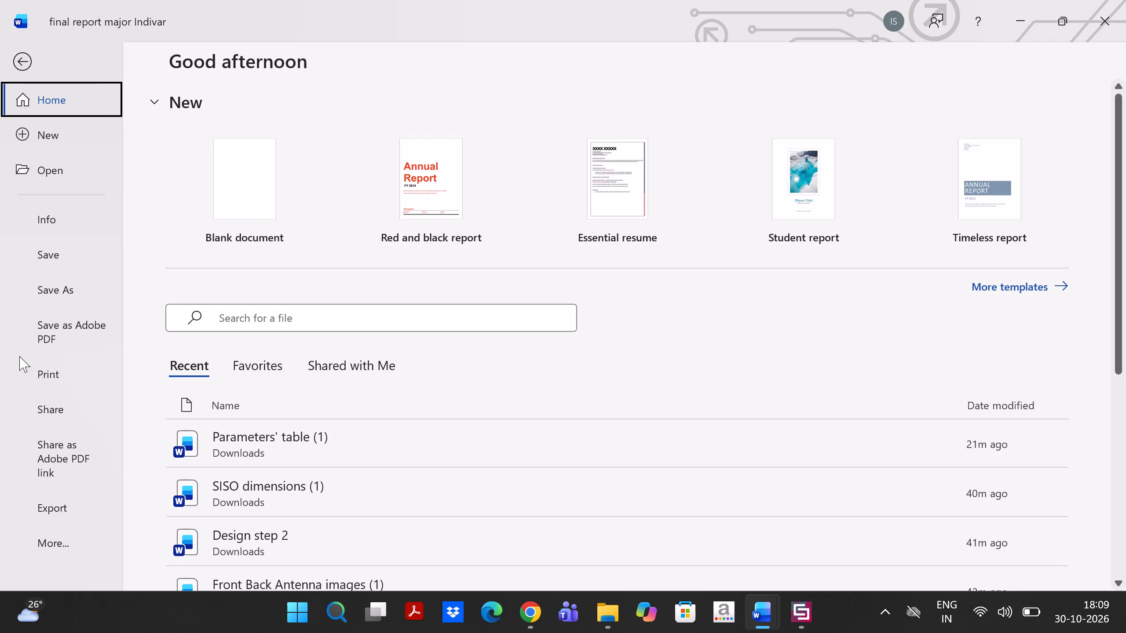
left_click(58, 370)
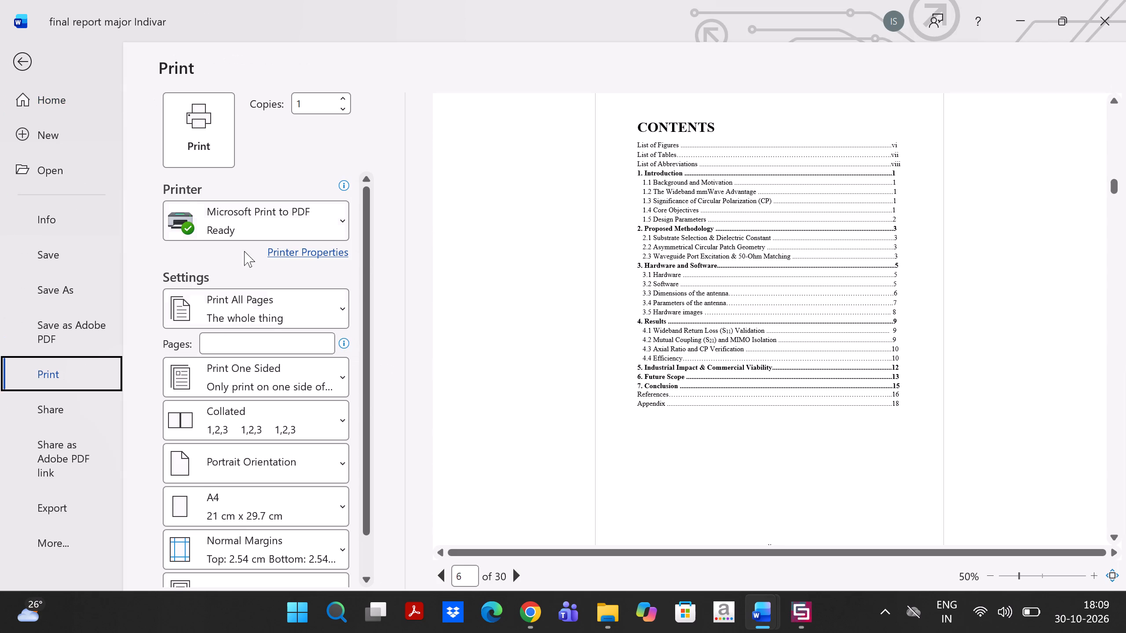
left_click(166, 132)
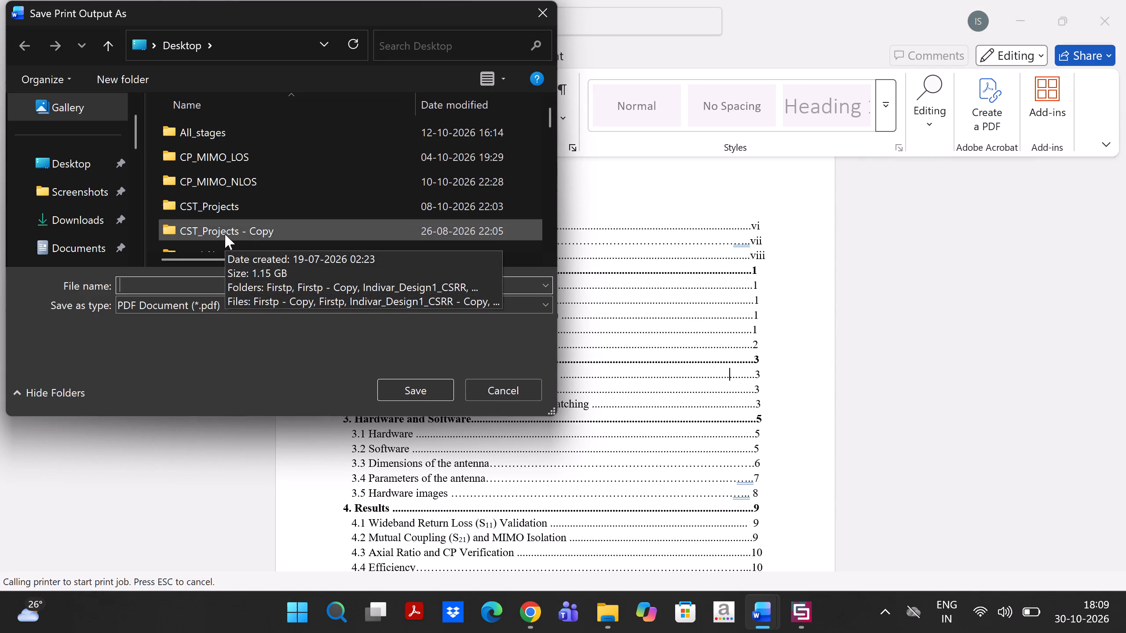
type("Fim")
key("BackSpace")
type("nal")
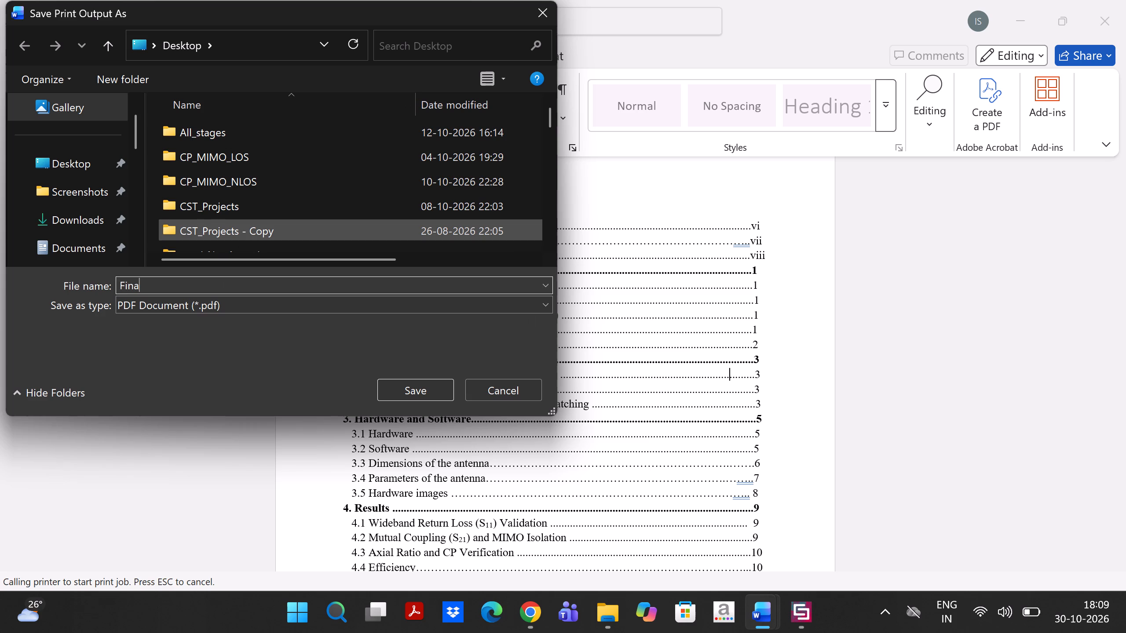
key("space")
type("majo")
key("r")
key("space")
type("project")
left_click(385, 381)
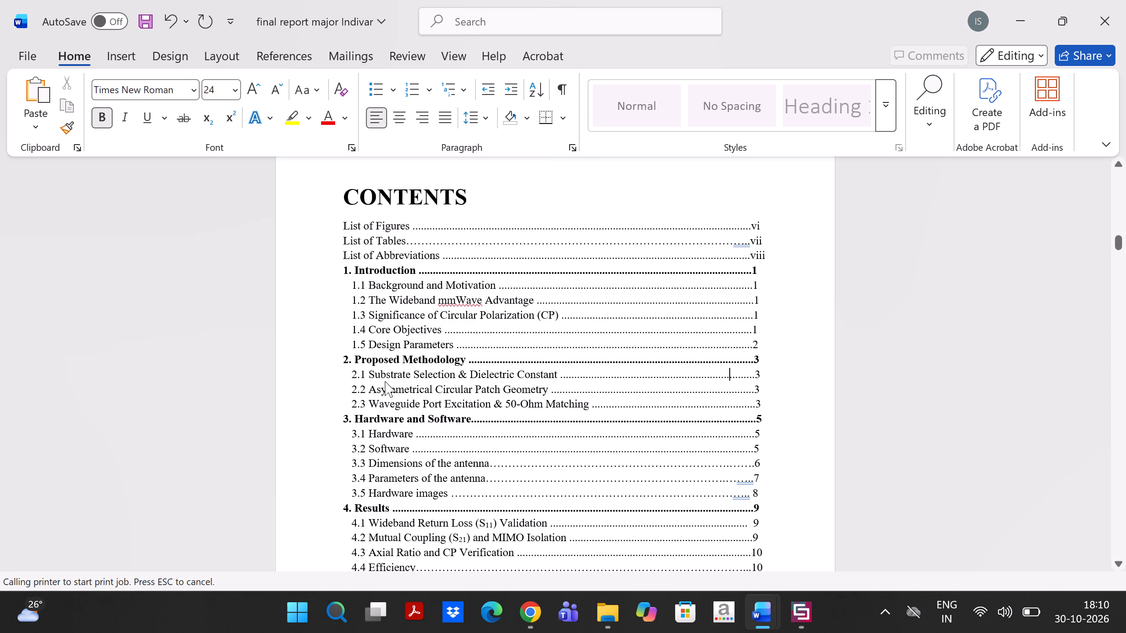
Look through the report's front matter, checking the abstract, contents and List of Figures pages.
scroll(385, 381, "up", 3)
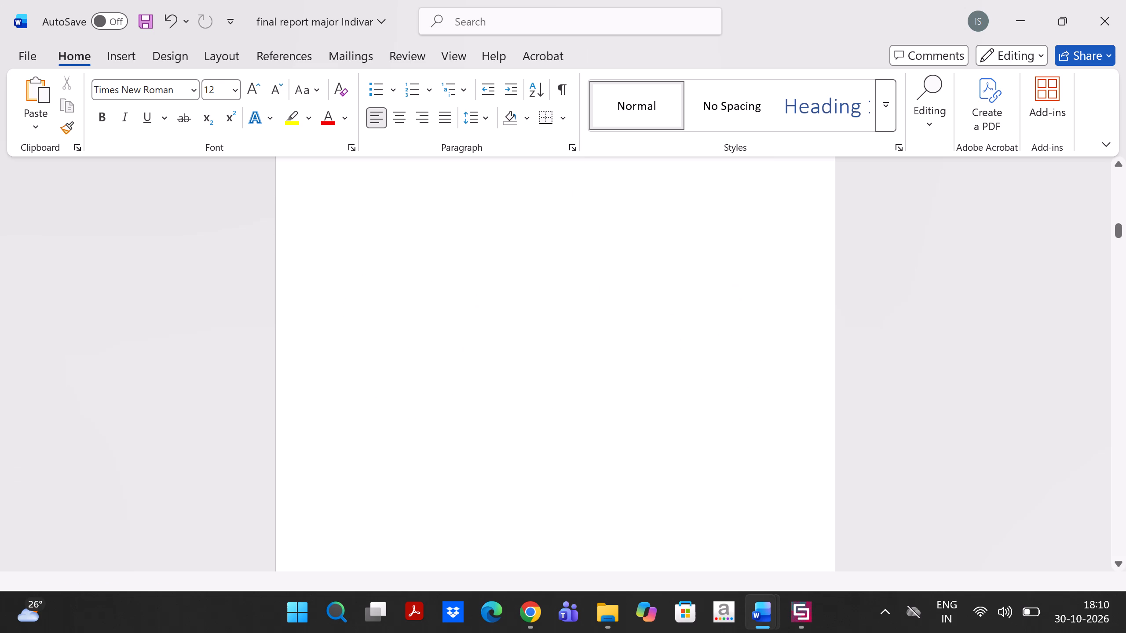
scroll(385, 381, "up", 5)
scroll(385, 381, "down", 4)
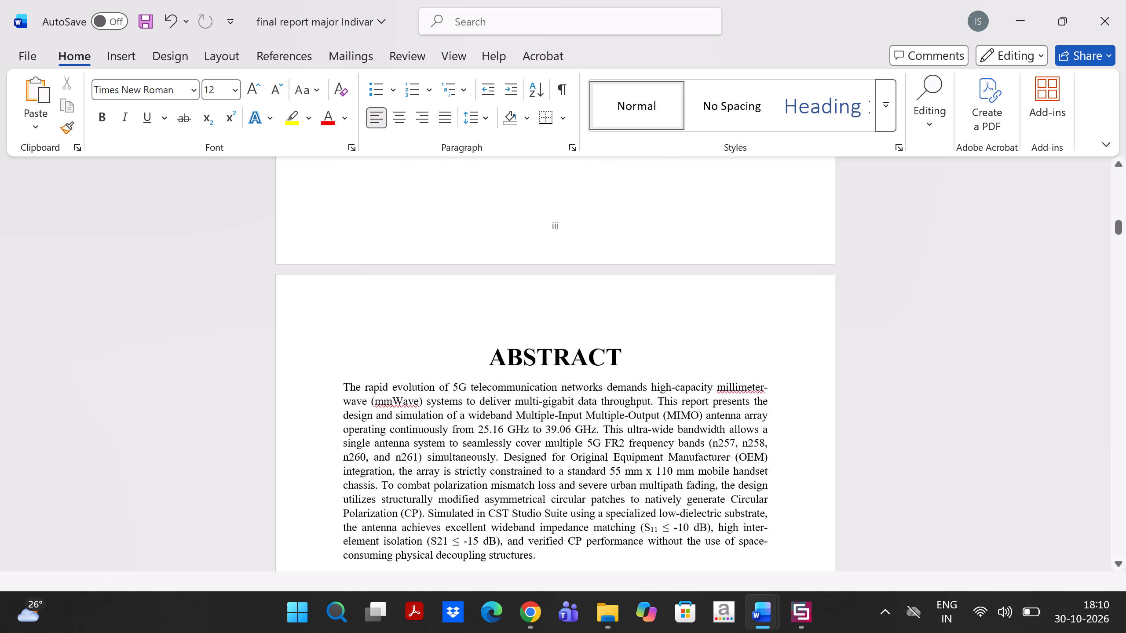
scroll(385, 381, "down", 2)
scroll(430, 483, "up", 20)
scroll(430, 483, "up", 10)
scroll(430, 483, "down", 20)
scroll(430, 483, "down", 6)
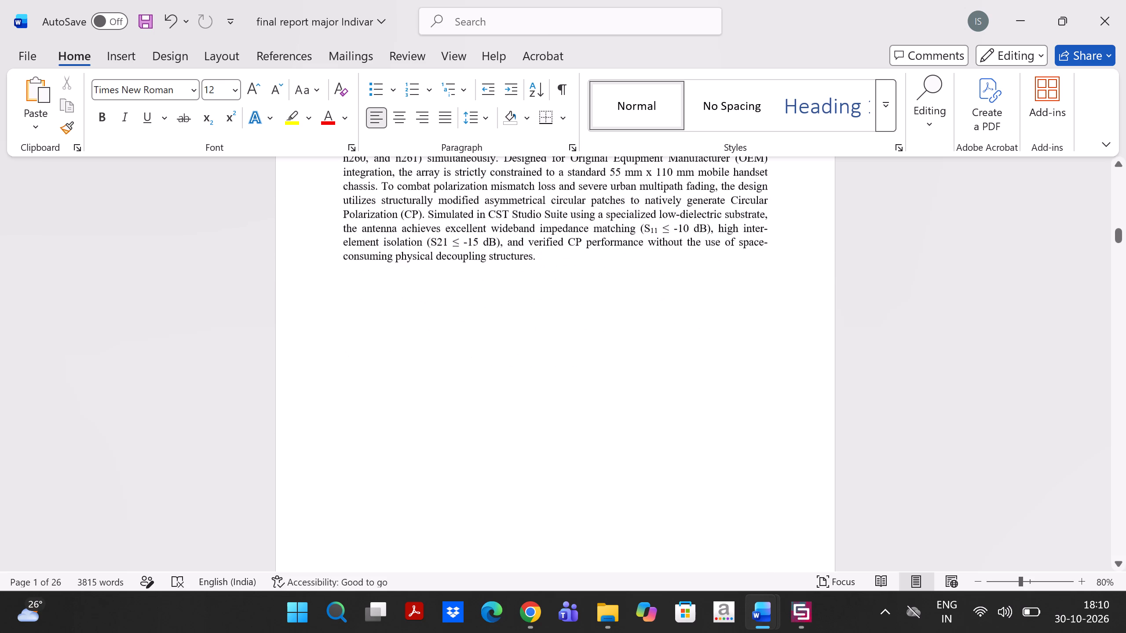
scroll(430, 483, "down", 4)
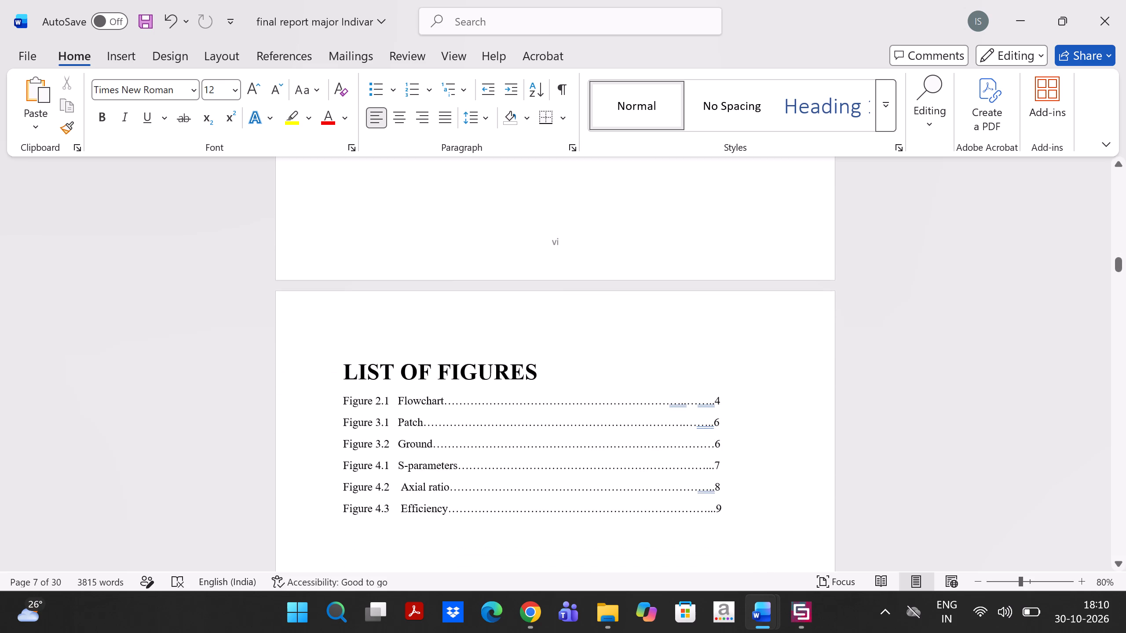
scroll(430, 483, "up", 4)
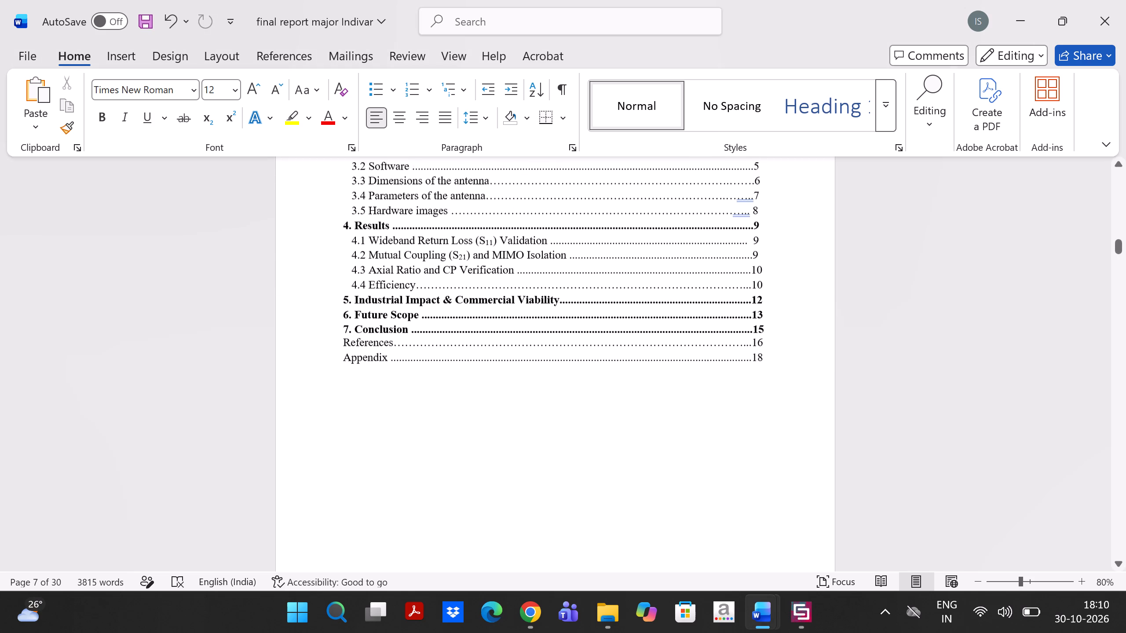
scroll(430, 483, "down", 4)
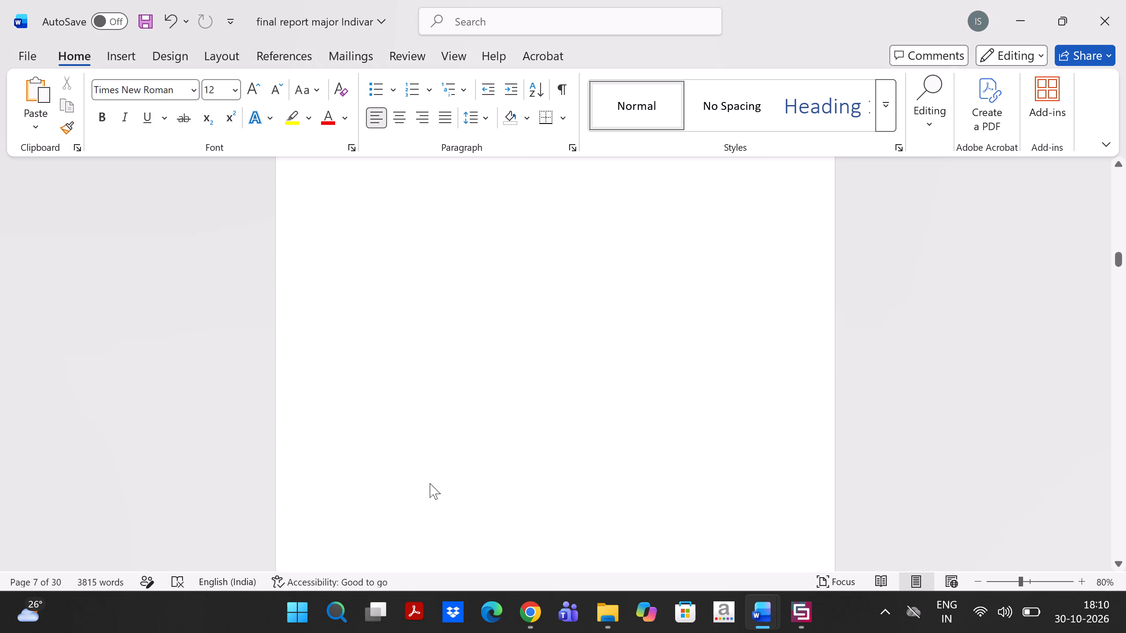
Close the exported PDF and delete the "Major report" file from the Desktop.
scroll(430, 483, "down", 3)
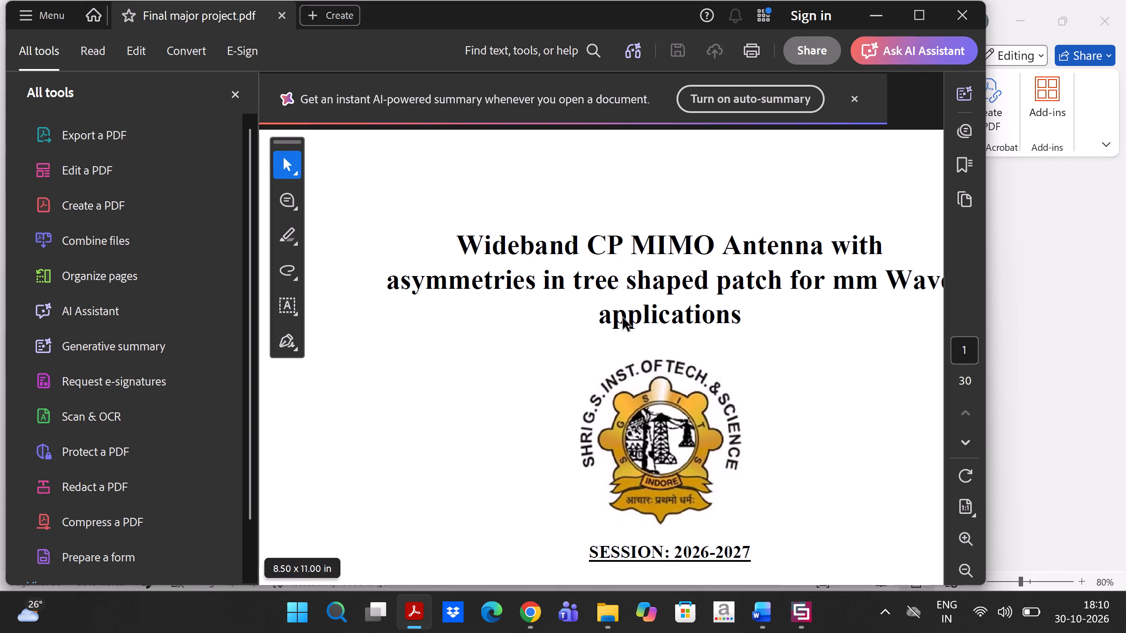
left_click(961, 15)
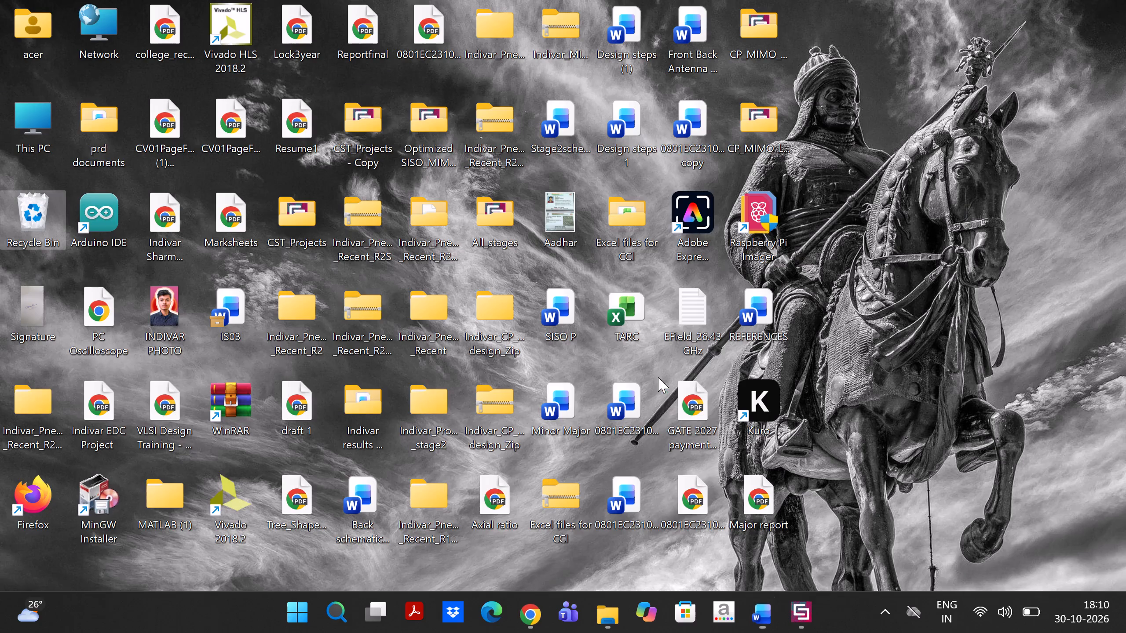
left_click(765, 508)
key("Delete")
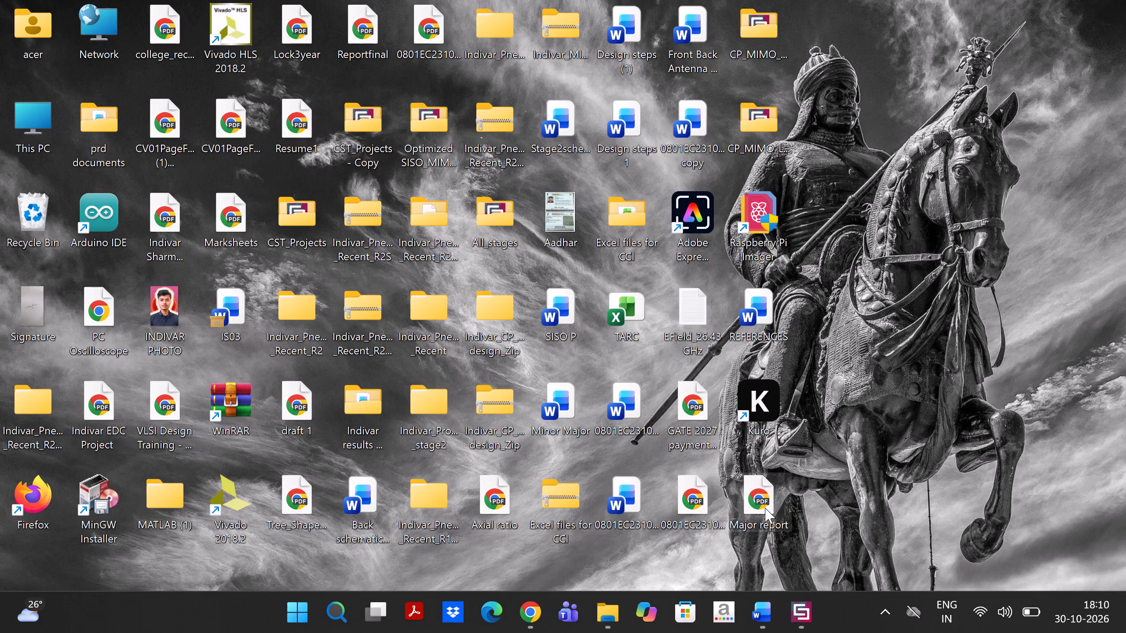
Return to the report in Word and check its front pages from the cover and recommendation to the acknowledgement page.
left_click(764, 612)
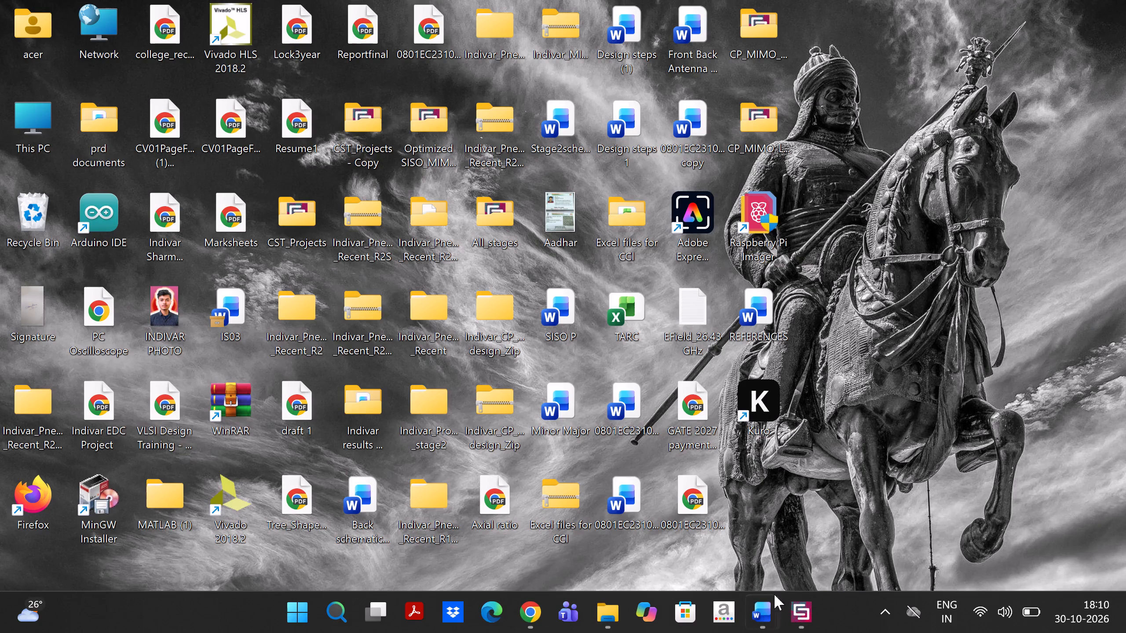
left_click(507, 539)
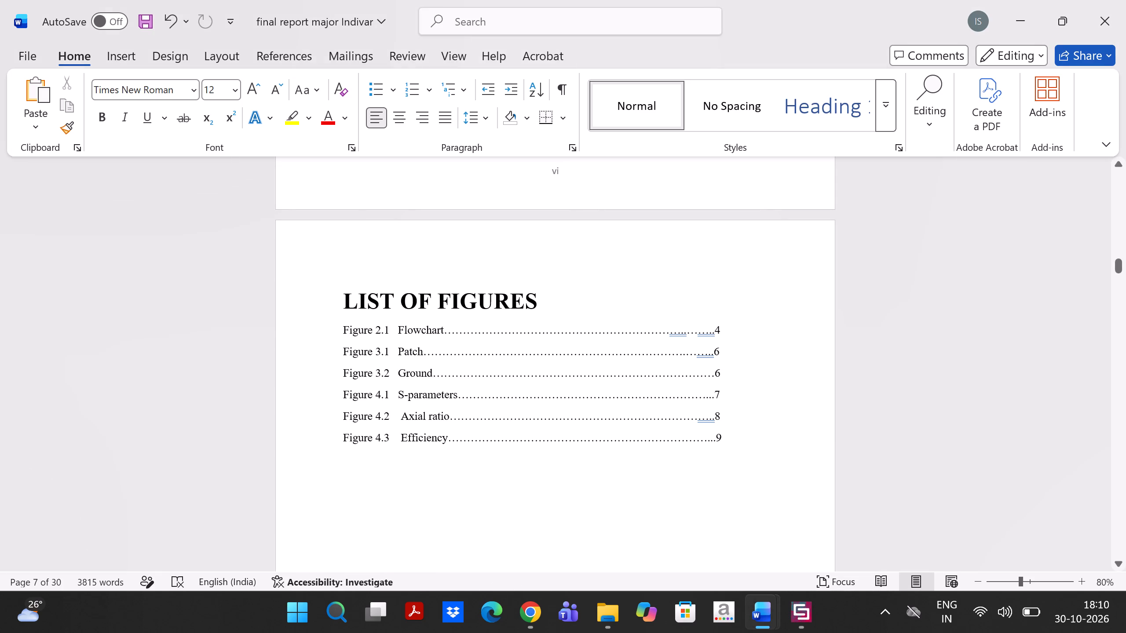
scroll(523, 399, "up", 10)
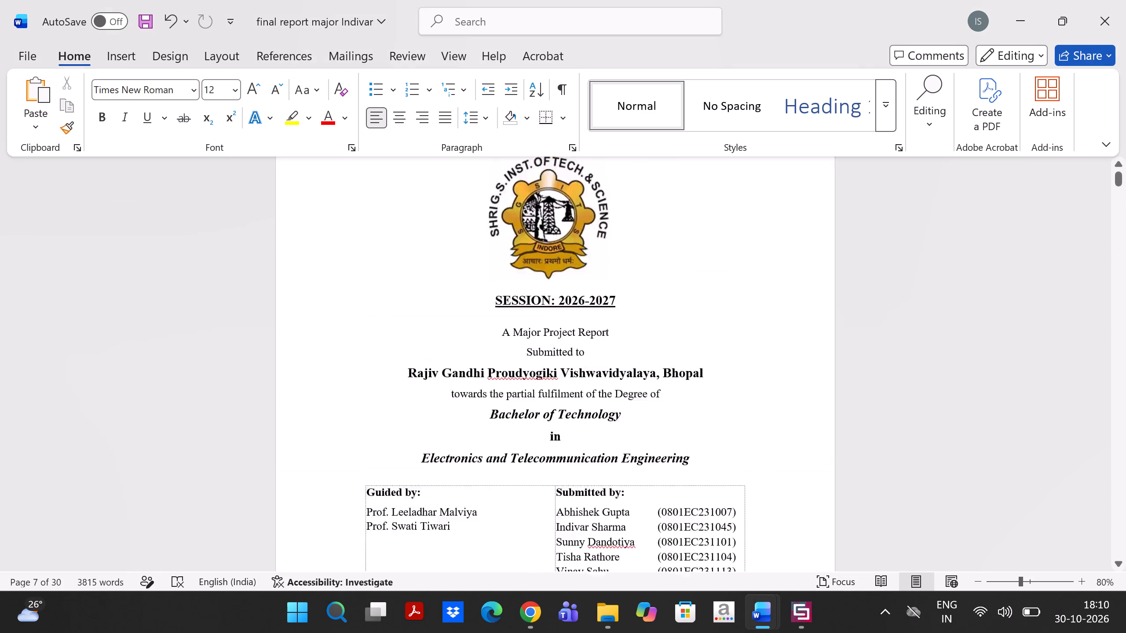
scroll(523, 399, "down", 4)
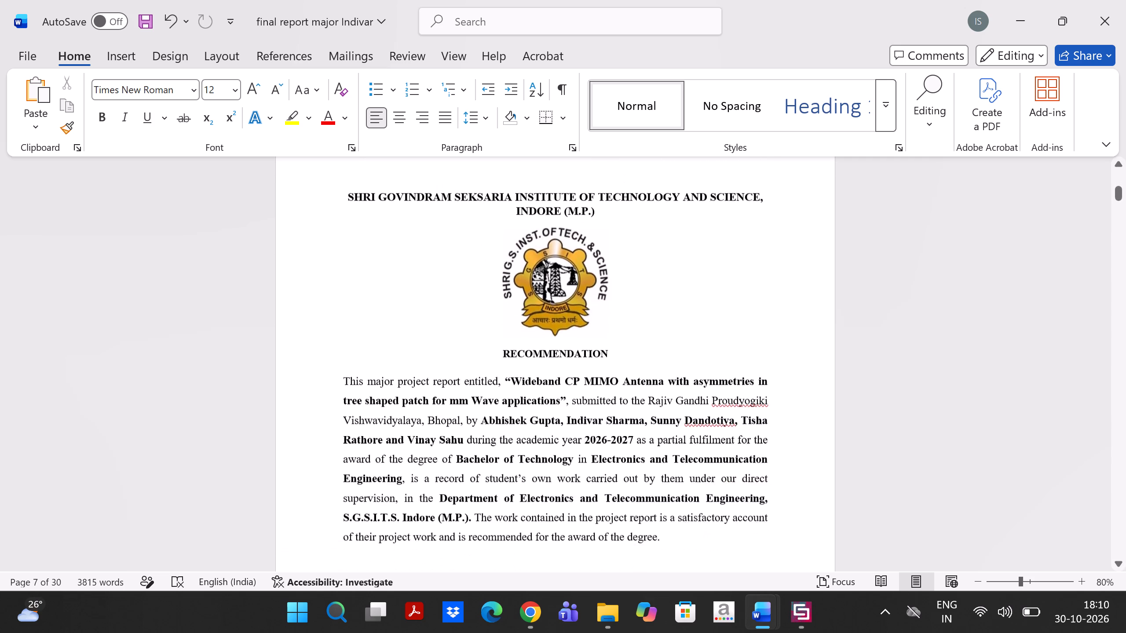
scroll(523, 399, "down", 5)
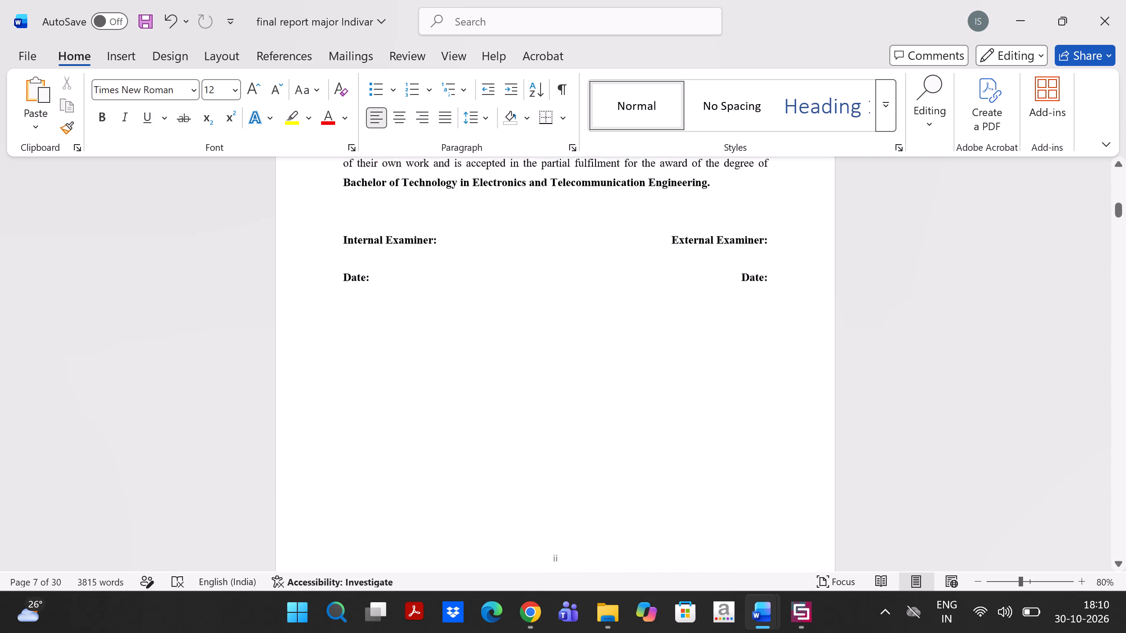
scroll(523, 399, "down", 5)
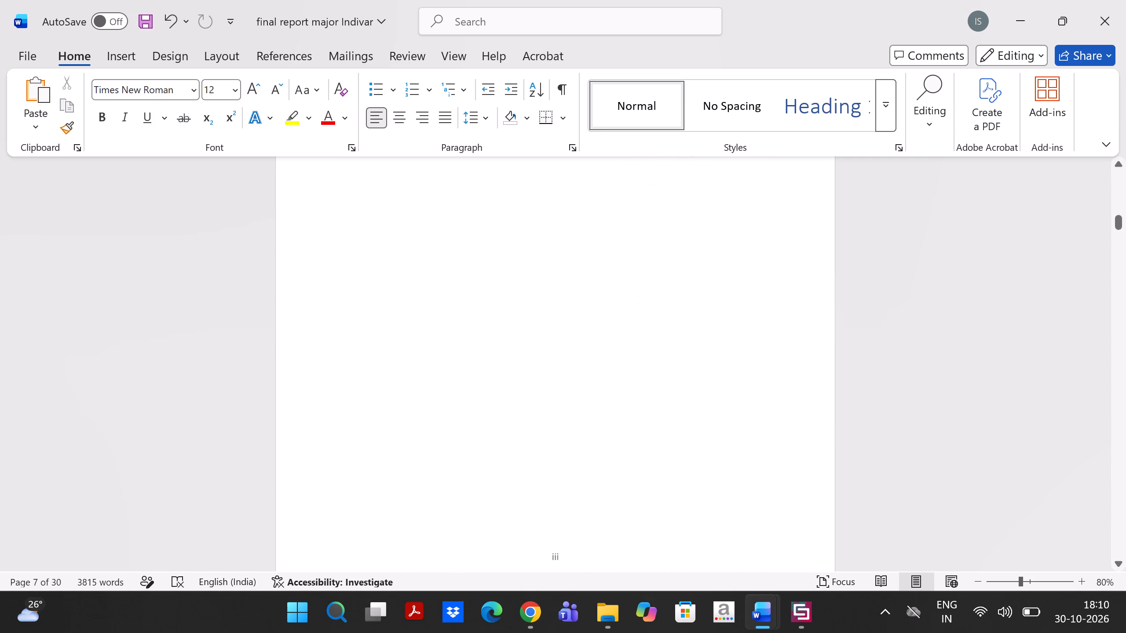
scroll(523, 399, "down", 1)
scroll(523, 399, "up", 3)
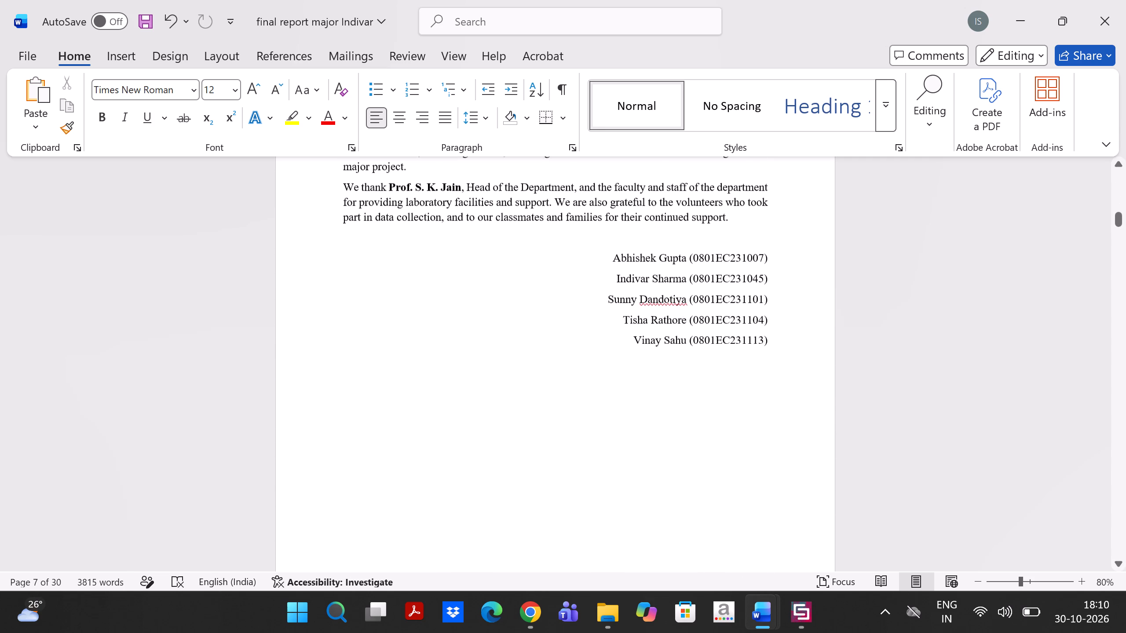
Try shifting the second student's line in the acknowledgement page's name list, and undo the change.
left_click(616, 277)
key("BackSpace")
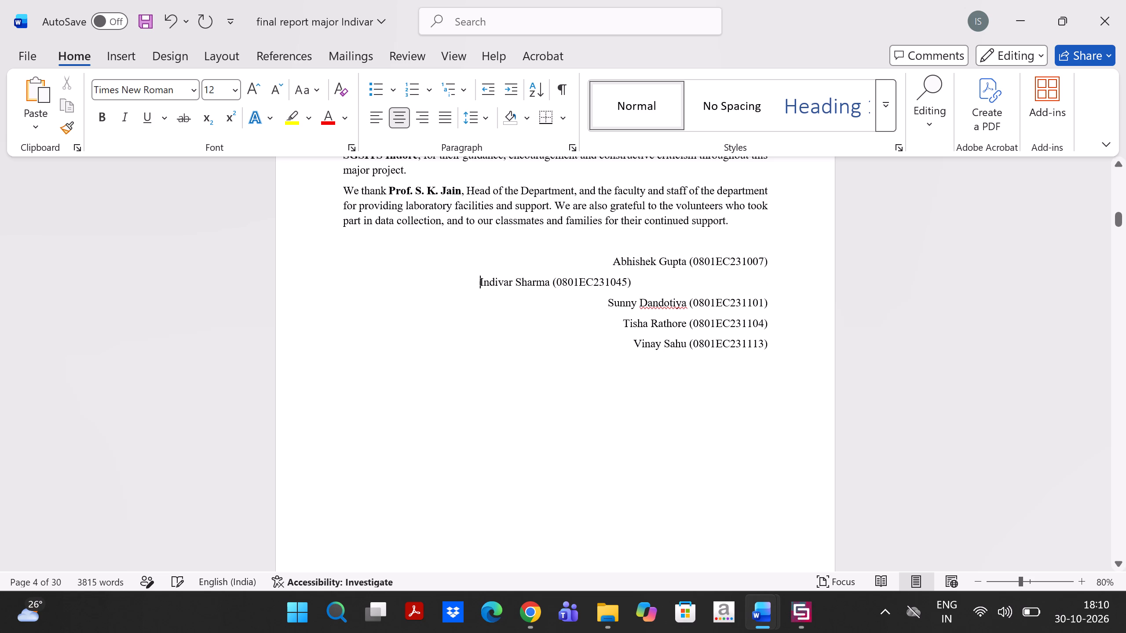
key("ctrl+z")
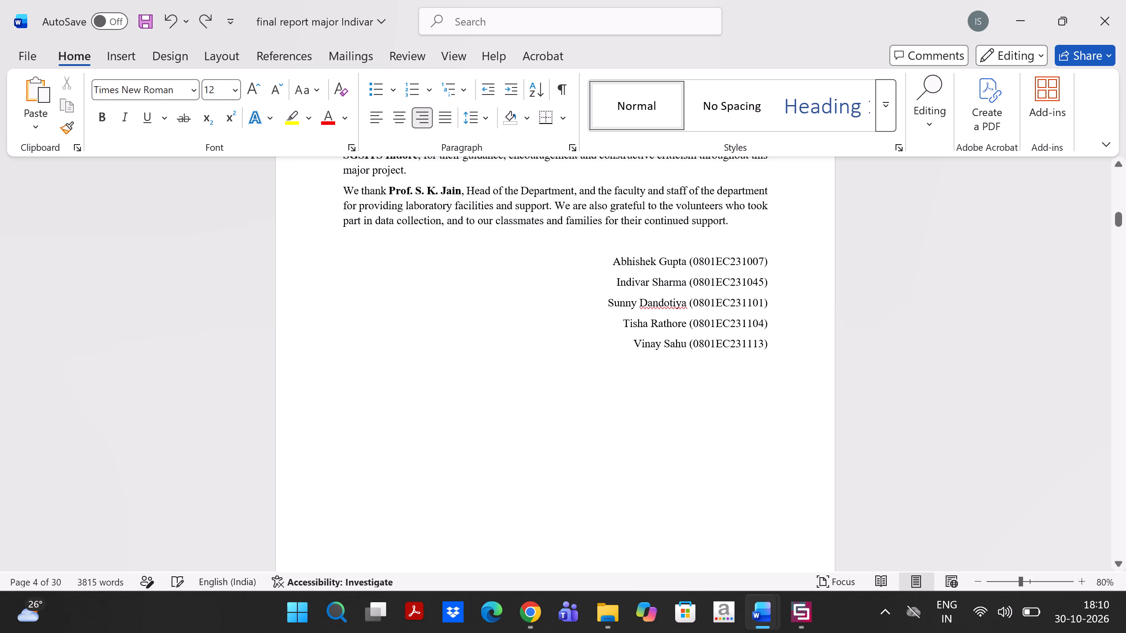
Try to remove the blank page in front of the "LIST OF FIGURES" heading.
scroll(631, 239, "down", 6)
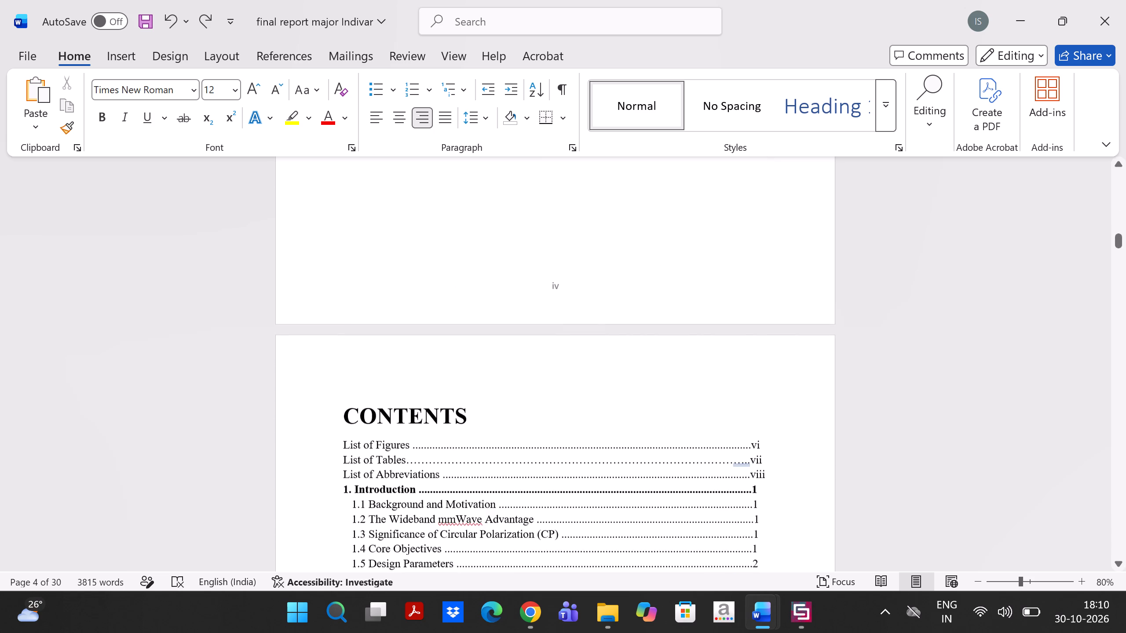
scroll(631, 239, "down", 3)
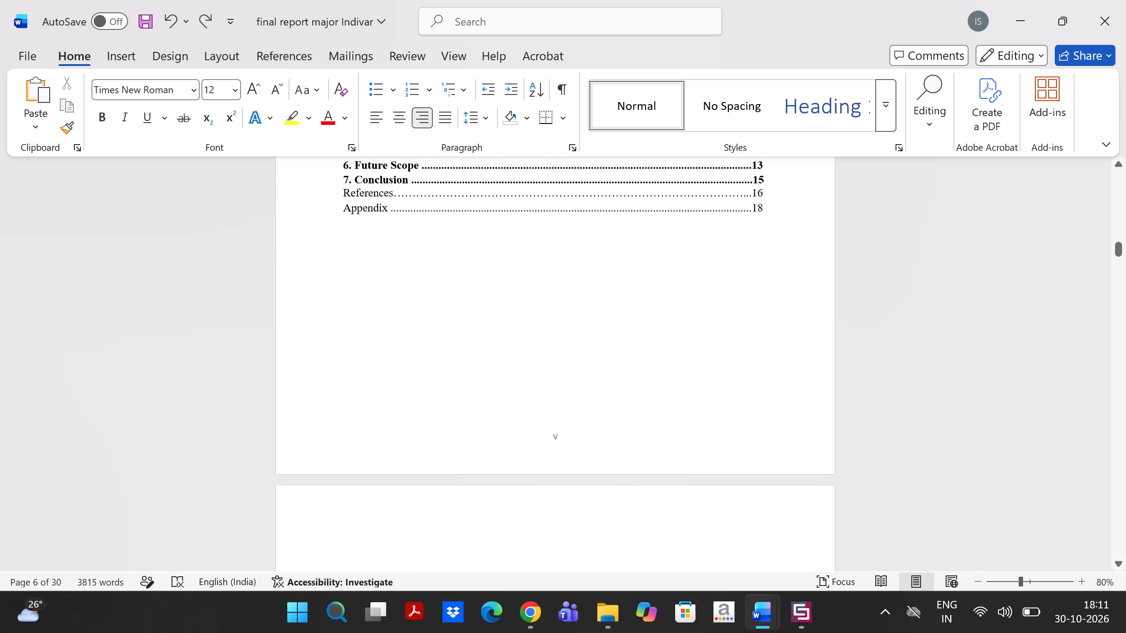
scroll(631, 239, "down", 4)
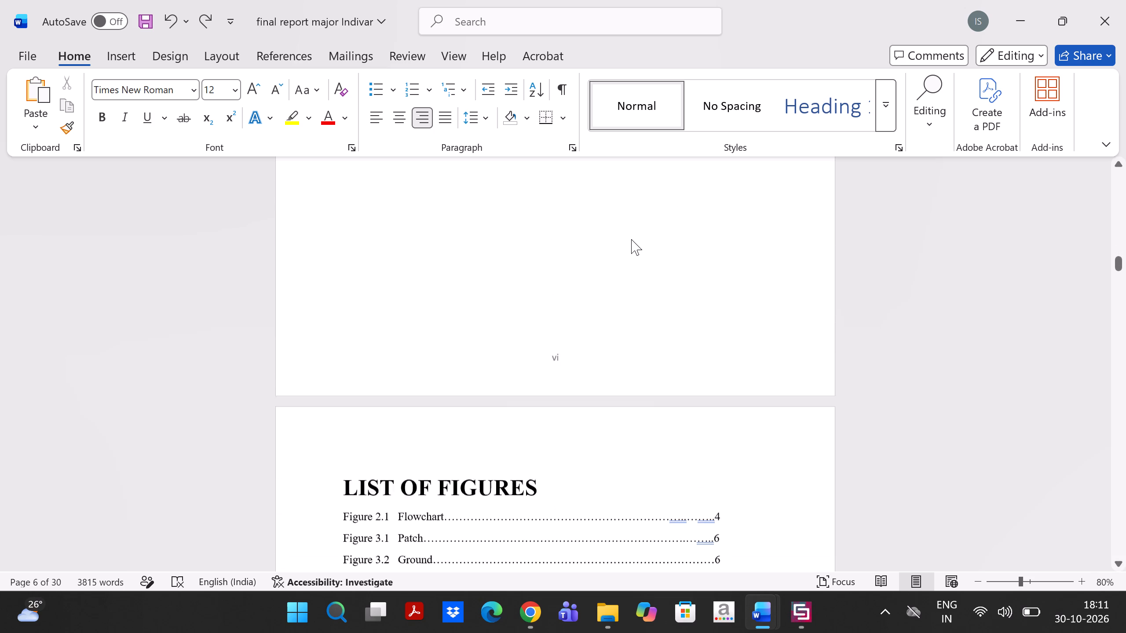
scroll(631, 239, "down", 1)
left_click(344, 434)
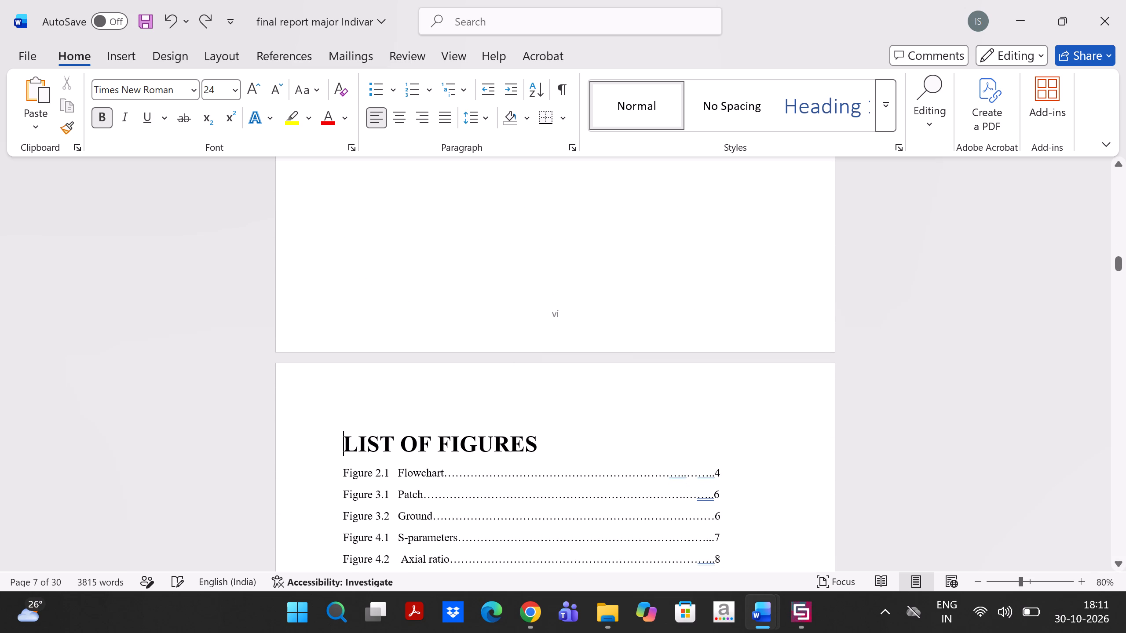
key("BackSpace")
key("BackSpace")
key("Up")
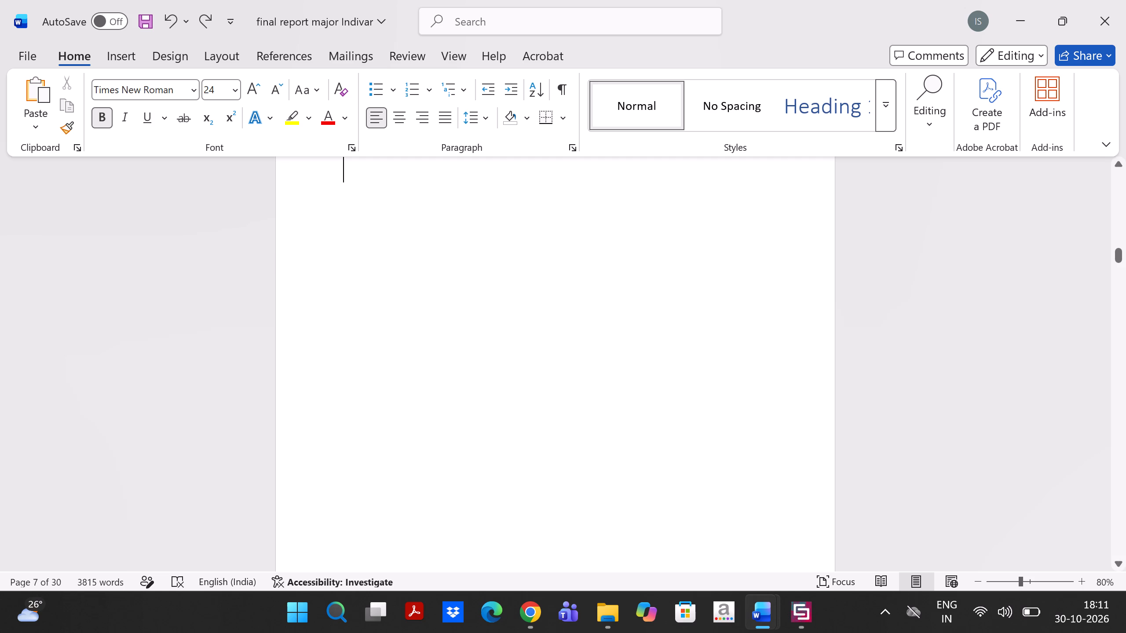
Examine the pages between the end of the contents and the "LIST OF ABBREVIATIONS" heading for blank pages.
scroll(344, 434, "up", 3)
scroll(344, 434, "down", 2)
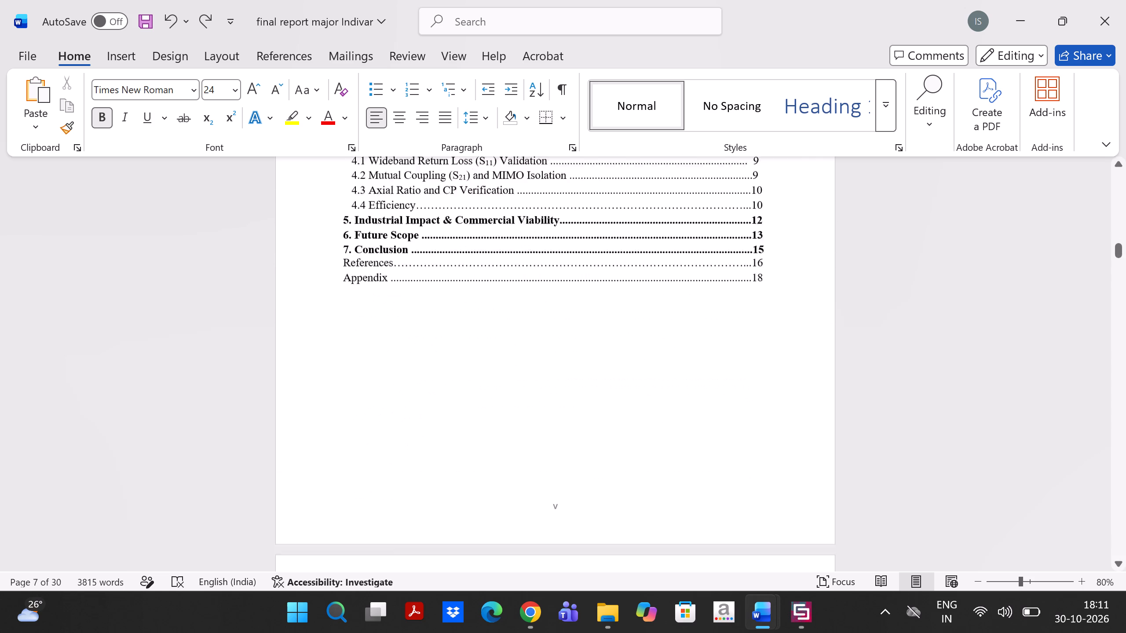
scroll(344, 434, "down", 6)
scroll(357, 293, "down", 10)
scroll(357, 293, "up", 2)
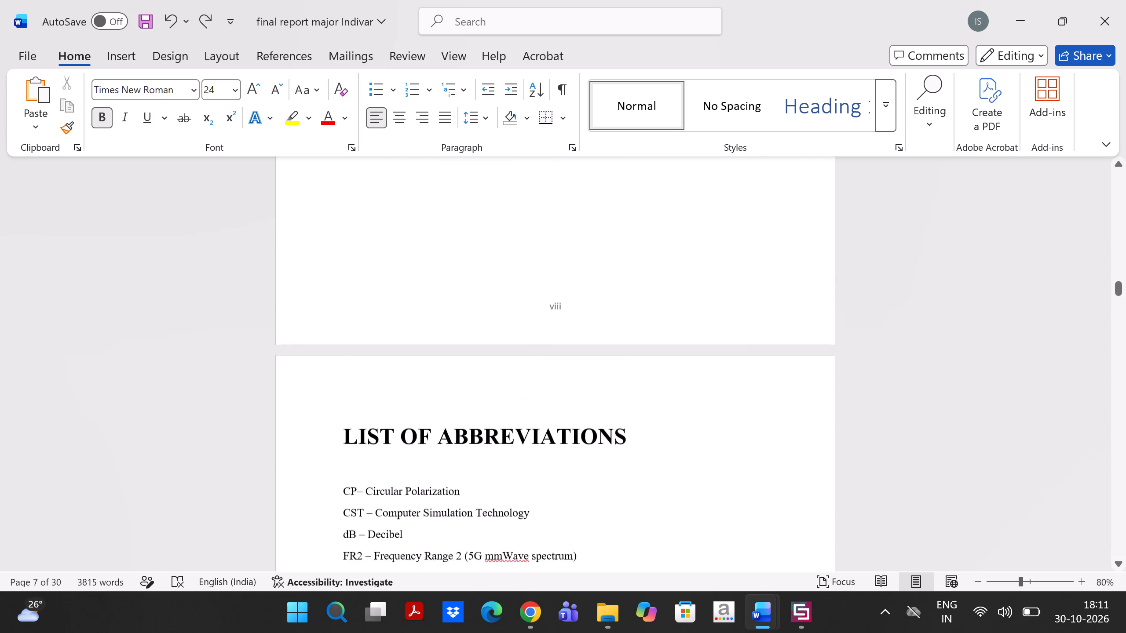
scroll(357, 293, "up", 6)
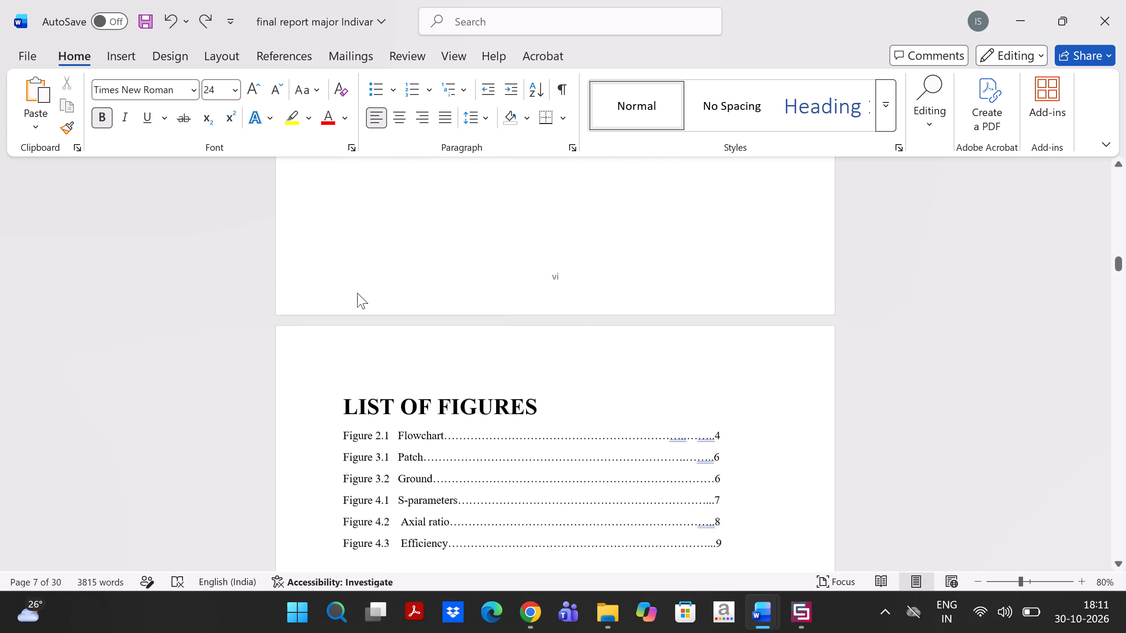
scroll(357, 293, "up", 1)
scroll(372, 518, "down", 1)
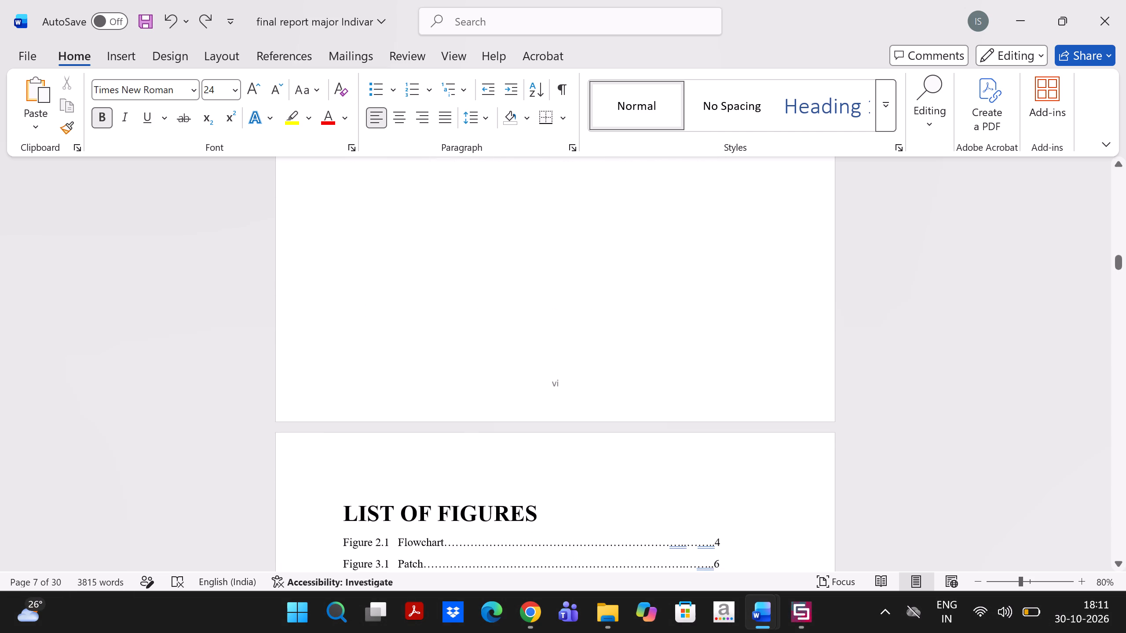
scroll(372, 518, "down", 1)
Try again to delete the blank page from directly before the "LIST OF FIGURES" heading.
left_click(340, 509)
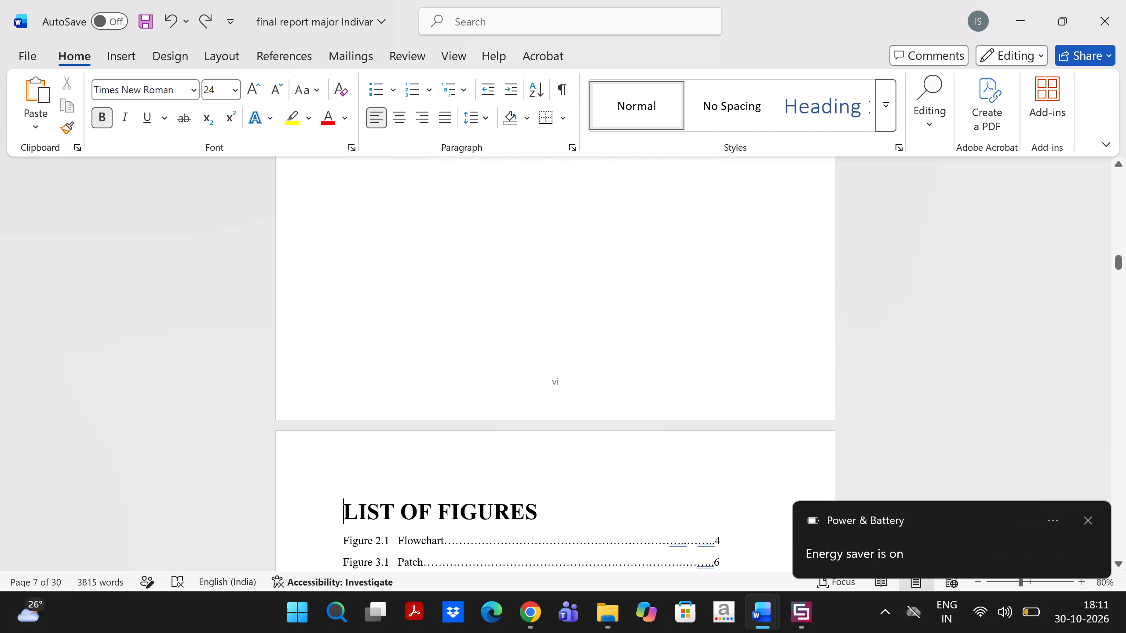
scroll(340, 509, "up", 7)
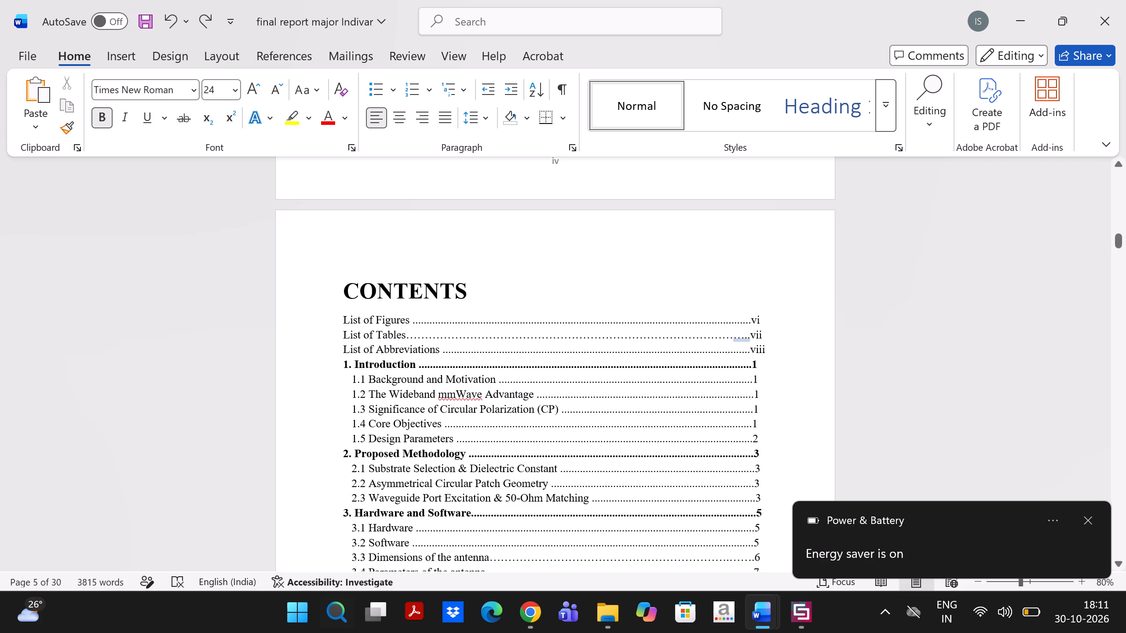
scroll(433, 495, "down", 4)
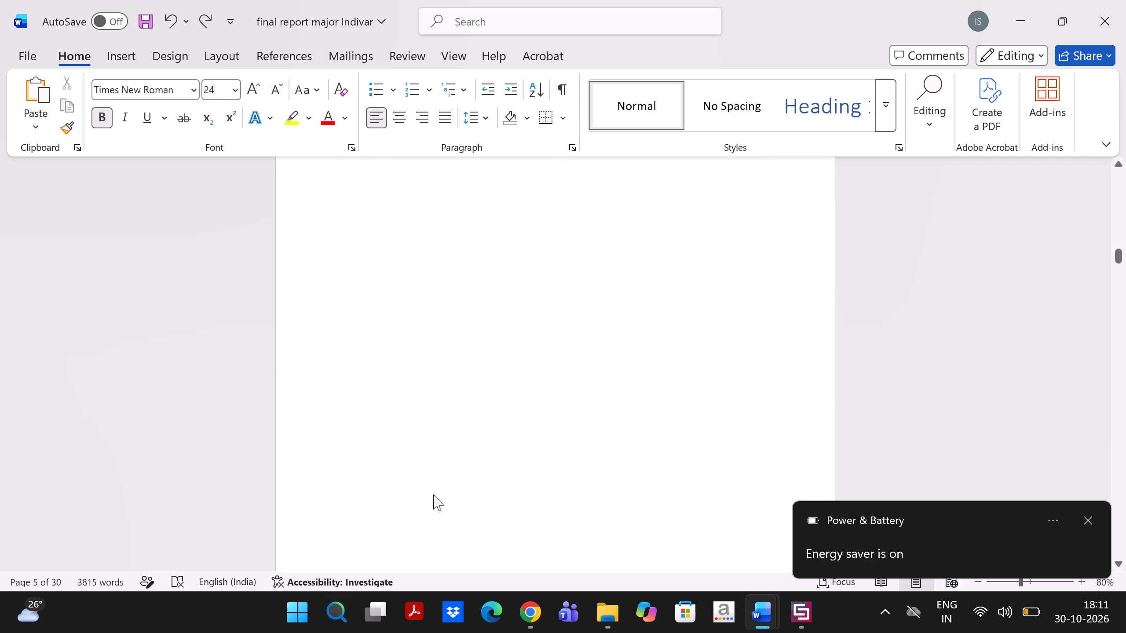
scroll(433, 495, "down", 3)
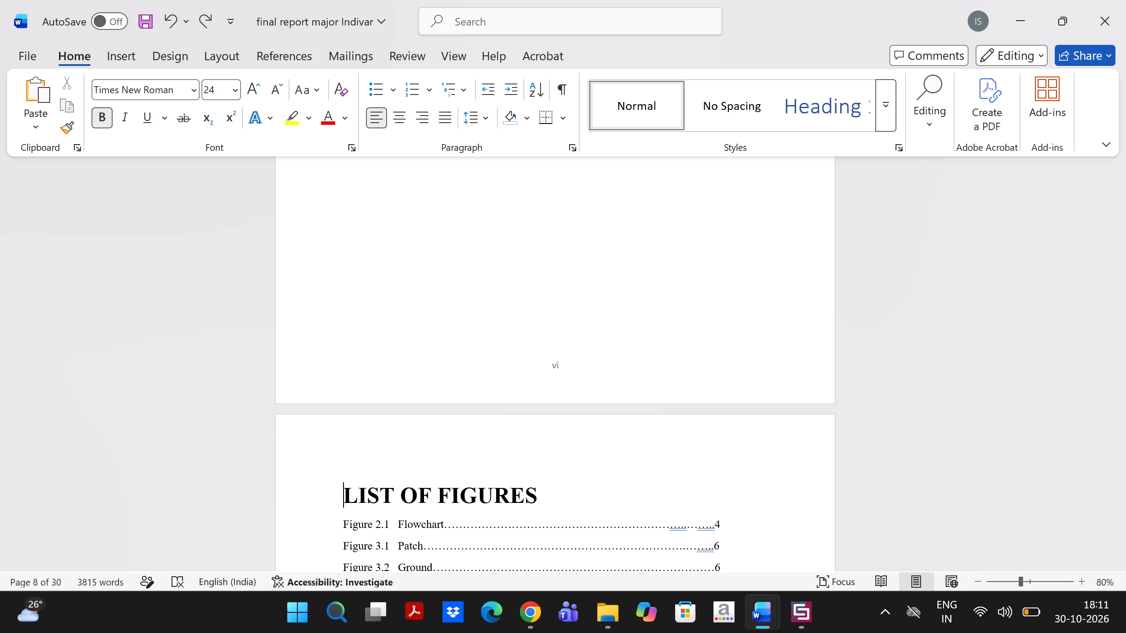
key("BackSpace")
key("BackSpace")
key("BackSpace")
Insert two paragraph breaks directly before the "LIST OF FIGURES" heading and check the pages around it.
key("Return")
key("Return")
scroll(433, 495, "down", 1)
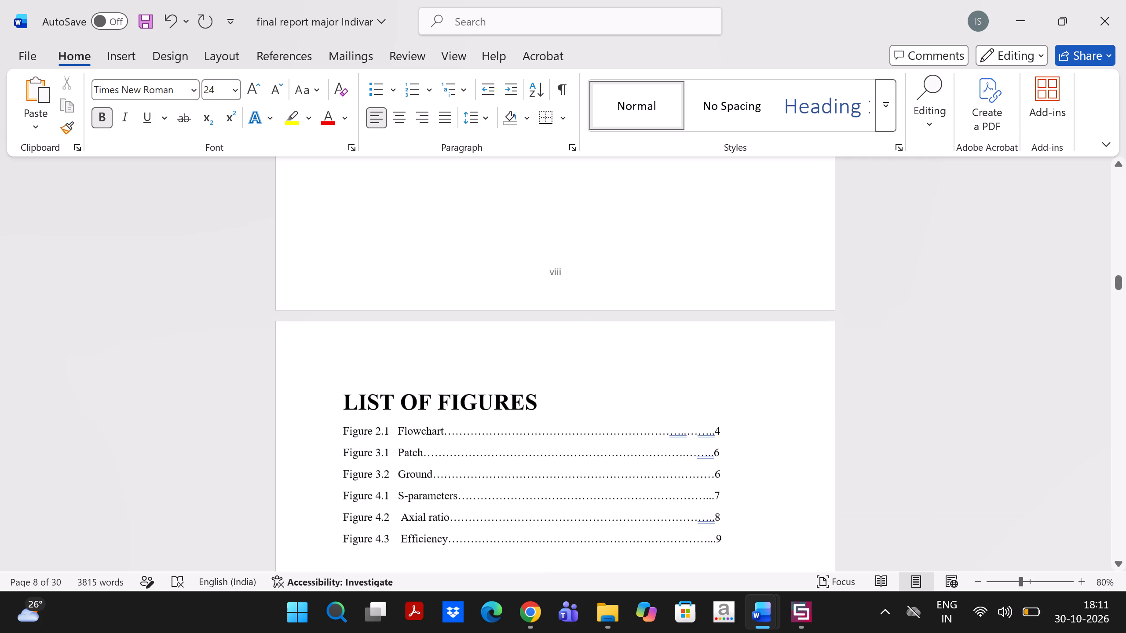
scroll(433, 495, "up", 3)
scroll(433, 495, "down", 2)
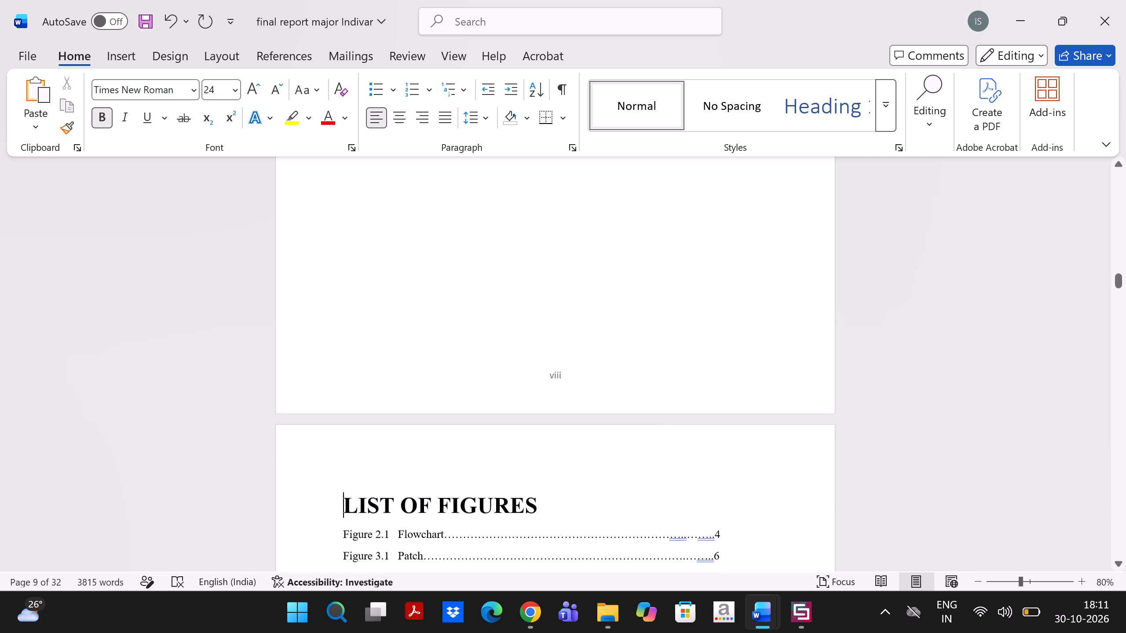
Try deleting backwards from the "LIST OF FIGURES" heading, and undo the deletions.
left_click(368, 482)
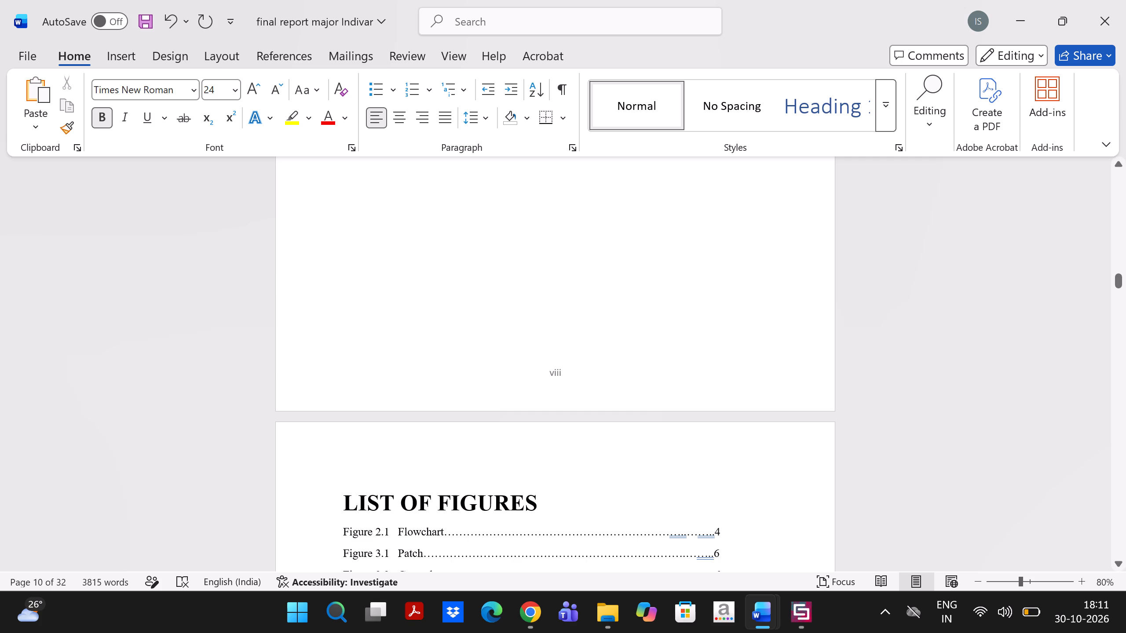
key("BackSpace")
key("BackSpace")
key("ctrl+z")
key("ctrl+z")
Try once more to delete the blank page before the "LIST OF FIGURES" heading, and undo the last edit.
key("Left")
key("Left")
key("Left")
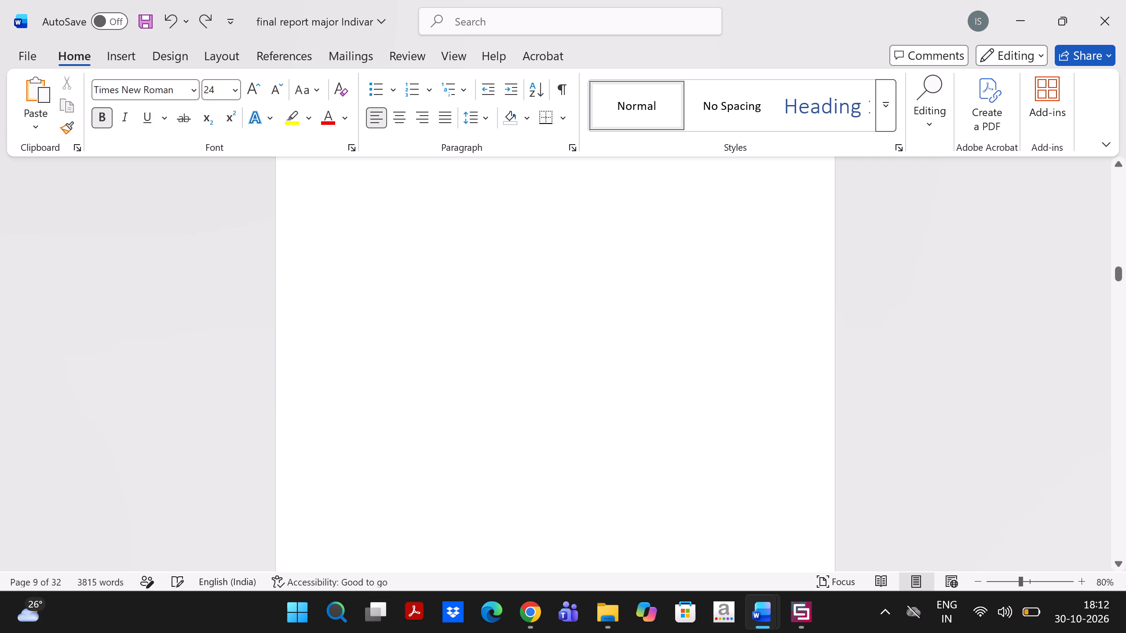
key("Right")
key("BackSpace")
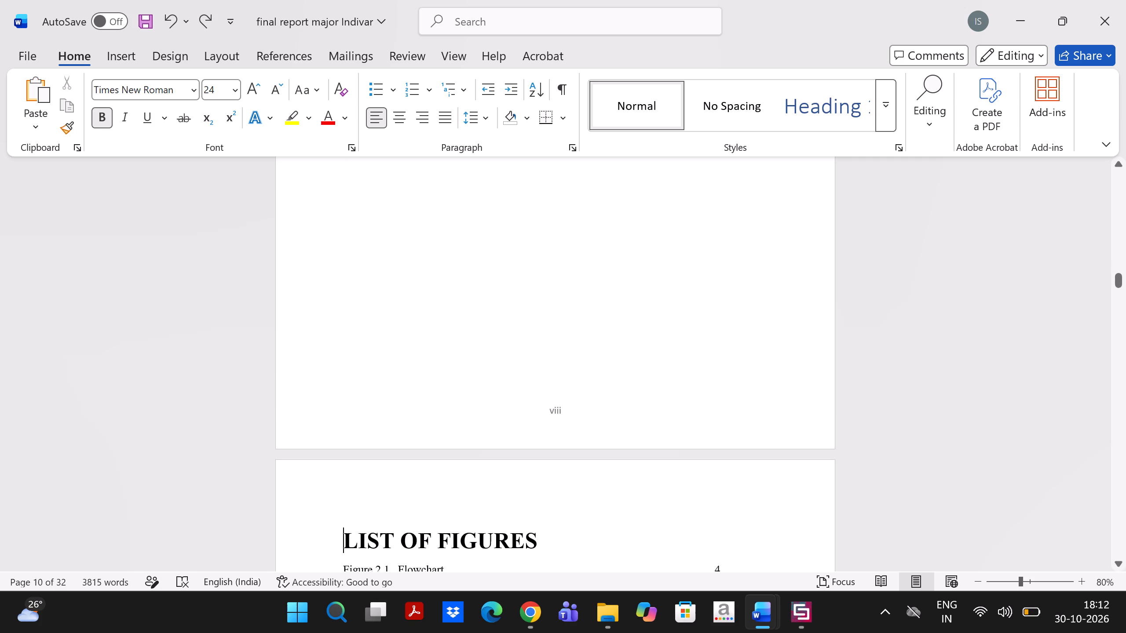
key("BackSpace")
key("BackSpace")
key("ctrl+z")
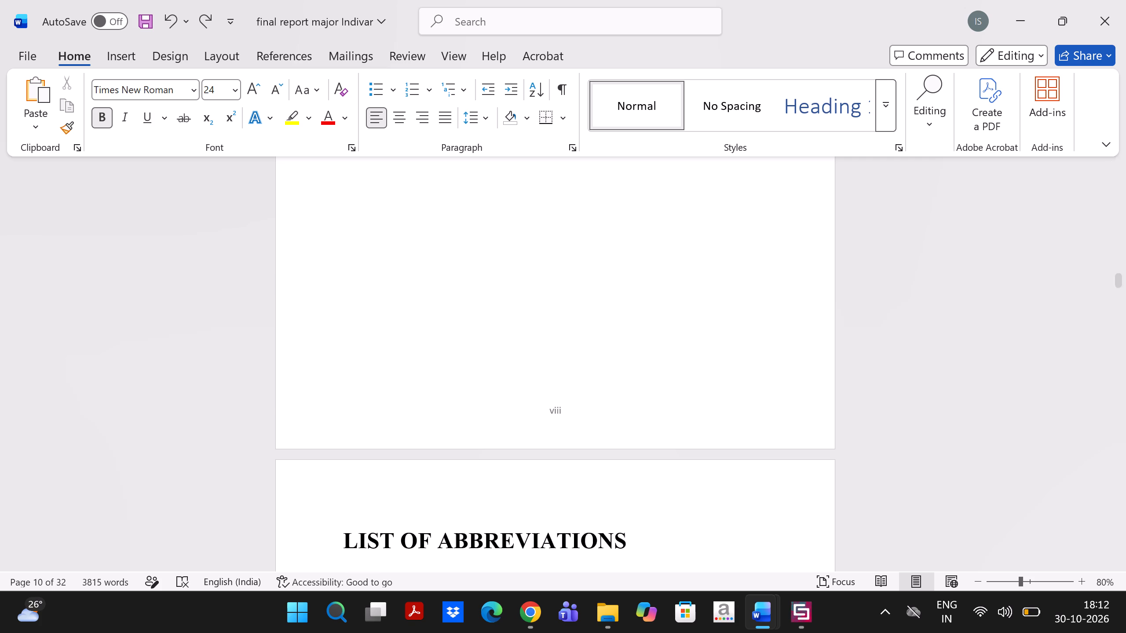
Undo the last edit and check the pages from the acknowledgement through "CONTENTS" and "LIST OF FIGURES" for the blank page.
key("ctrl+z")
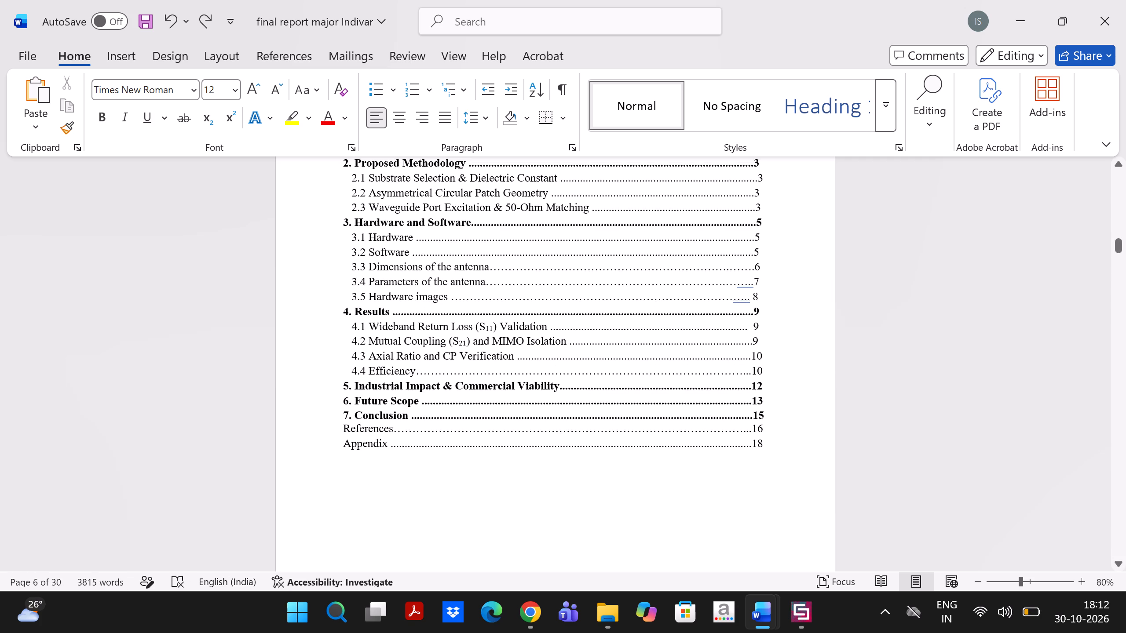
scroll(478, 513, "down", 1)
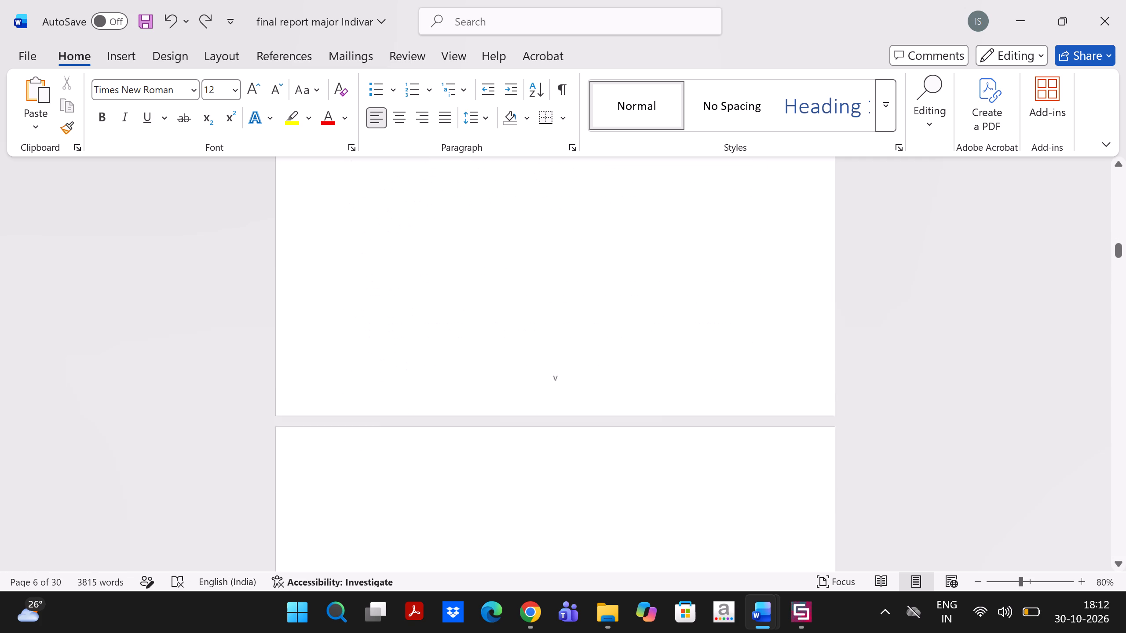
scroll(478, 513, "down", 4)
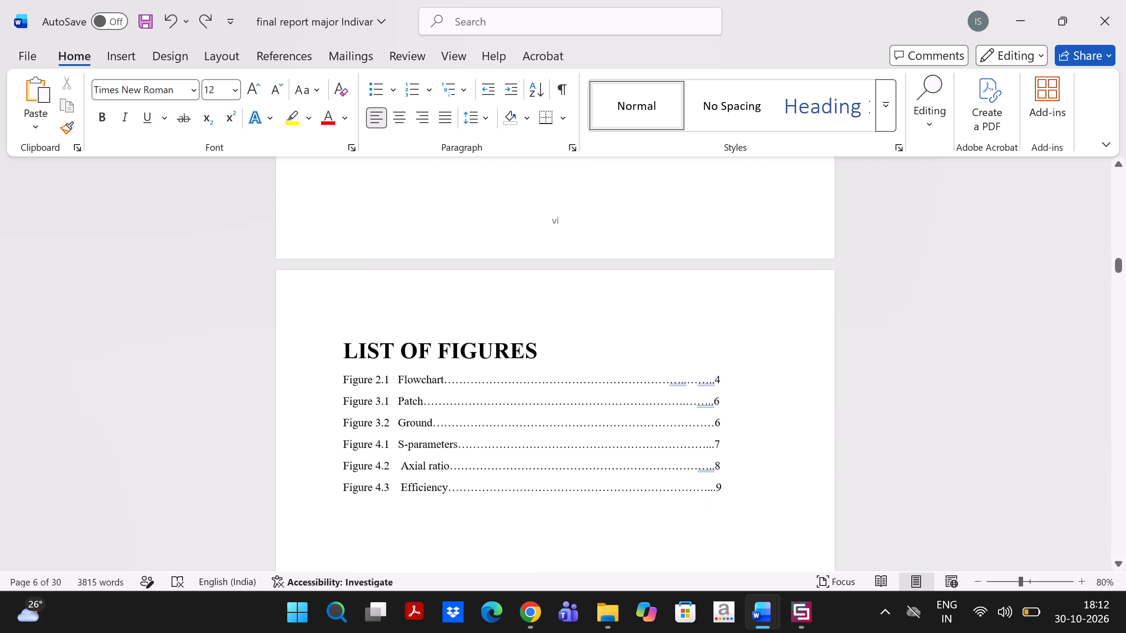
scroll(478, 513, "down", 3)
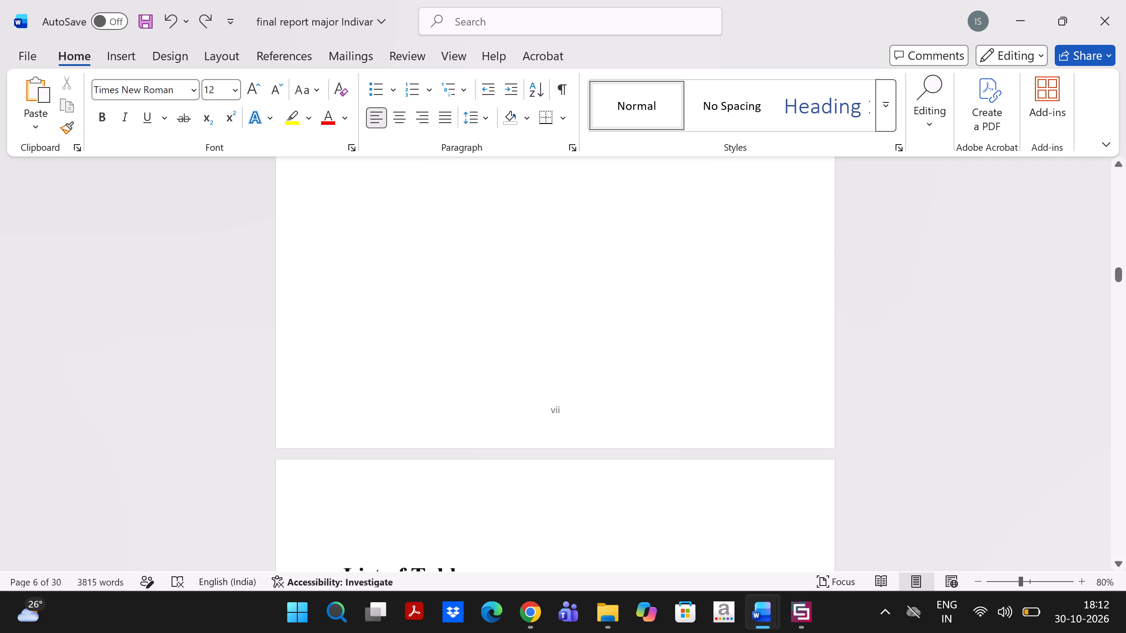
scroll(478, 513, "up", 1)
right_click(478, 513)
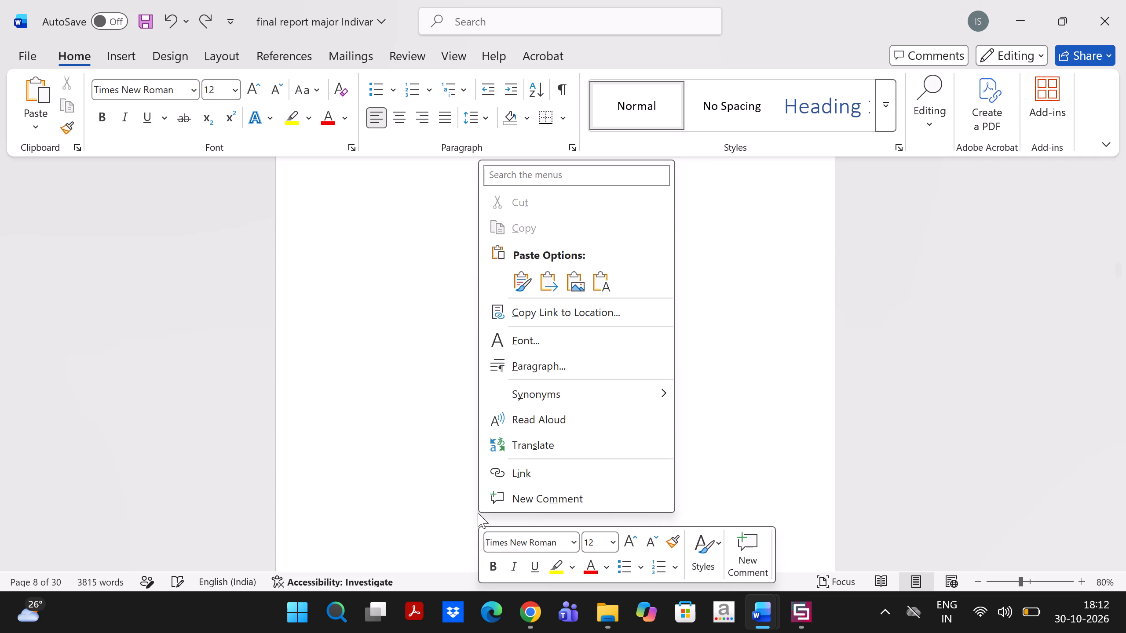
left_click(431, 451)
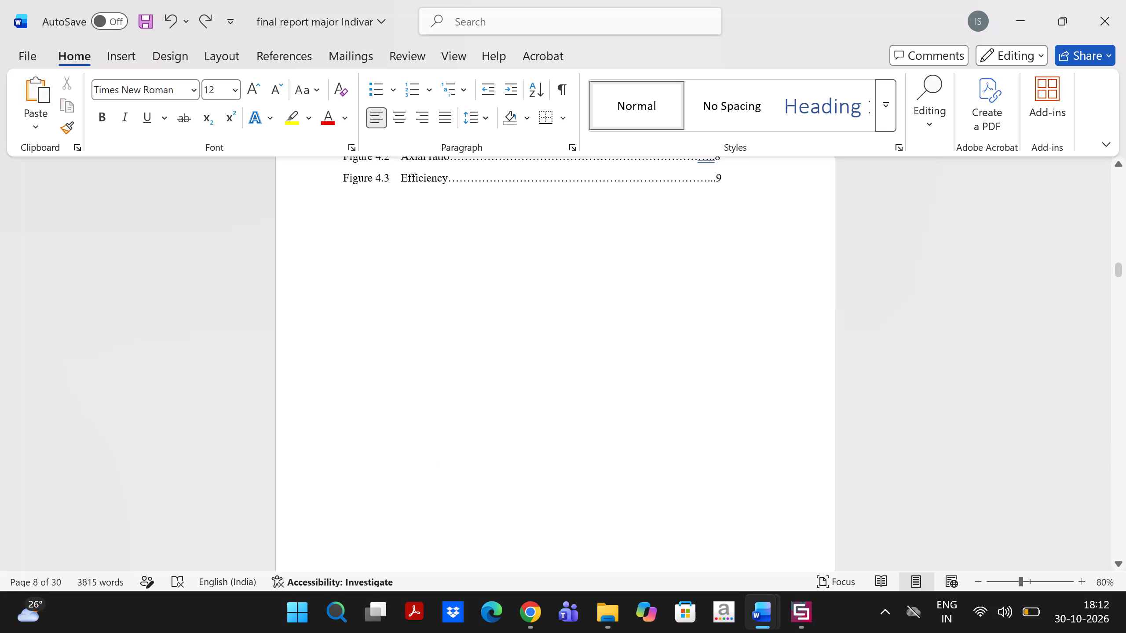
scroll(469, 367, "up", 3)
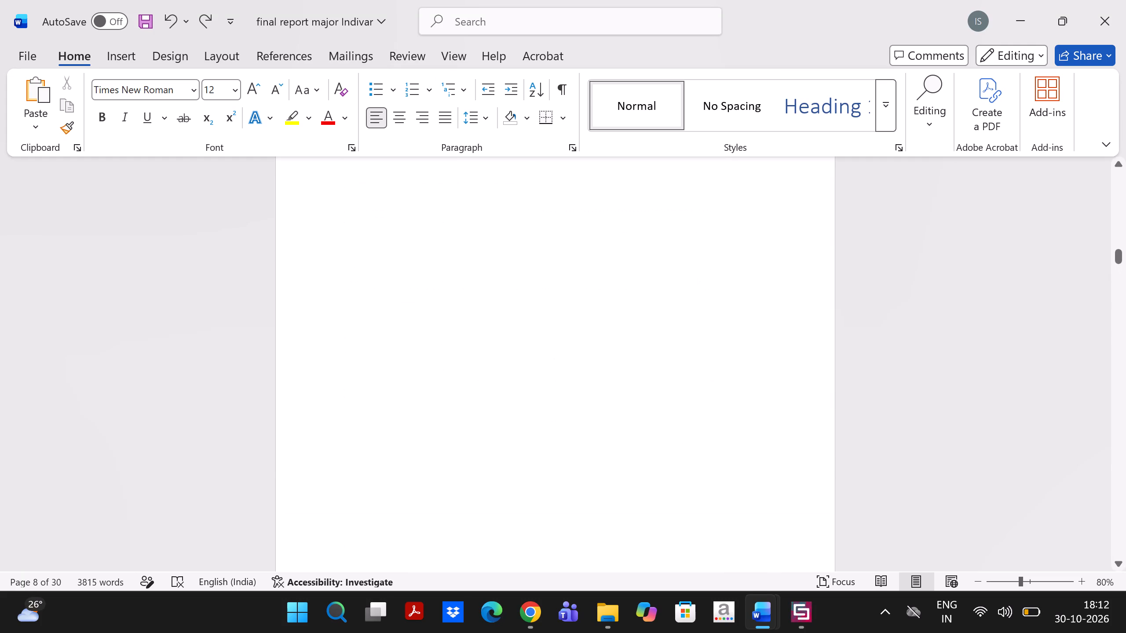
scroll(469, 367, "up", 5)
scroll(469, 367, "down", 2)
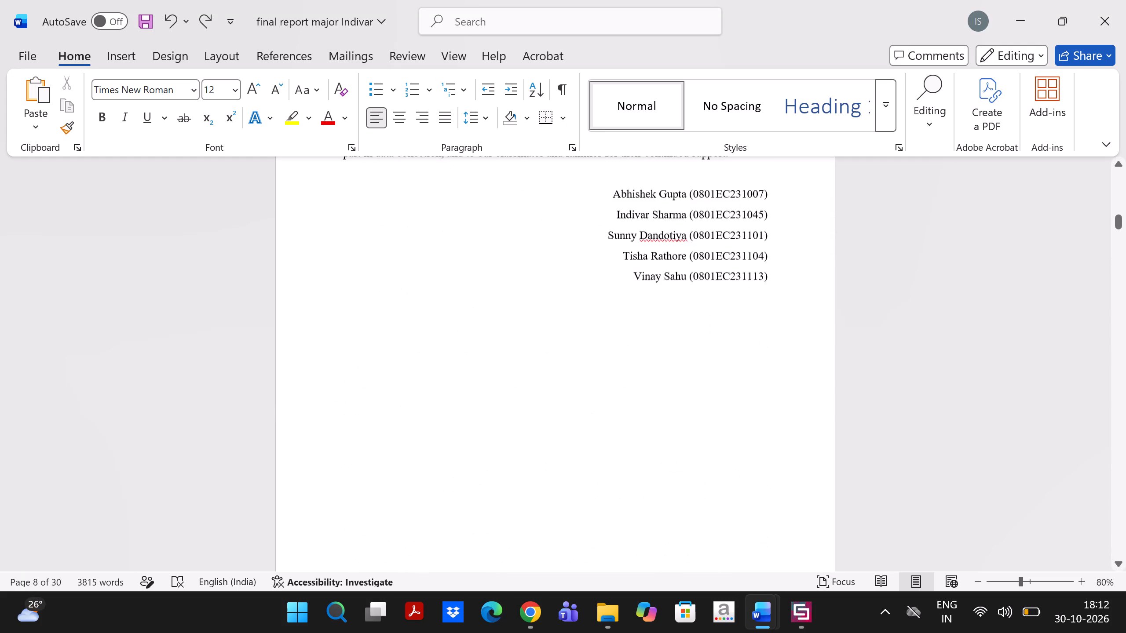
scroll(469, 367, "down", 8)
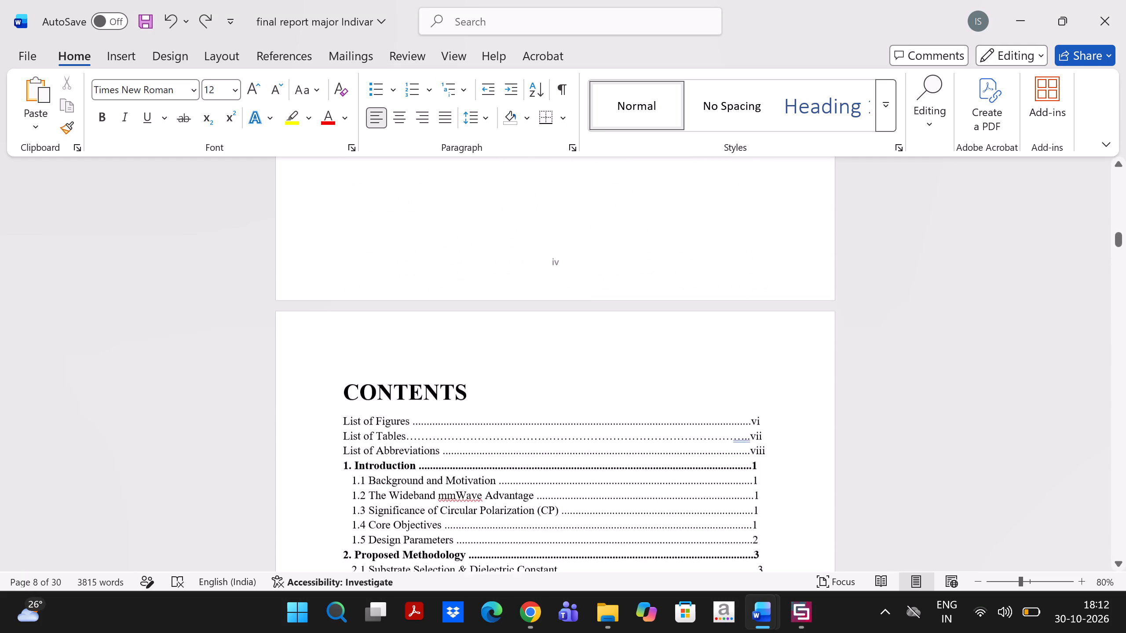
scroll(469, 367, "down", 2)
Undo the remaining recent edits and show an overview of all the report's pages at 10% zoom.
key("ctrl+z")
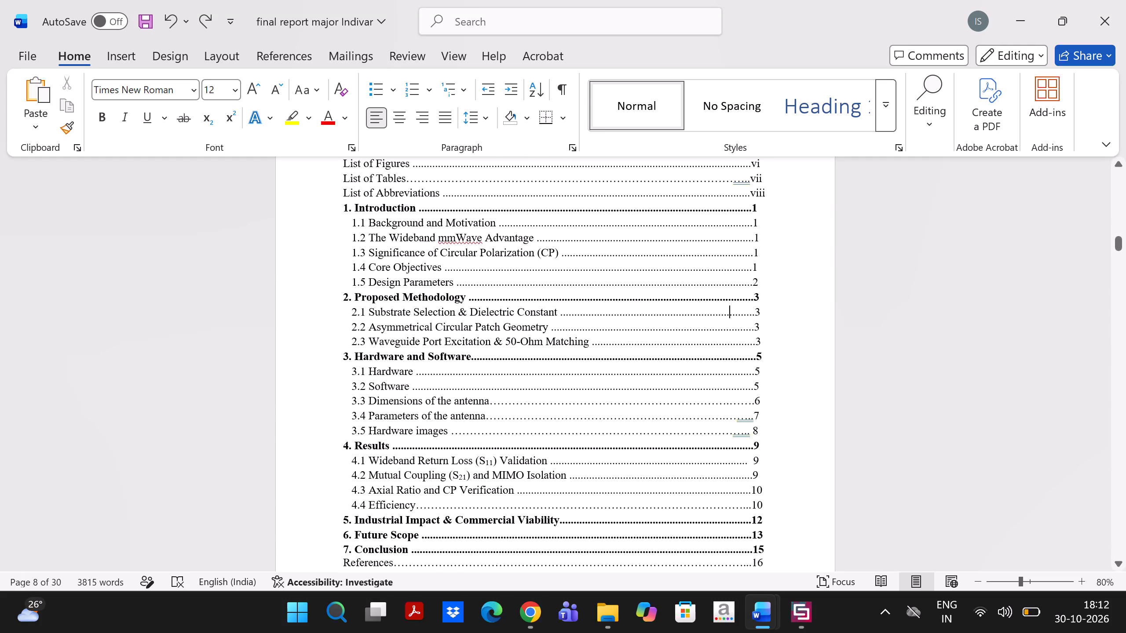
key("ctrl+z")
scroll(469, 367, "down", 3, "ctrl")
right_click(469, 367)
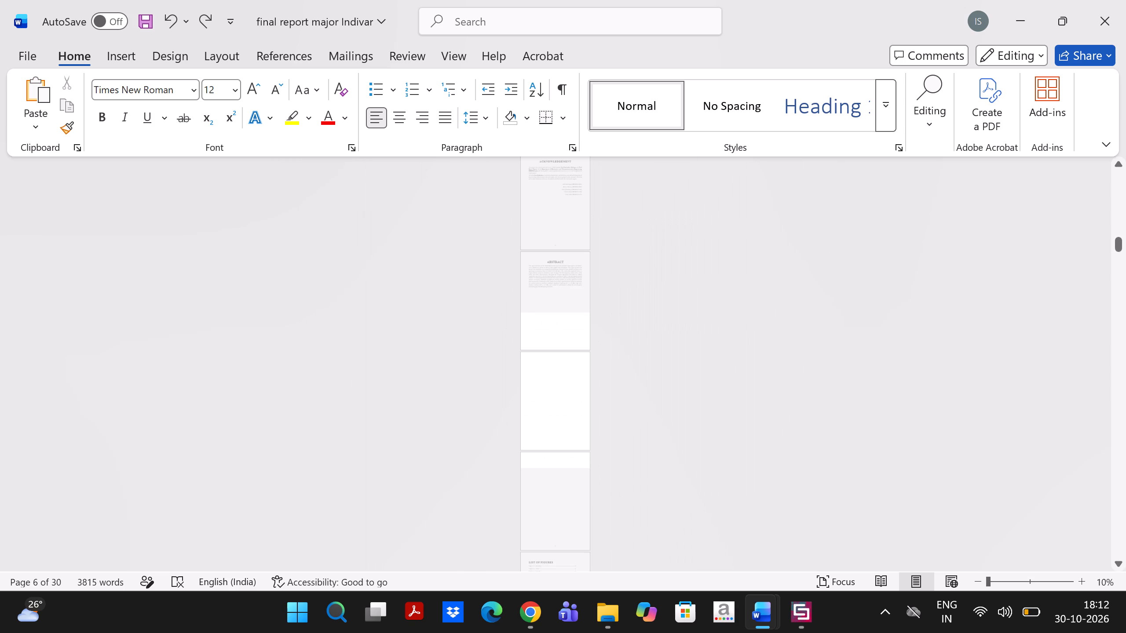
key("ctrl+z")
key("ctrl+z")
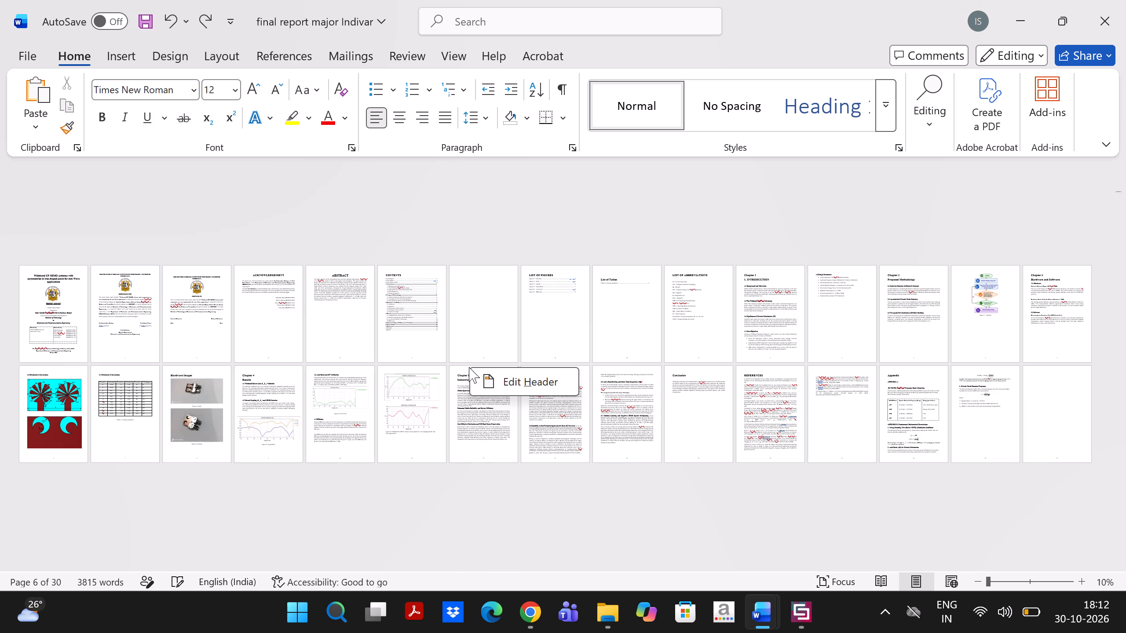
Delete the blank page between the "CONTENTS" page and the "LIST OF FIGURES" page.
left_click(504, 305)
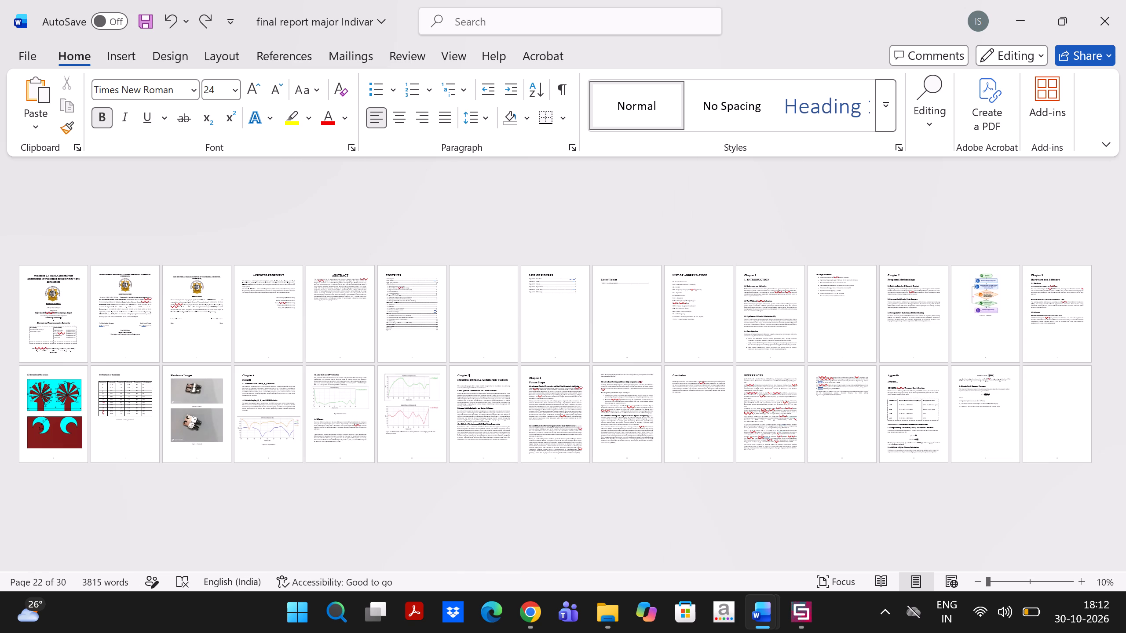
scroll(395, 310, "up", 6, "ctrl")
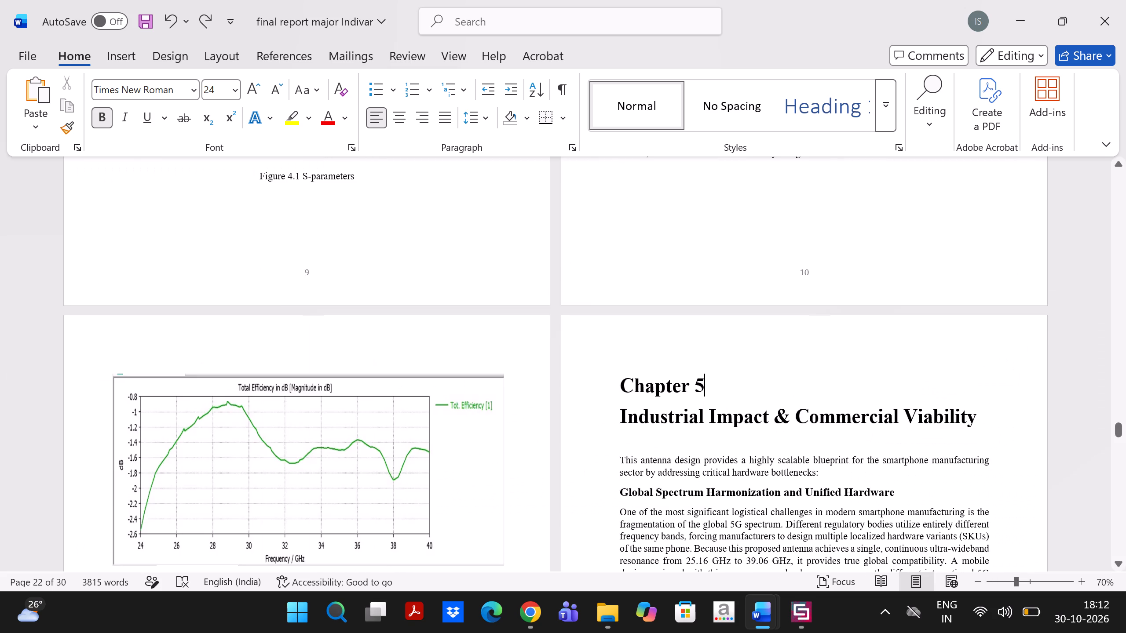
scroll(395, 310, "up", 4)
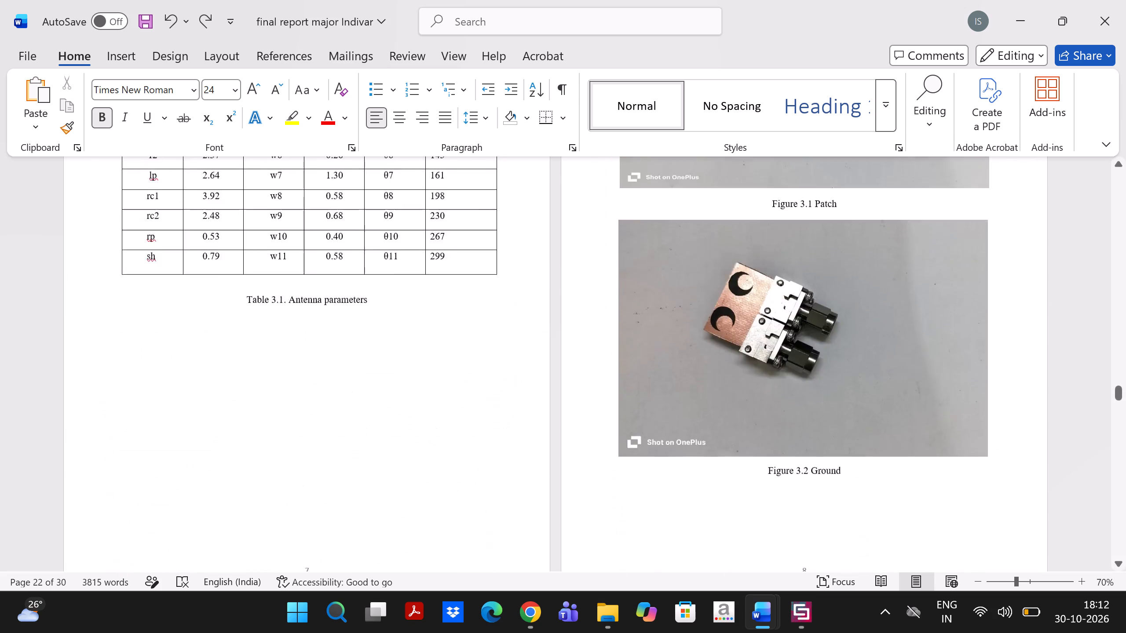
scroll(395, 310, "up", 5)
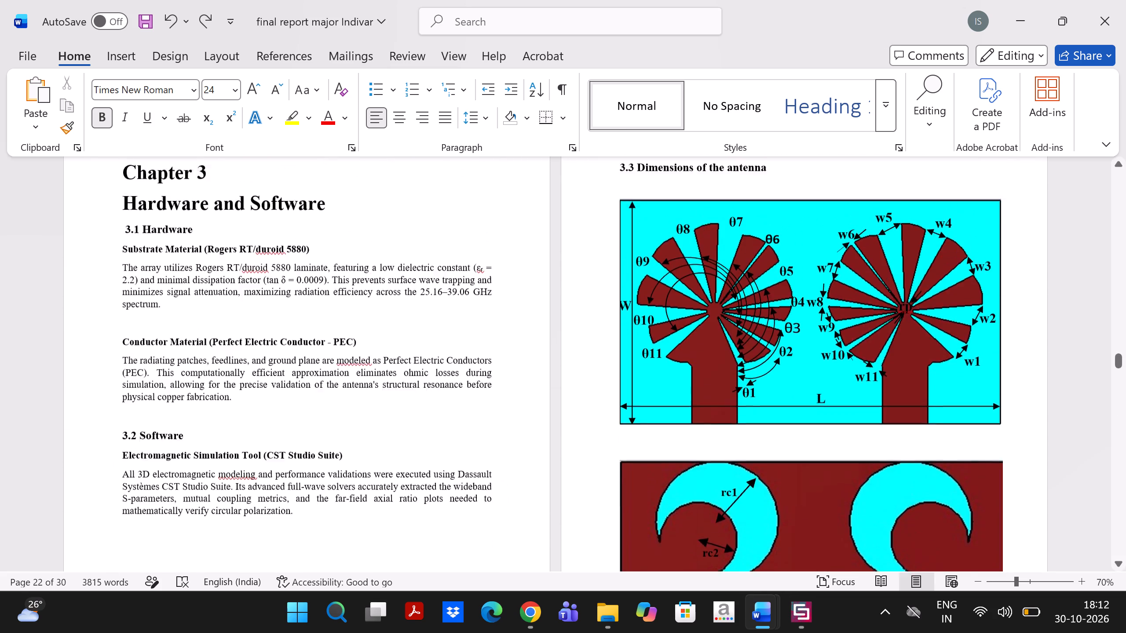
scroll(395, 310, "up", 4)
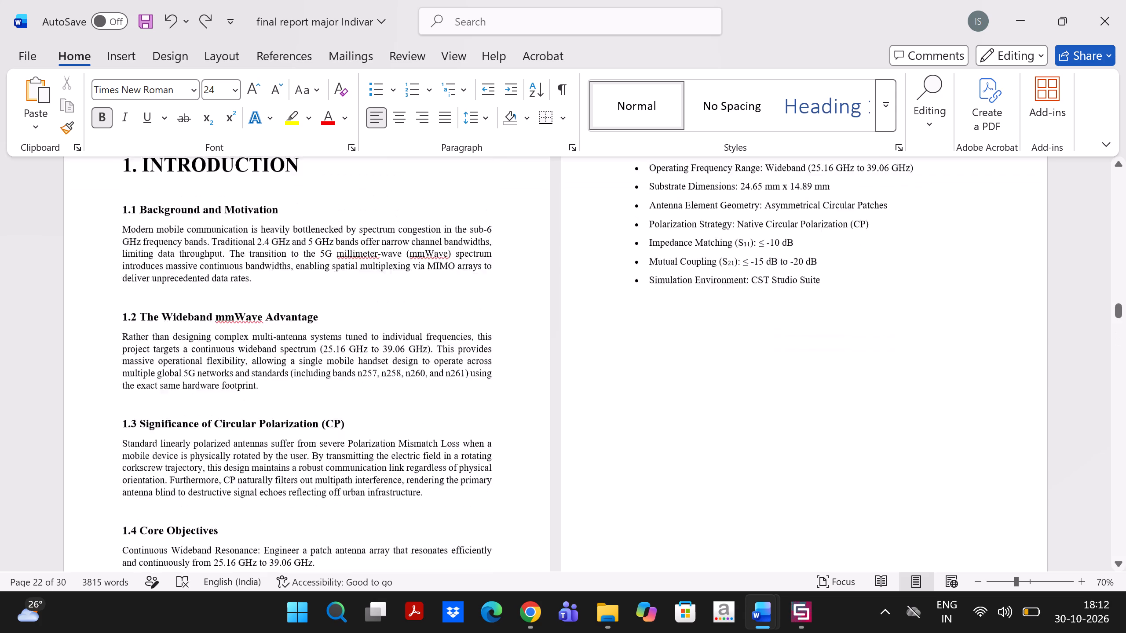
scroll(395, 310, "up", 4)
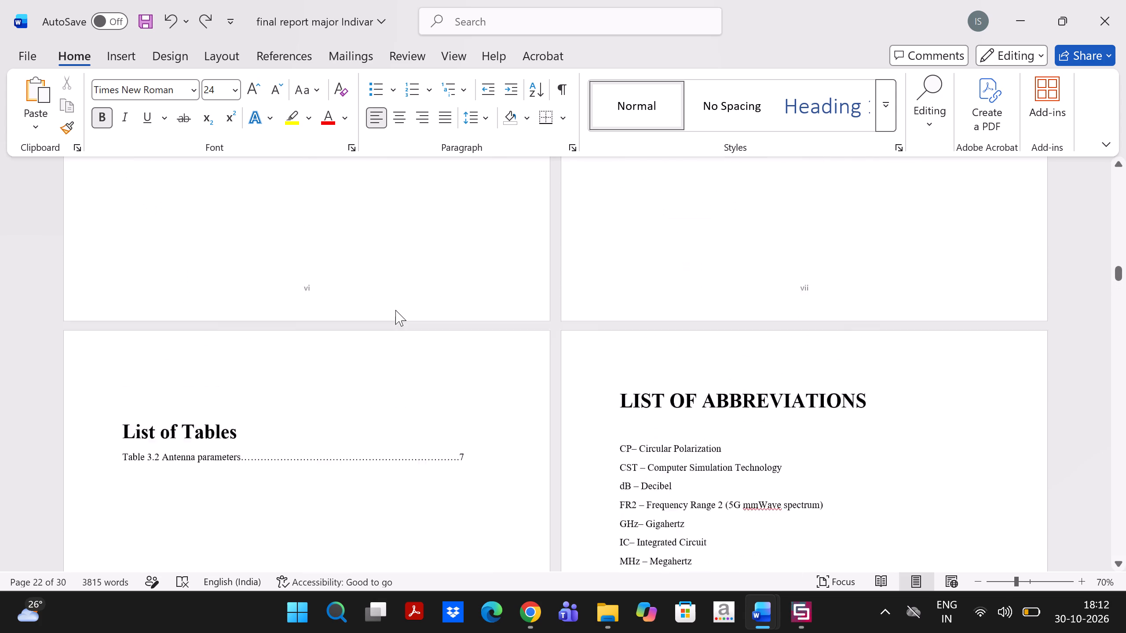
scroll(395, 310, "up", 6)
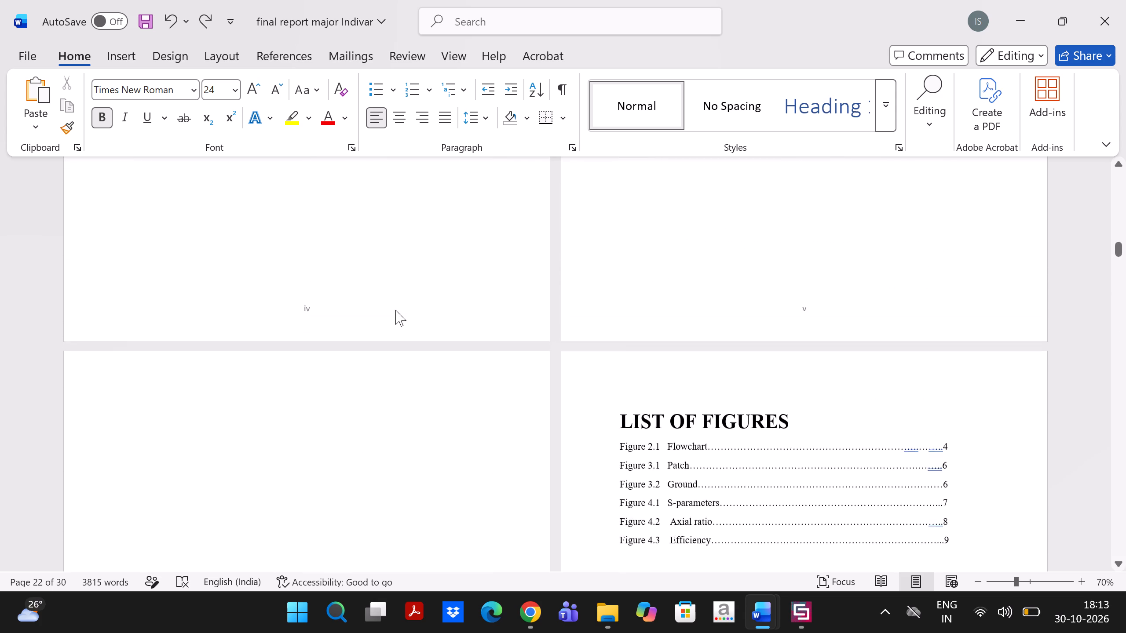
scroll(395, 310, "up", 1)
scroll(395, 310, "down", 1)
left_click(395, 310)
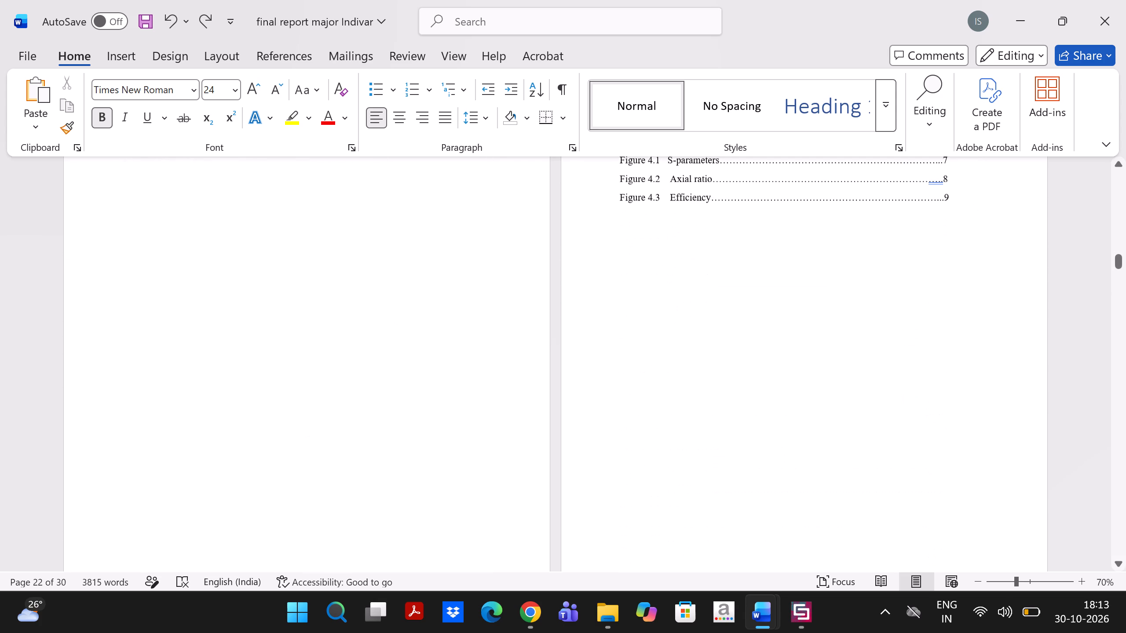
key("Delete")
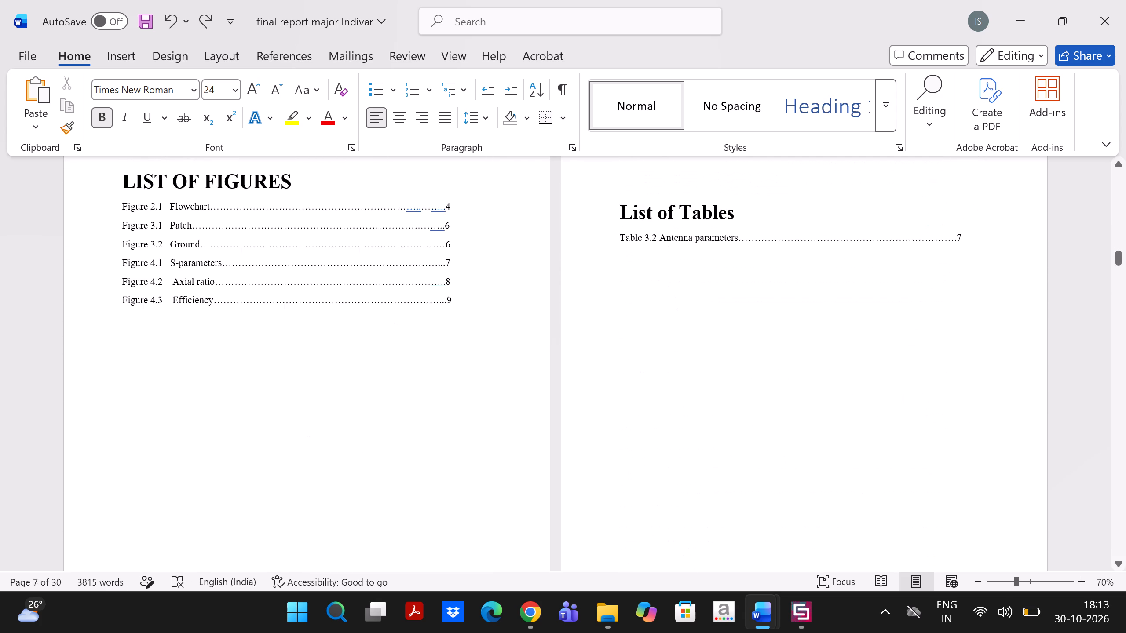
Check the front matter's page order and roman page numbers from the abstract to the list of abbreviations.
scroll(395, 310, "up", 4)
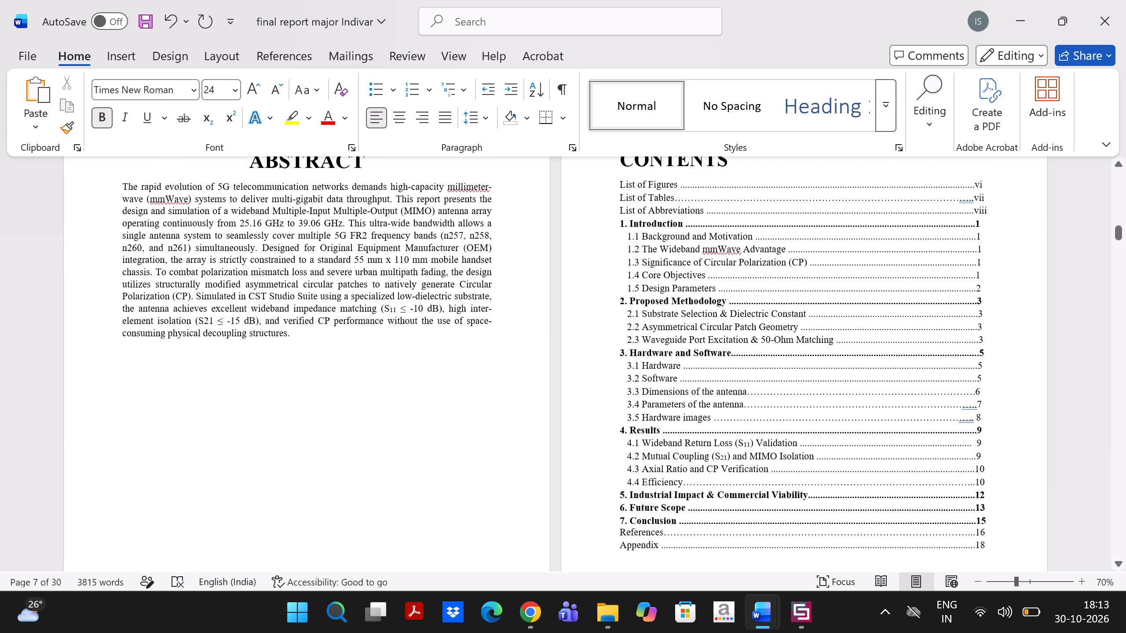
scroll(395, 310, "down", 4)
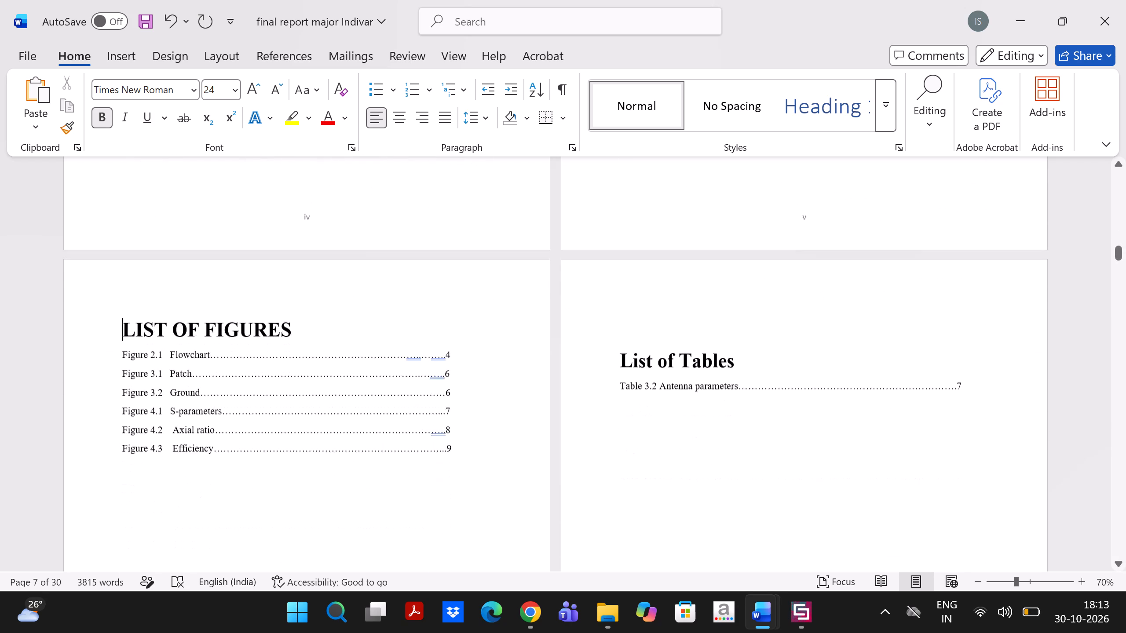
scroll(395, 310, "down", 2)
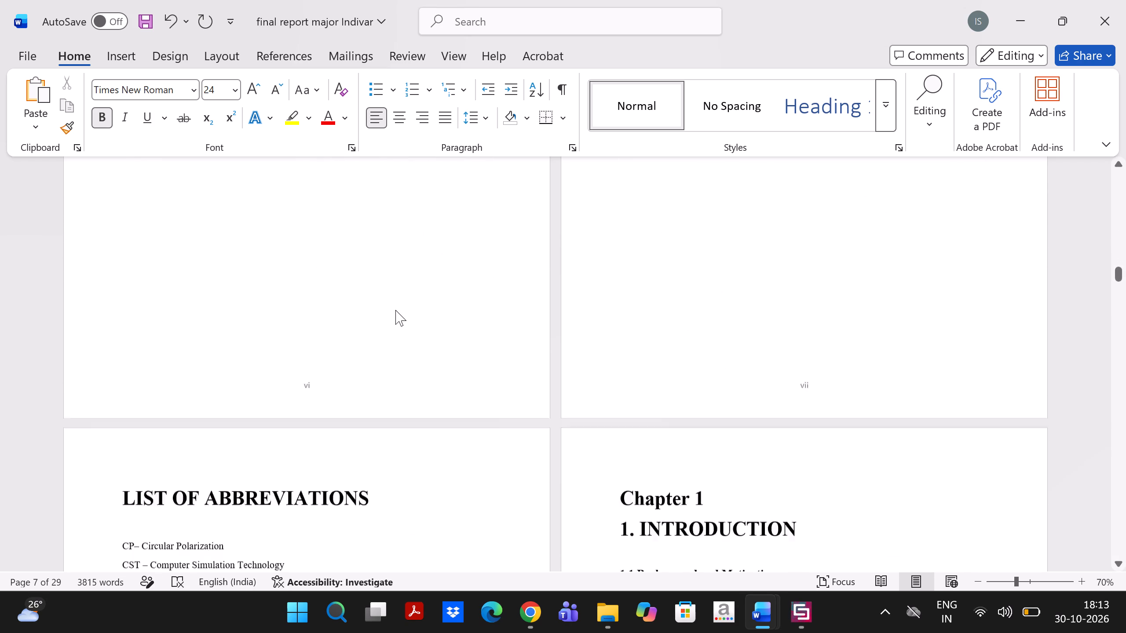
scroll(395, 310, "down", 1)
scroll(395, 310, "up", 7)
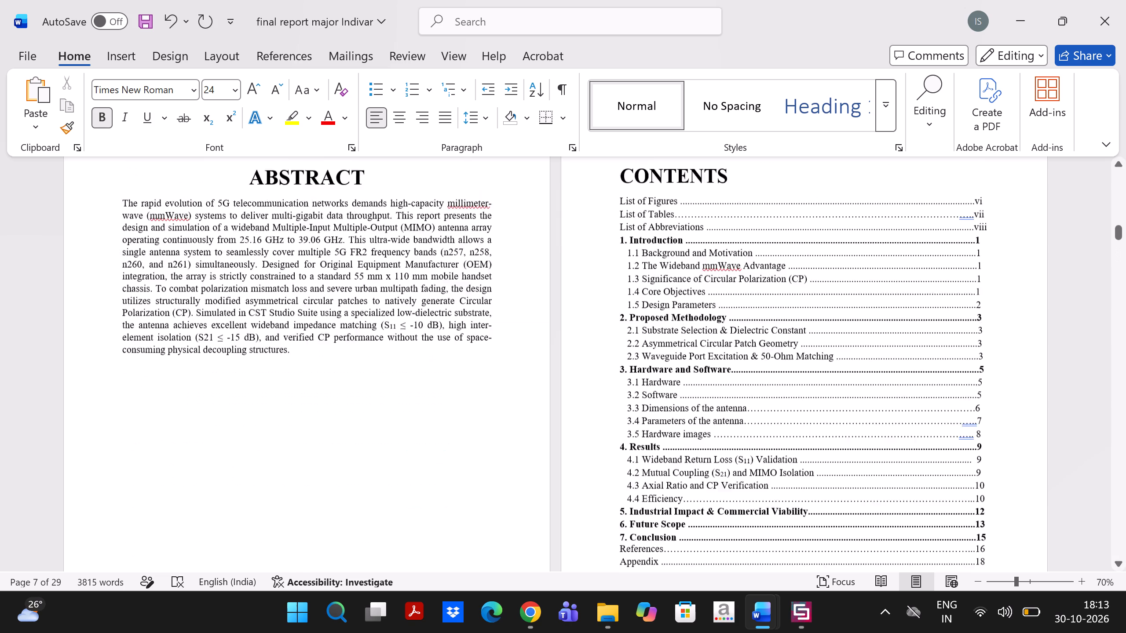
scroll(395, 310, "down", 4)
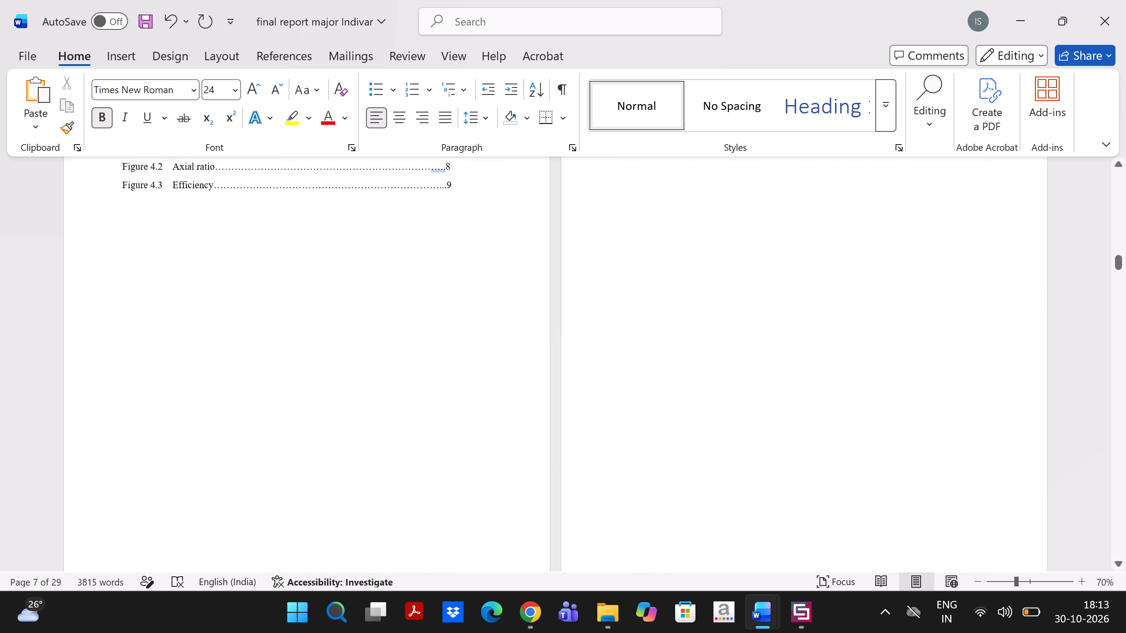
scroll(395, 310, "down", 5)
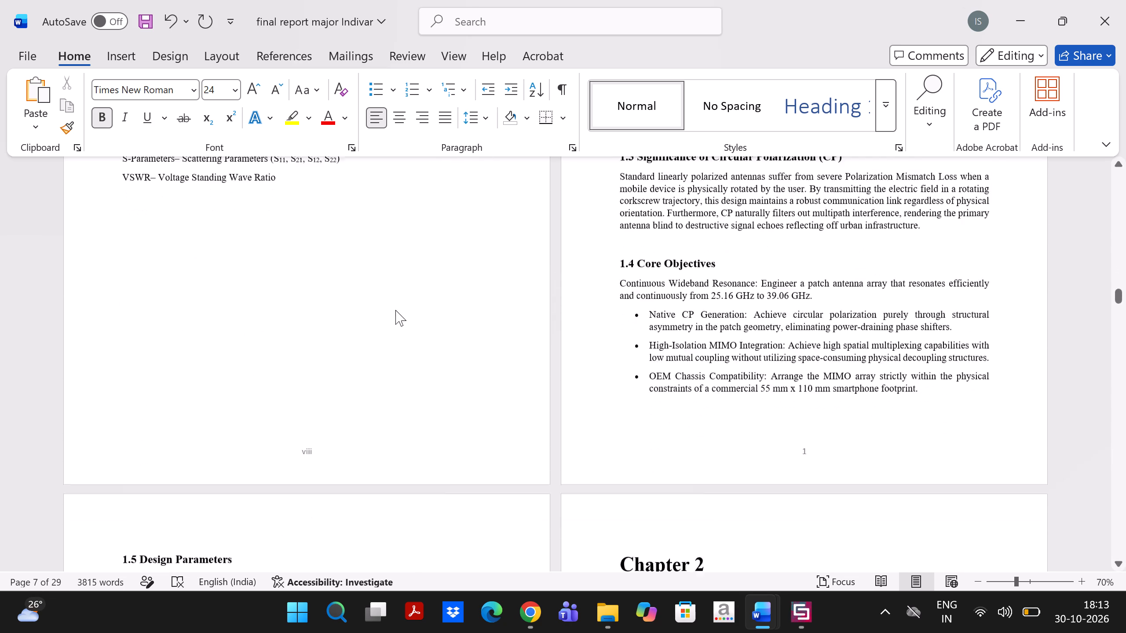
Review the layout and page numbering of the chapters, references and appendix.
scroll(395, 310, "down", 7)
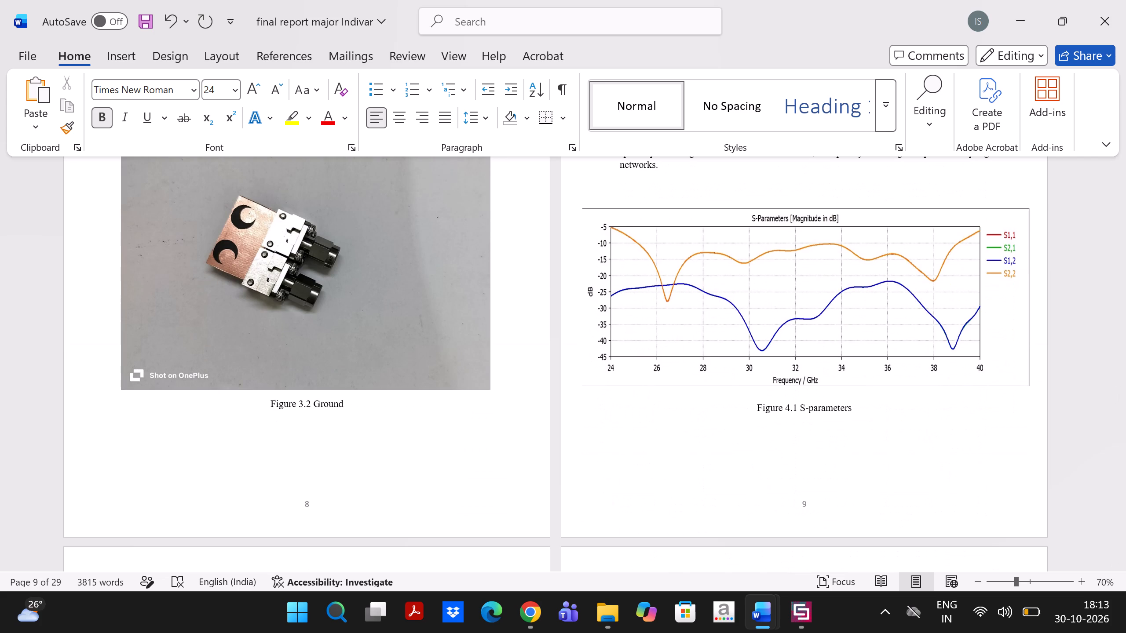
scroll(395, 310, "down", 6)
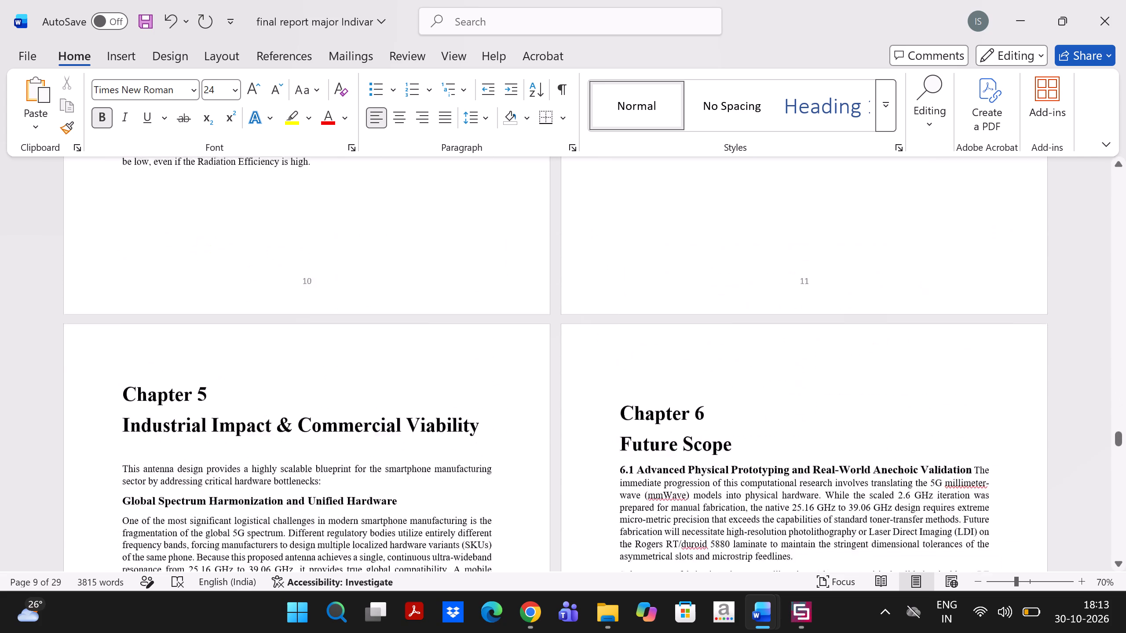
scroll(395, 310, "down", 3)
scroll(395, 310, "up", 2)
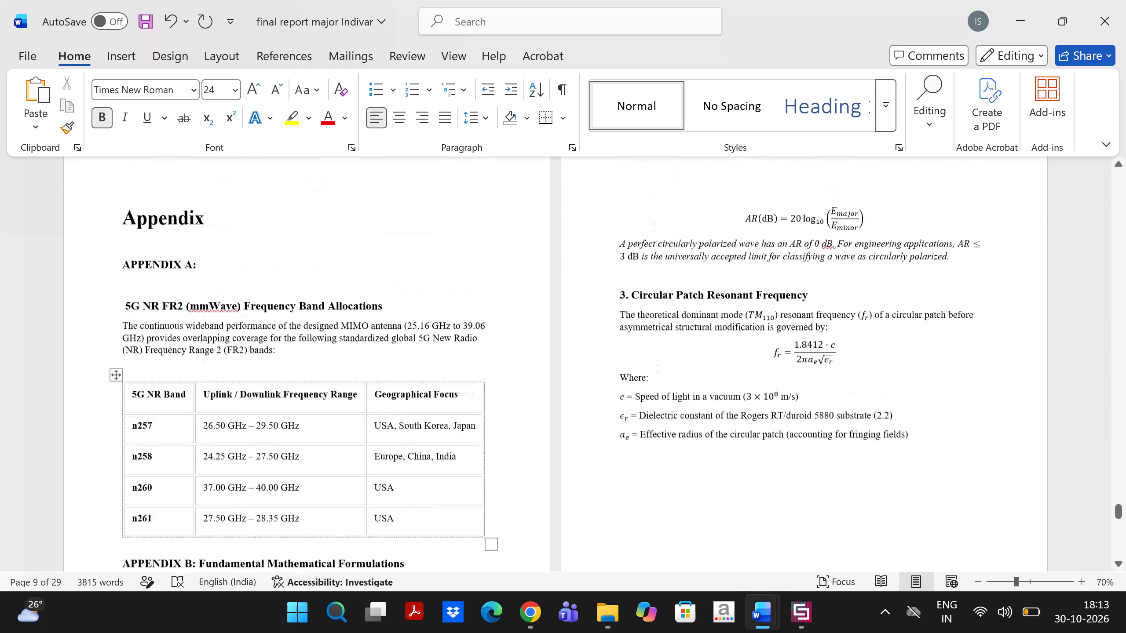
scroll(395, 310, "up", 5)
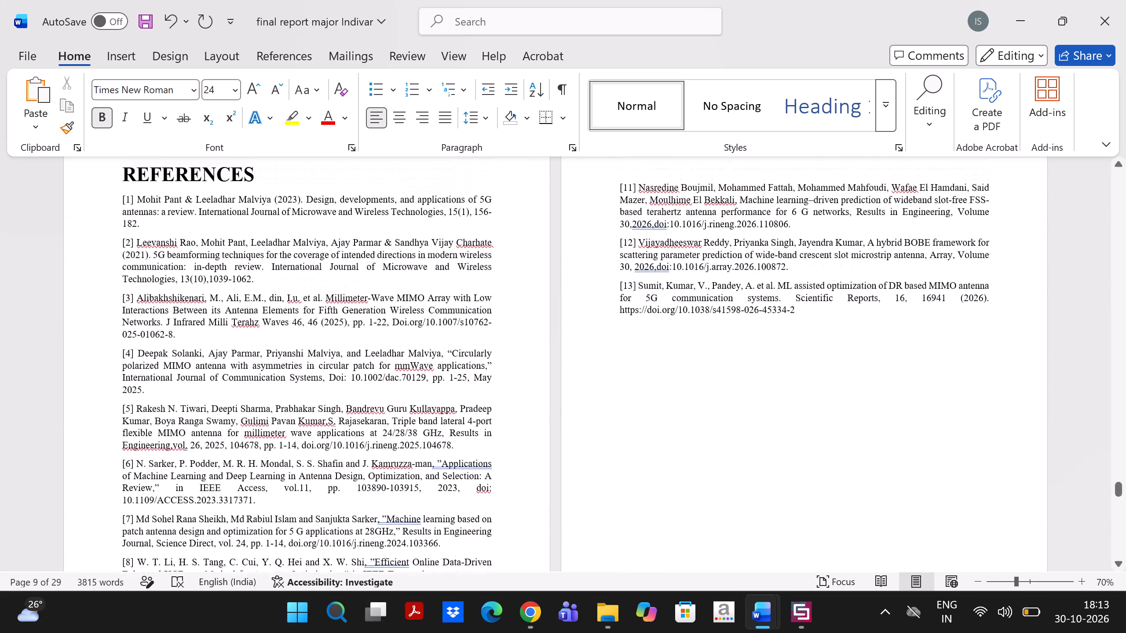
scroll(395, 310, "down", 5)
scroll(395, 310, "up", 2)
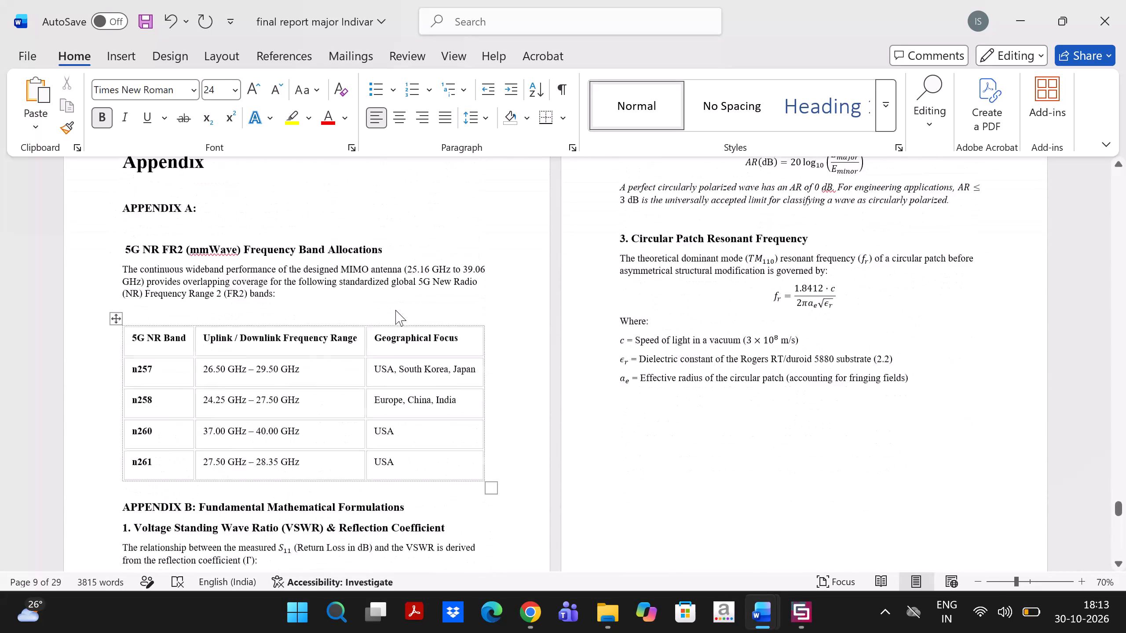
scroll(395, 310, "up", 5)
Recheck the layout of the report's later chapters and the "Conclusion" page.
scroll(395, 310, "down", 1)
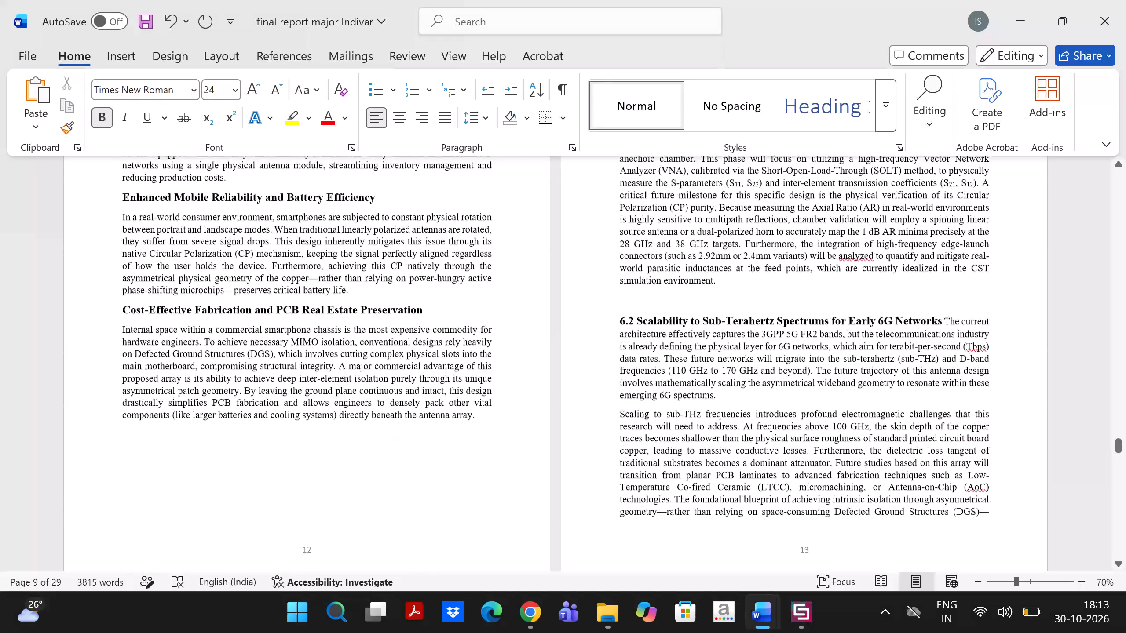
scroll(395, 310, "down", 2)
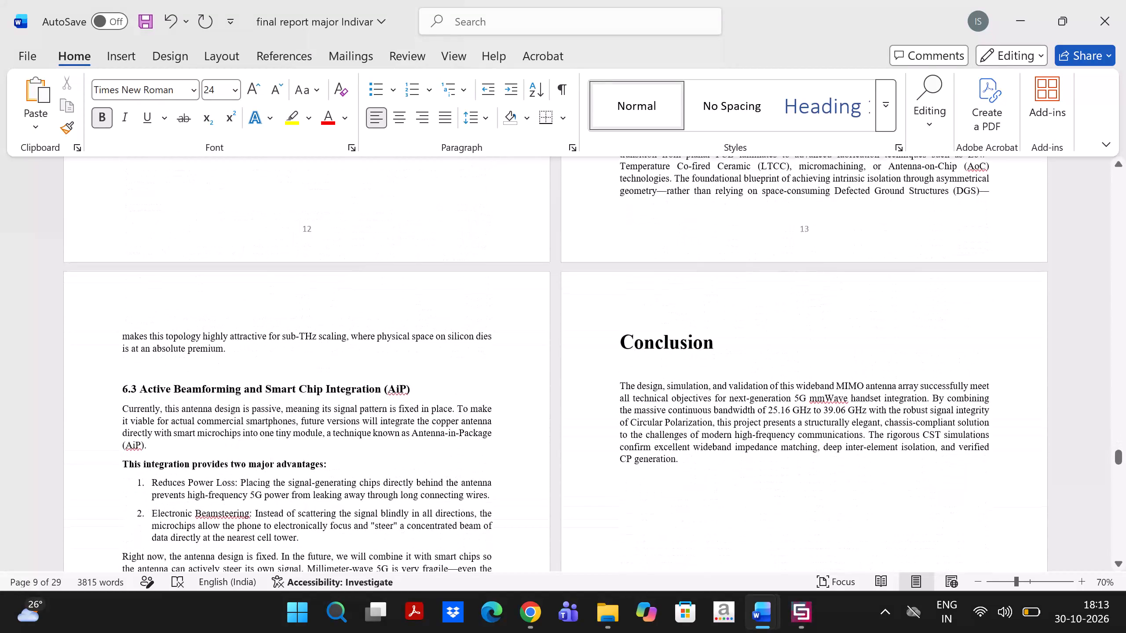
left_click(622, 360)
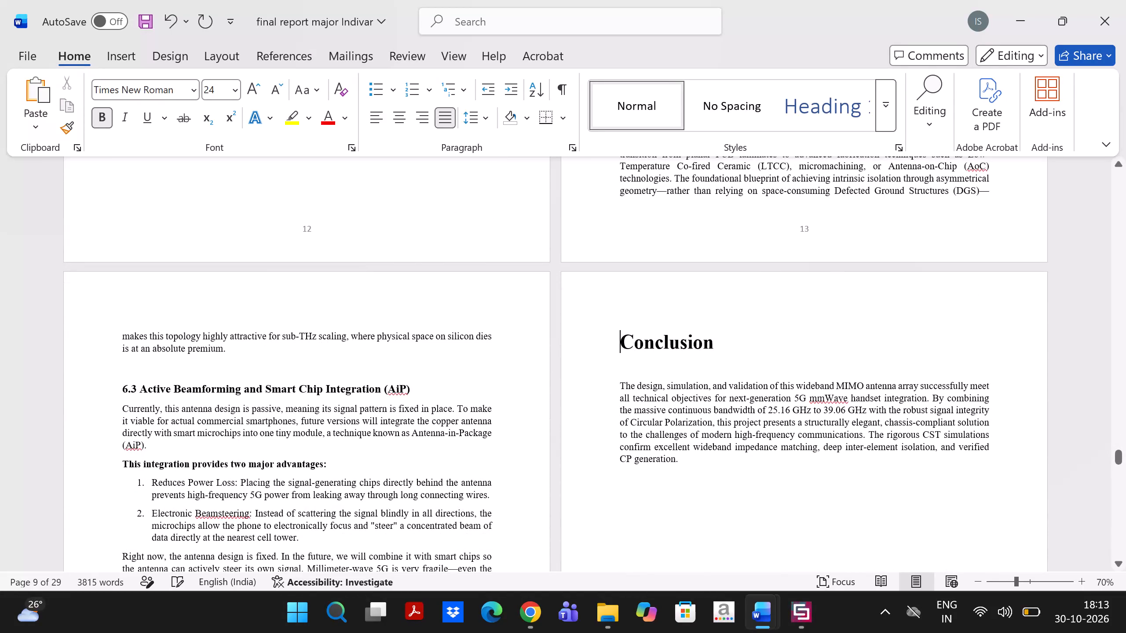
scroll(622, 360, "up", 1)
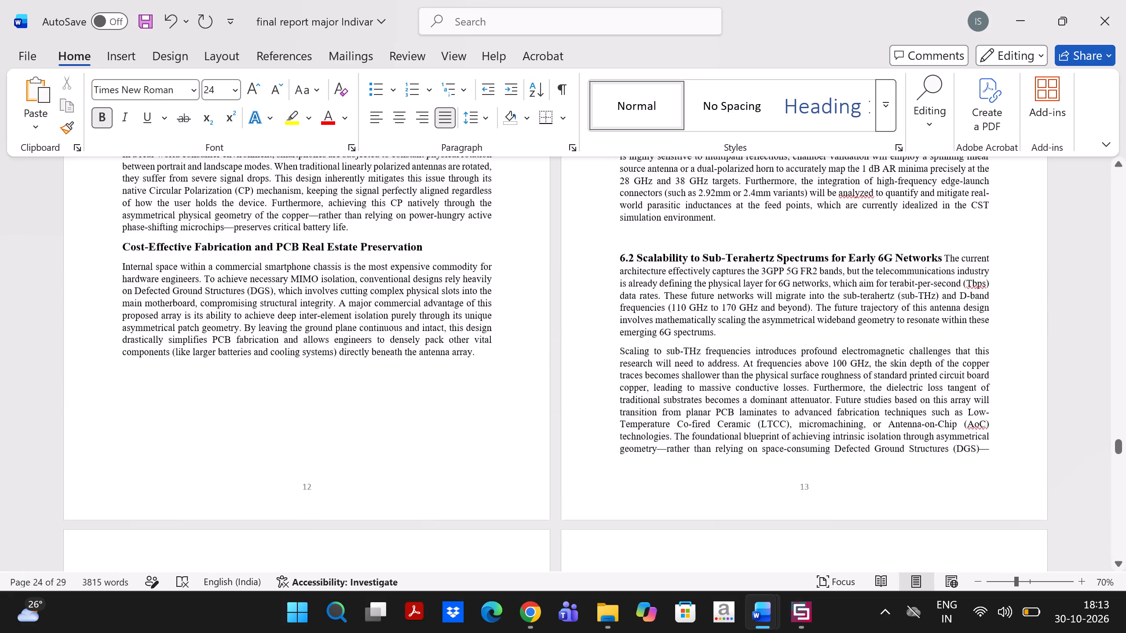
scroll(622, 360, "up", 1)
scroll(622, 360, "down", 1)
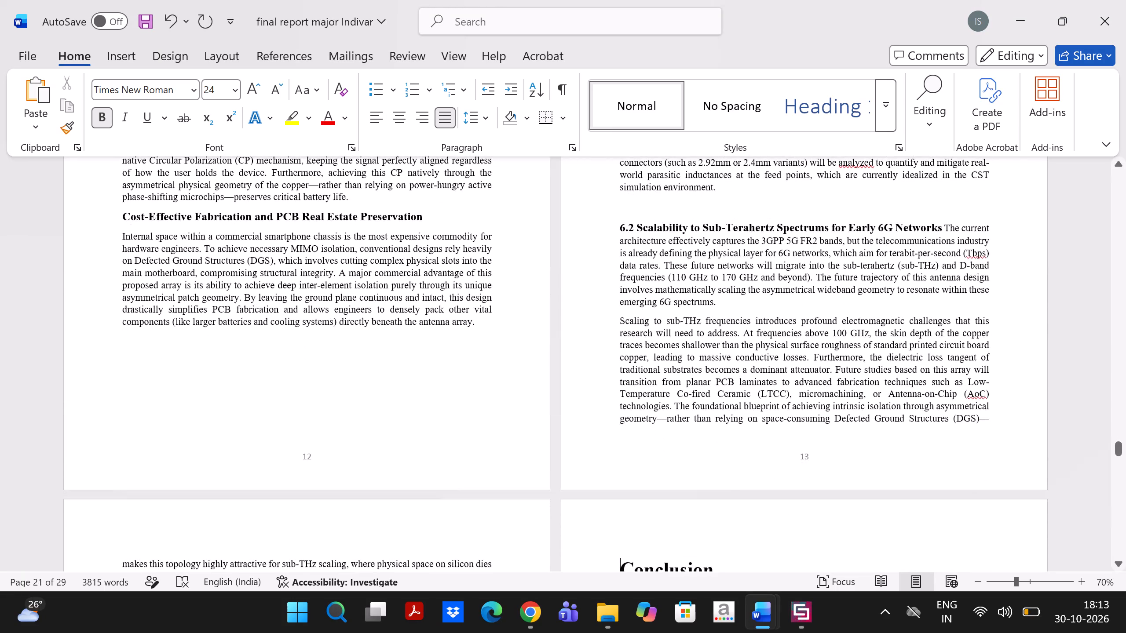
scroll(622, 360, "down", 2)
scroll(622, 360, "up", 2)
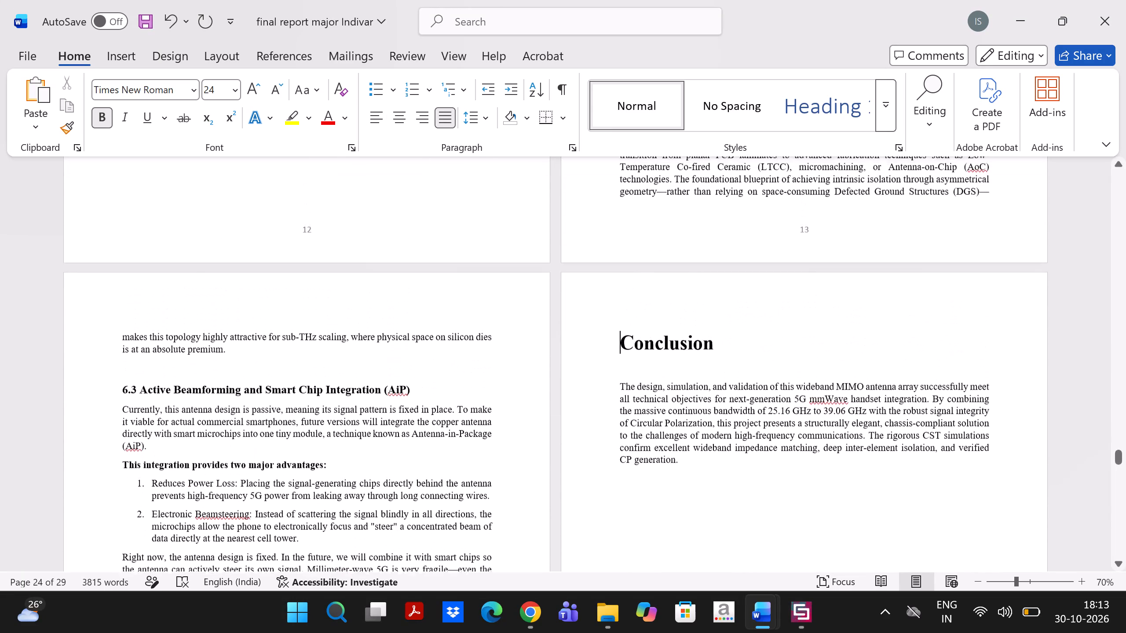
scroll(622, 360, "up", 6)
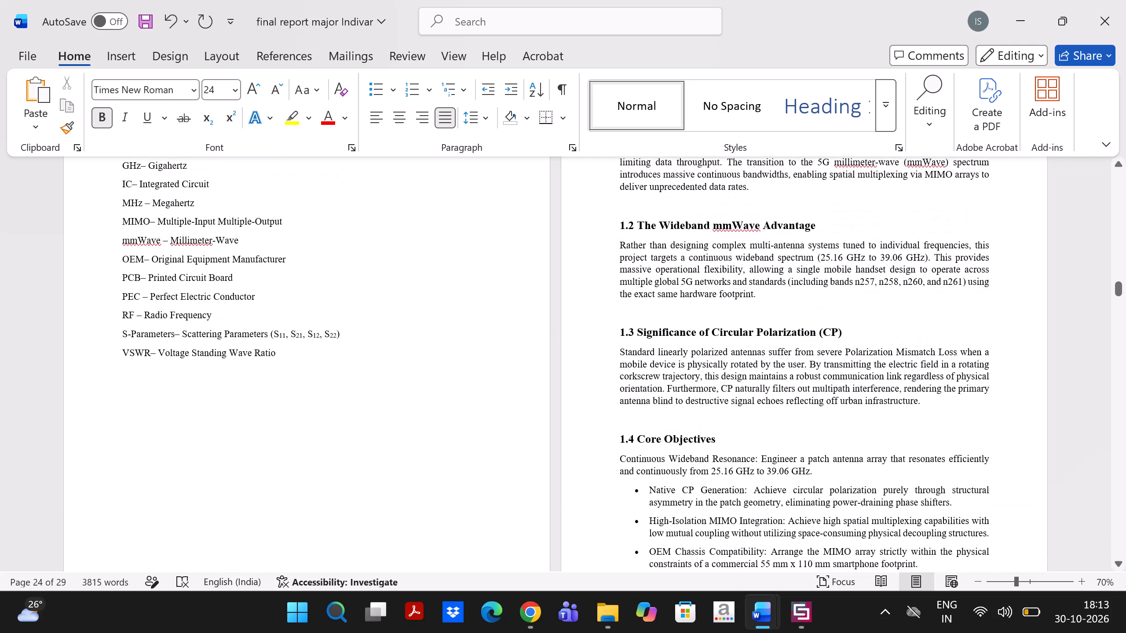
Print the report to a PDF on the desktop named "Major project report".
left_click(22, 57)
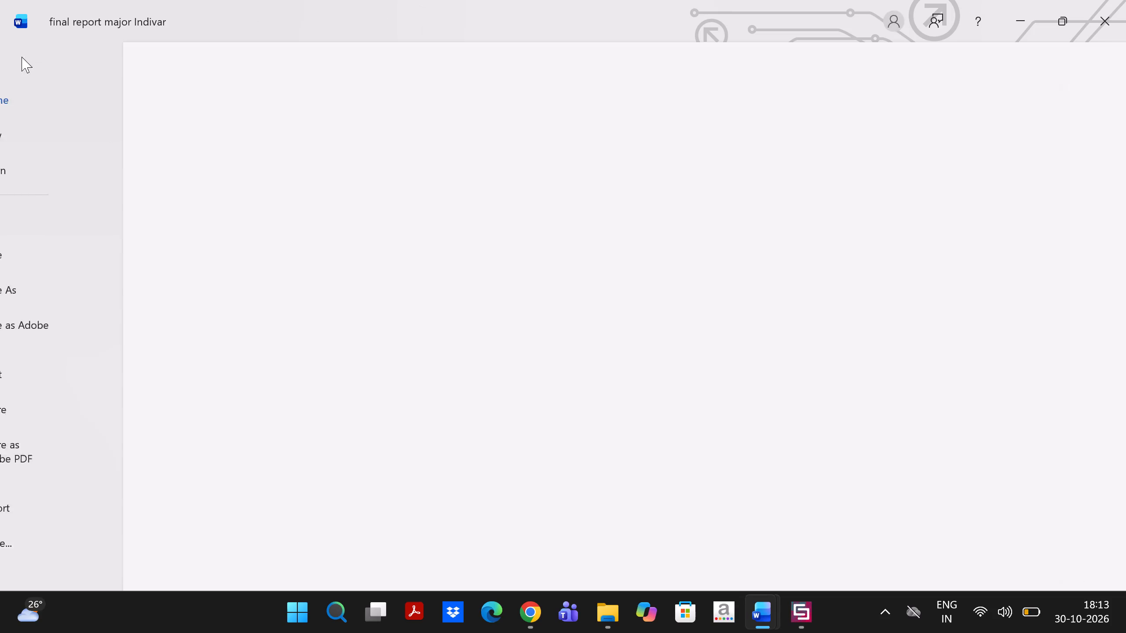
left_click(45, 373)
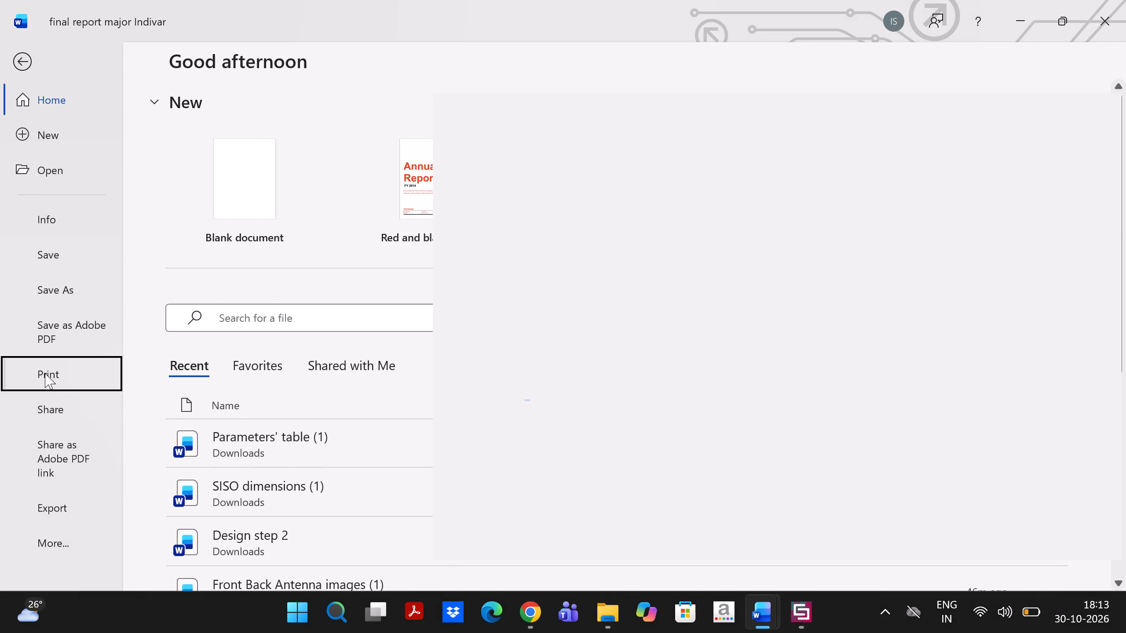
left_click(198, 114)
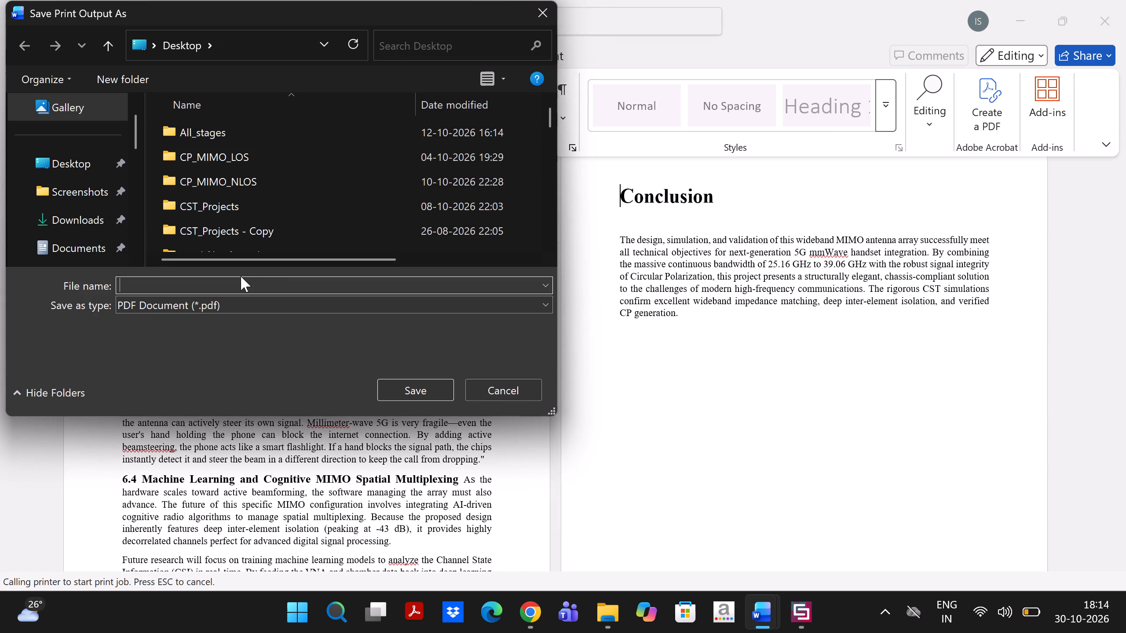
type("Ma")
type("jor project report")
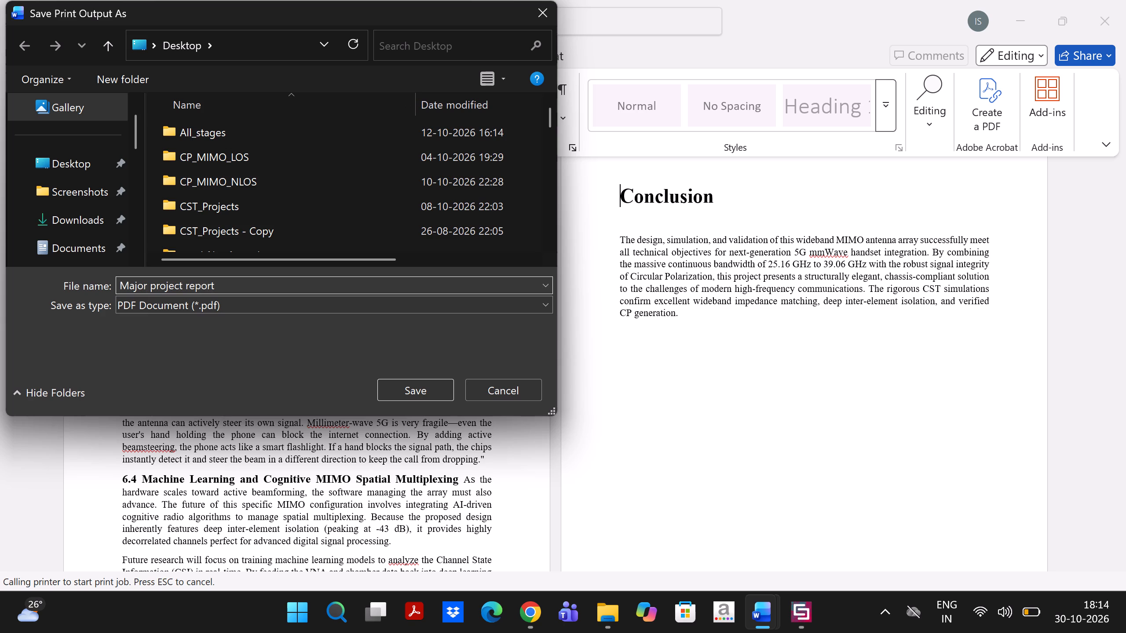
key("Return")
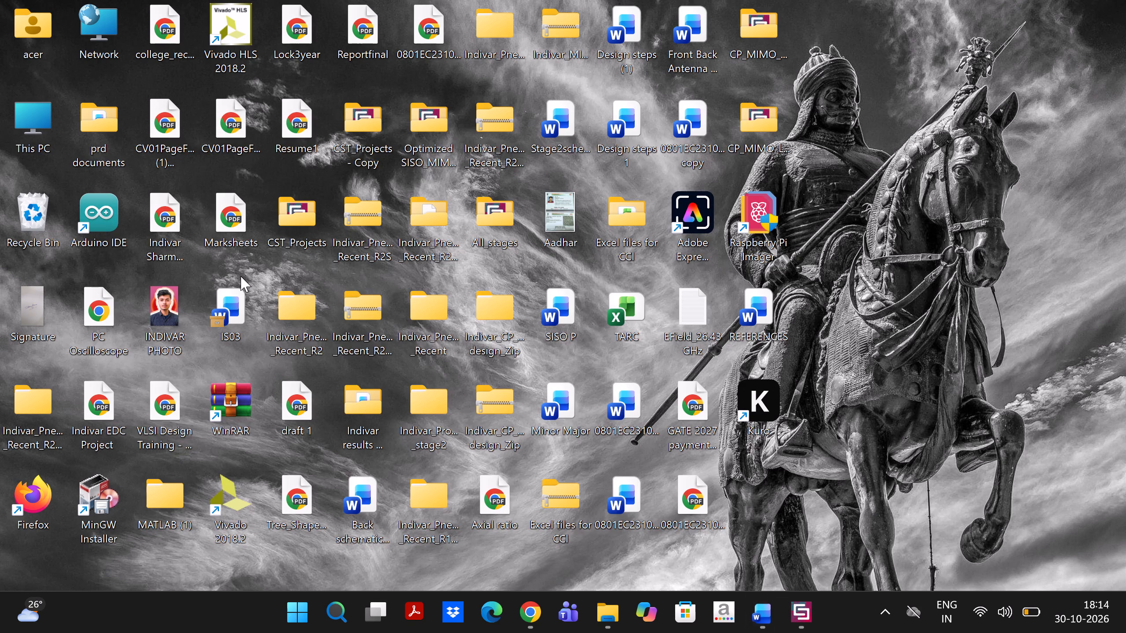
On the desktop, move the "Major project report" PDF away from the other icons and open it.
right_click(921, 212)
left_click(791, 293)
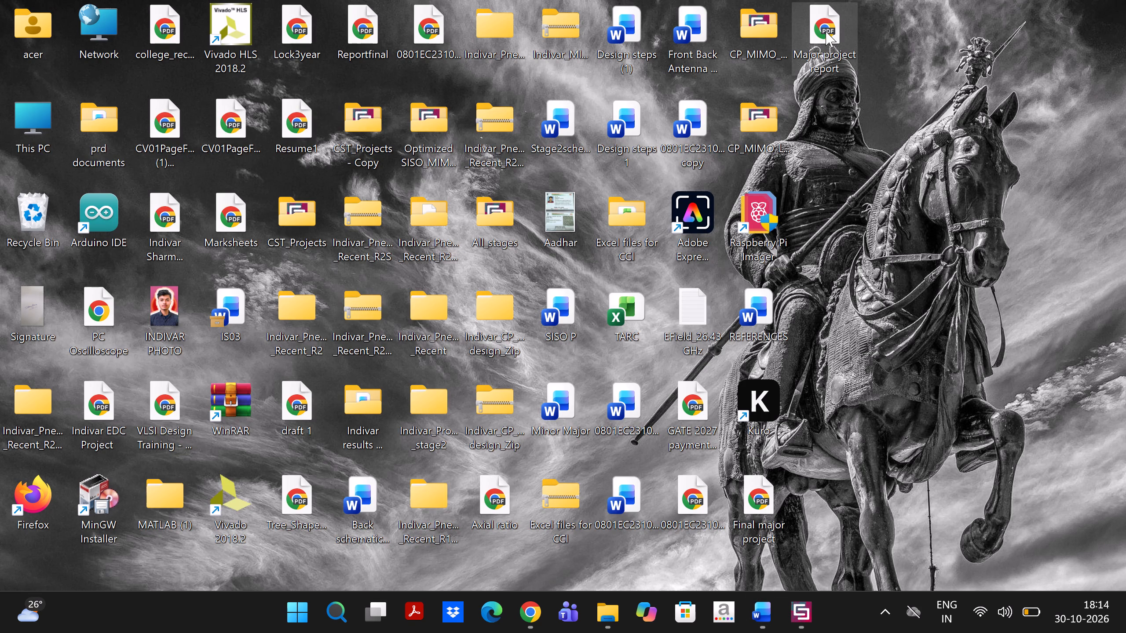
left_click_drag(826, 31, 1082, 231)
double_click(1082, 231)
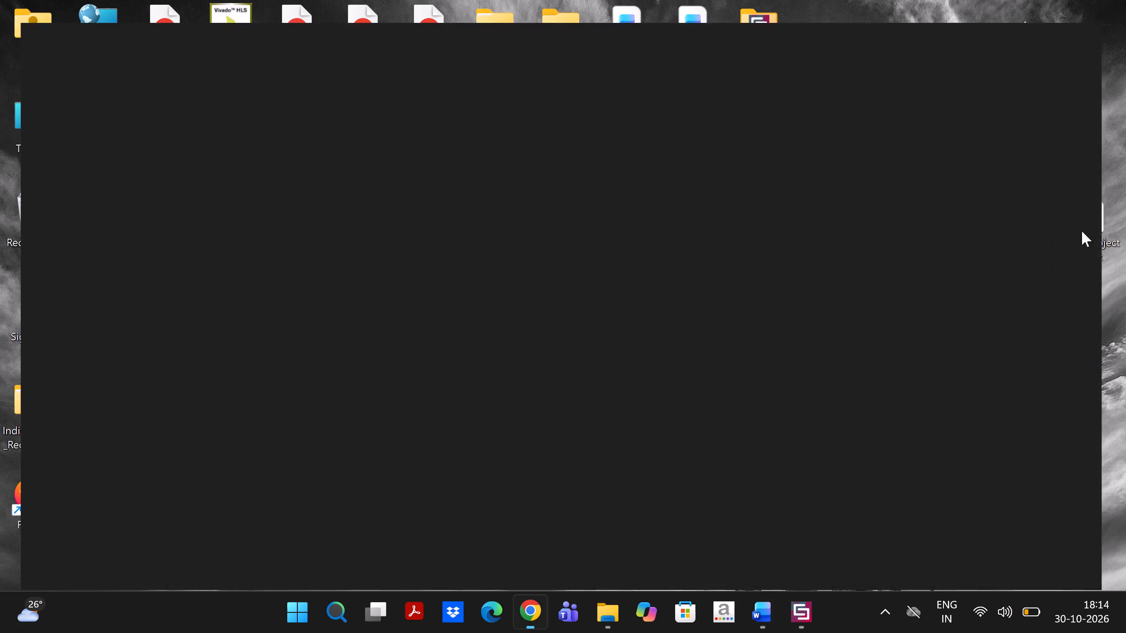
Check the exported PDF's pages from the cover and certificates through the abstract to the contents list.
scroll(668, 294, "down", 4)
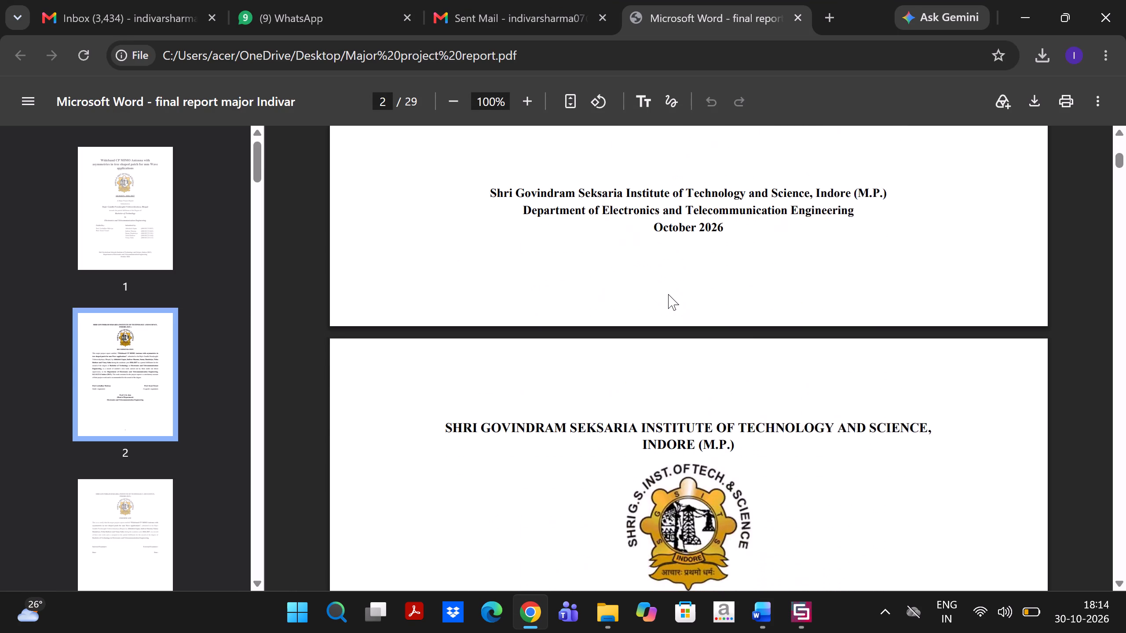
scroll(668, 294, "down", 9)
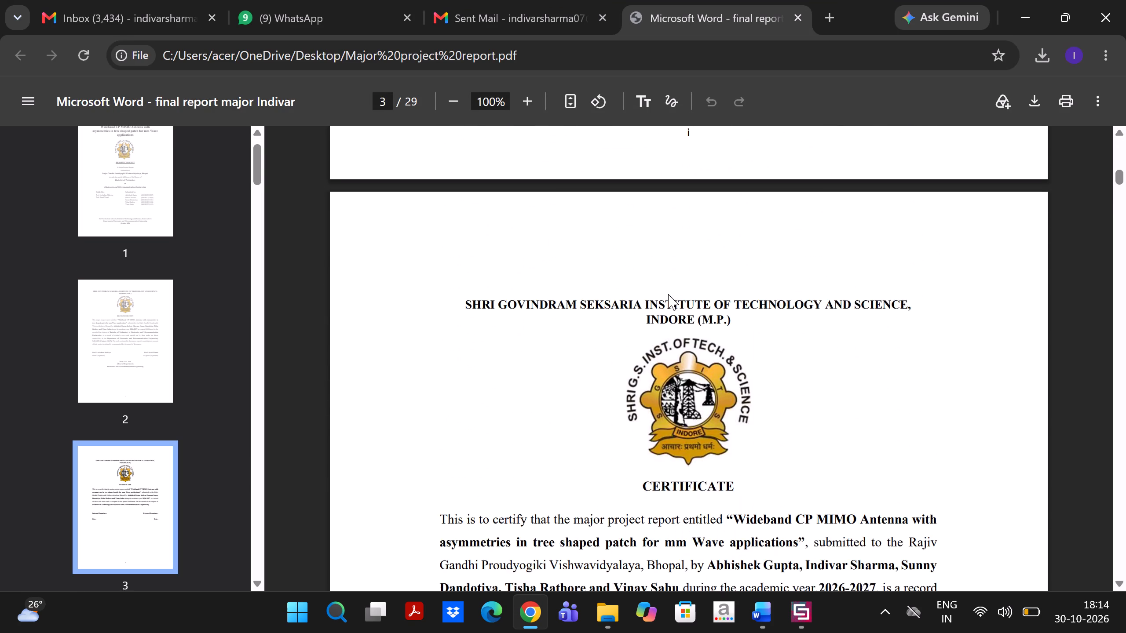
scroll(668, 294, "down", 9)
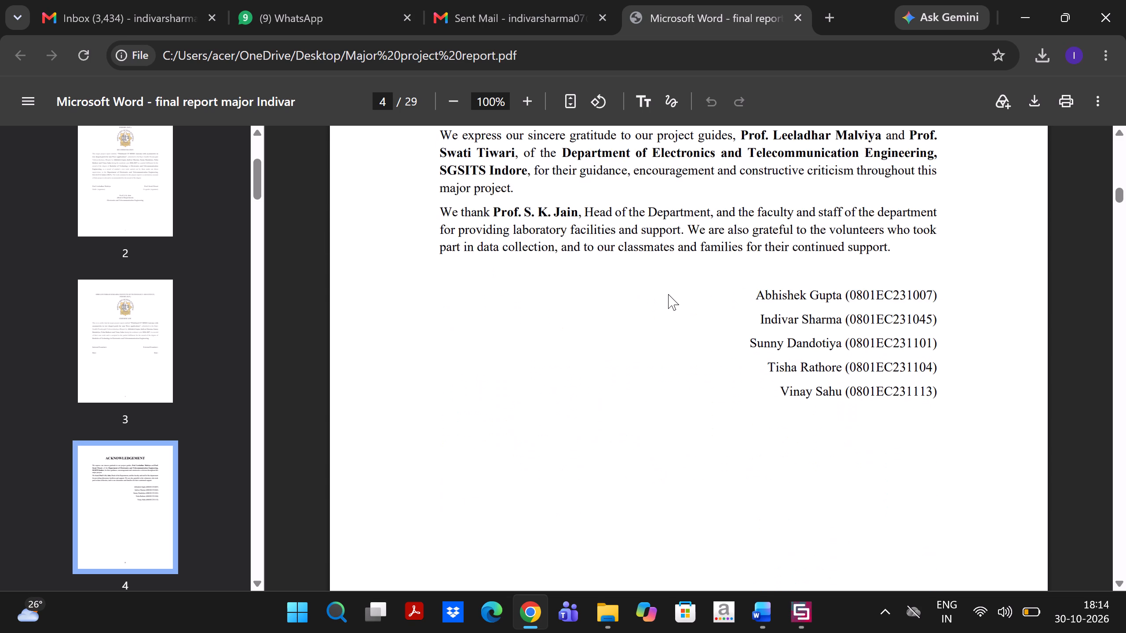
scroll(668, 294, "down", 9)
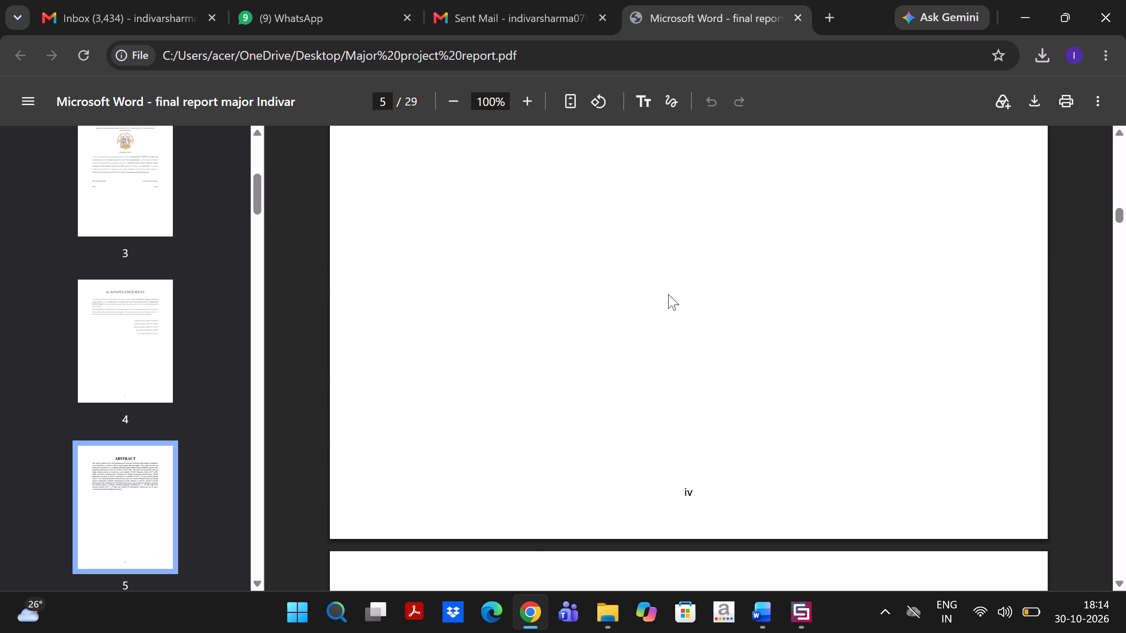
scroll(668, 294, "down", 2)
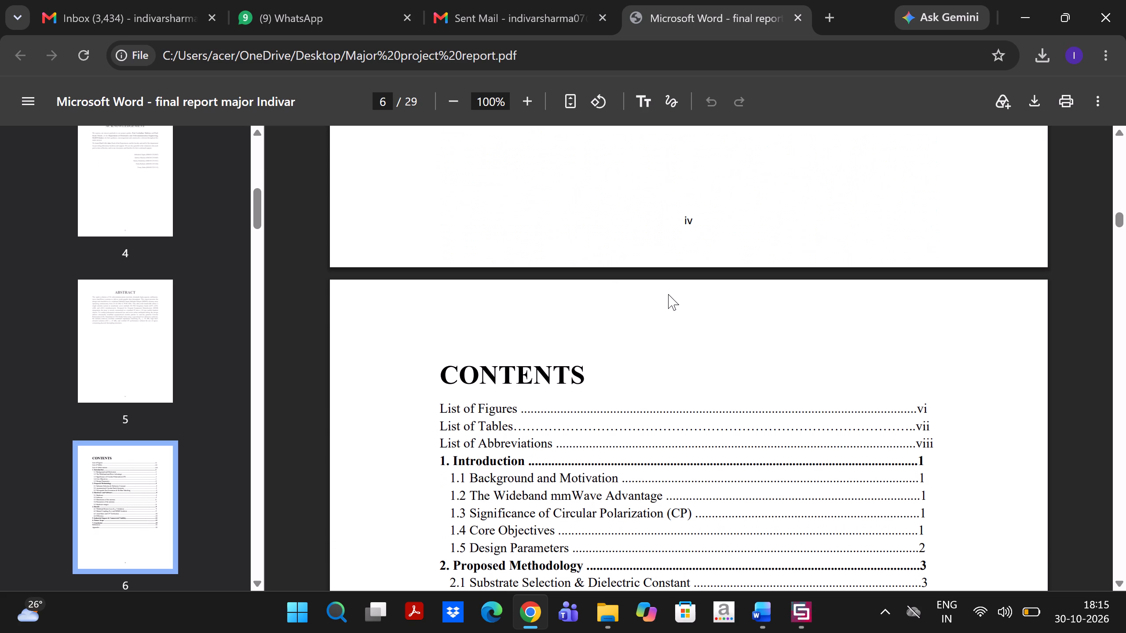
scroll(668, 294, "down", 3)
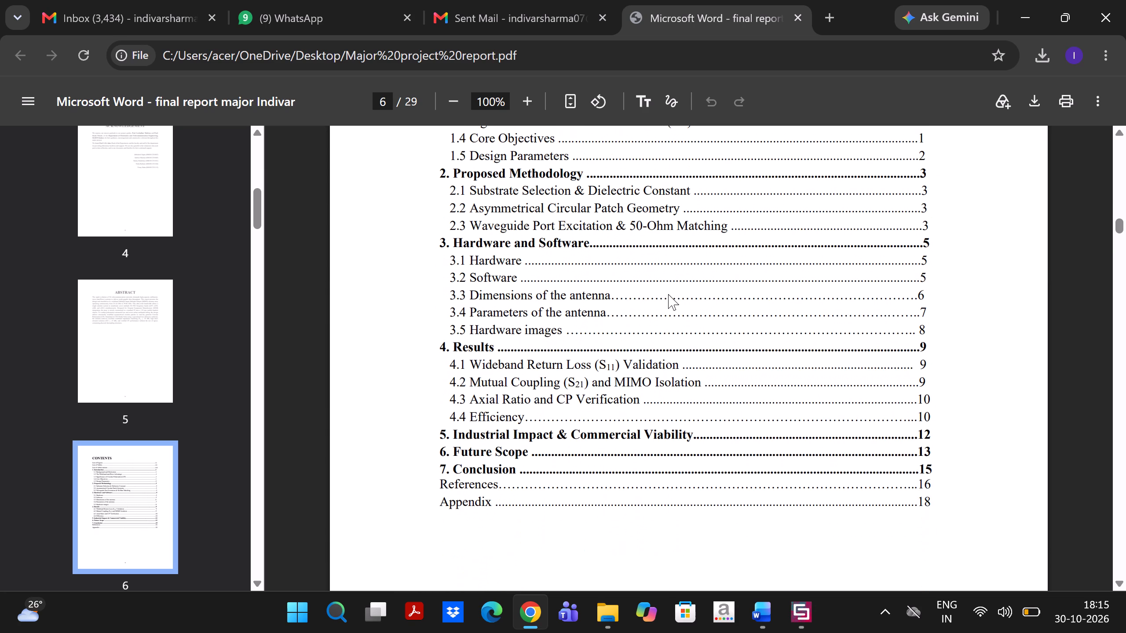
scroll(668, 294, "down", 3)
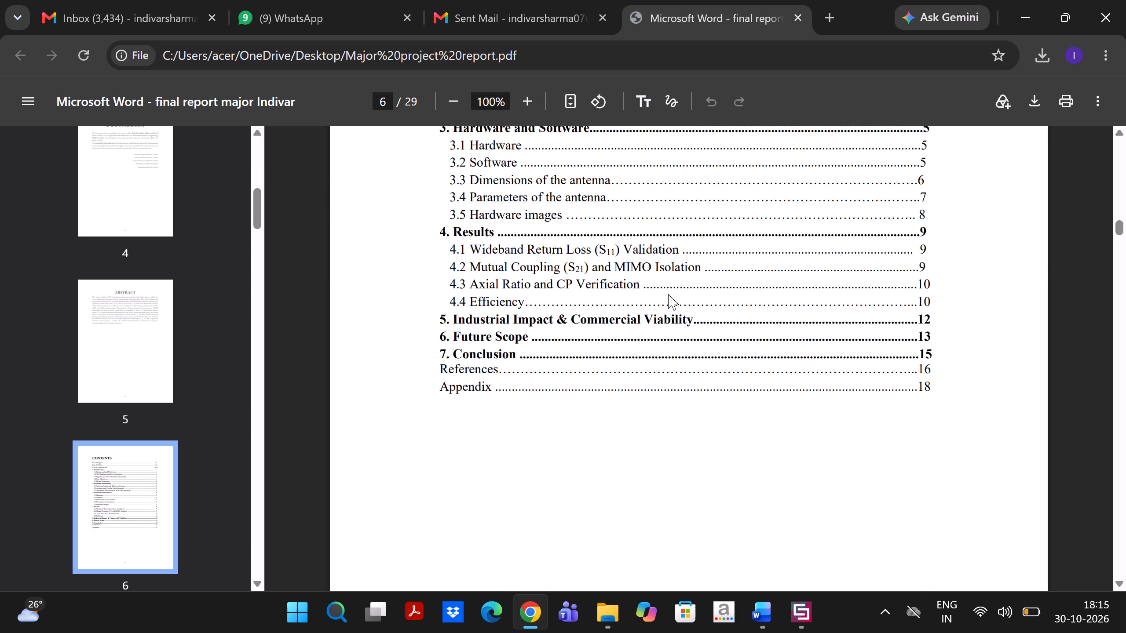
scroll(668, 294, "down", 3)
Examine the PDF's "LIST OF FIGURES", "List of Tables" and "LIST OF ABBREVIATIONS" pages for heading and spacing consistency.
scroll(668, 294, "down", 1)
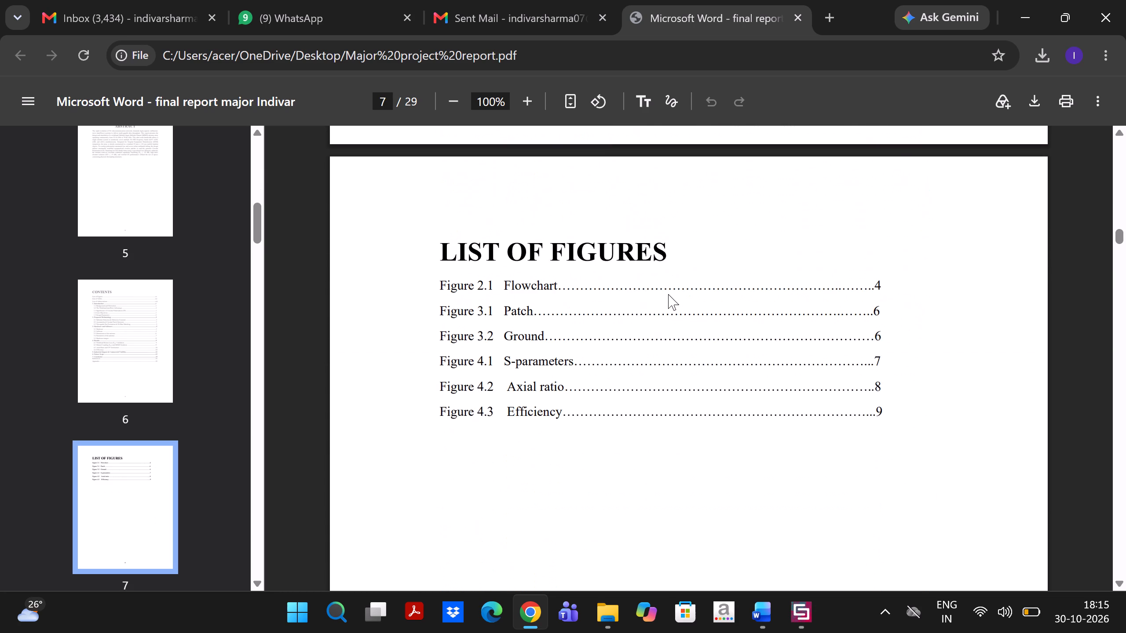
scroll(668, 294, "down", 7)
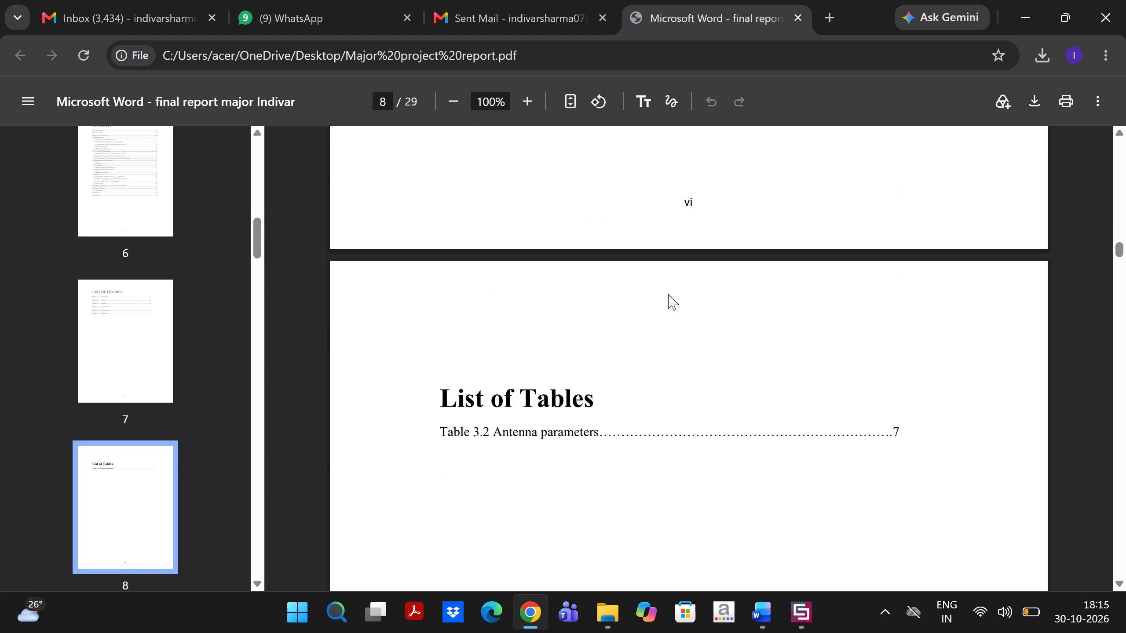
scroll(668, 294, "down", 8)
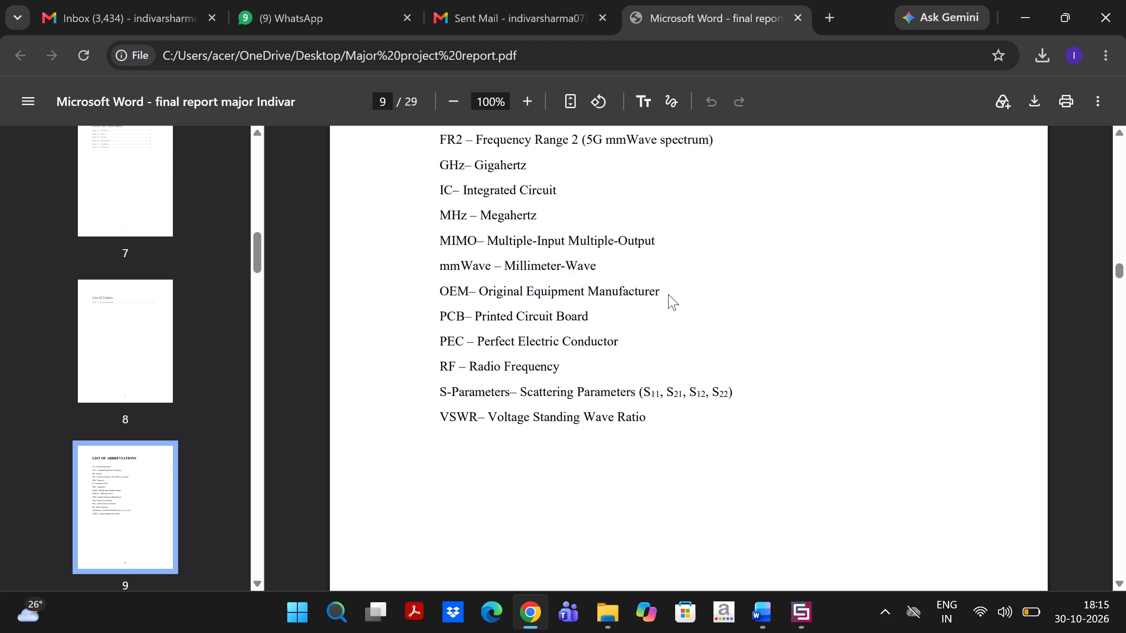
scroll(668, 294, "down", 2)
scroll(668, 294, "up", 7)
scroll(668, 294, "down", 1)
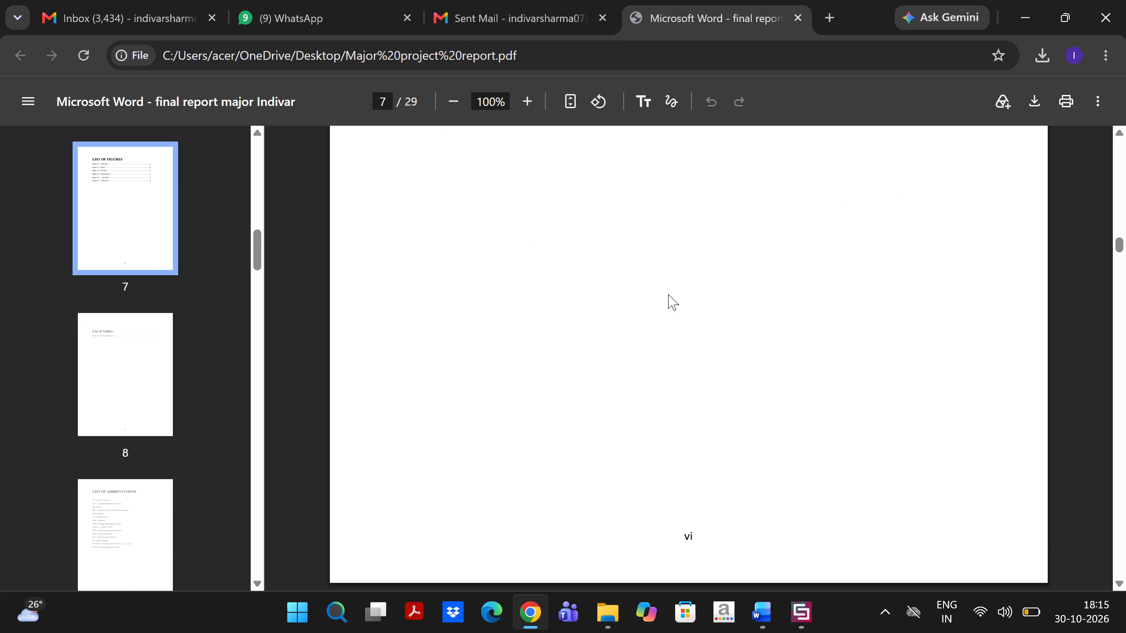
scroll(668, 294, "down", 6)
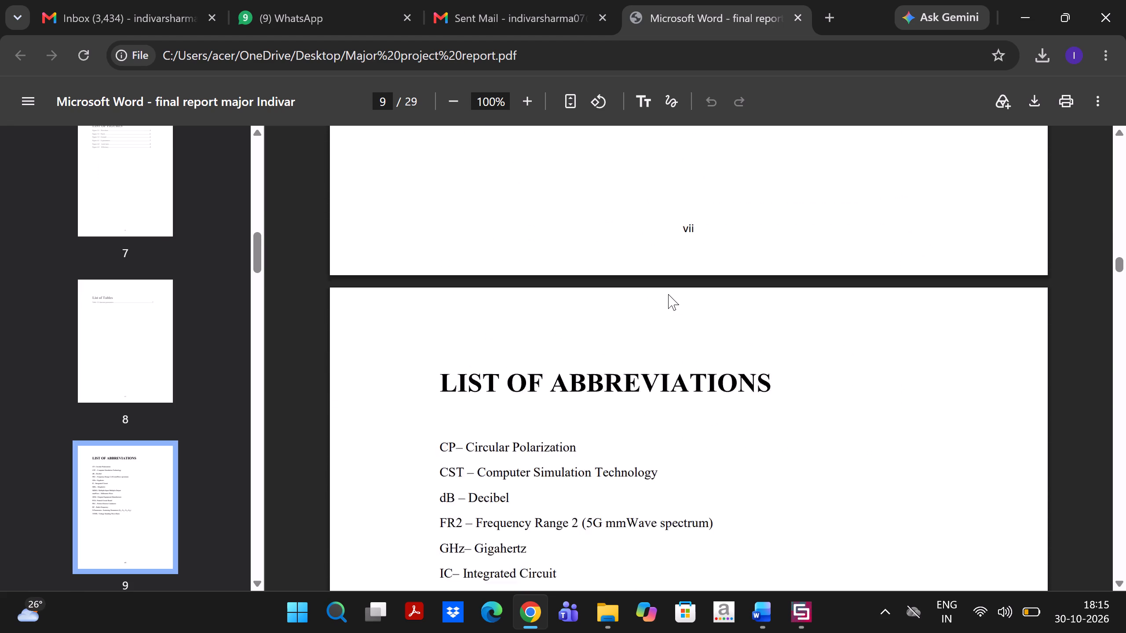
scroll(668, 294, "down", 3)
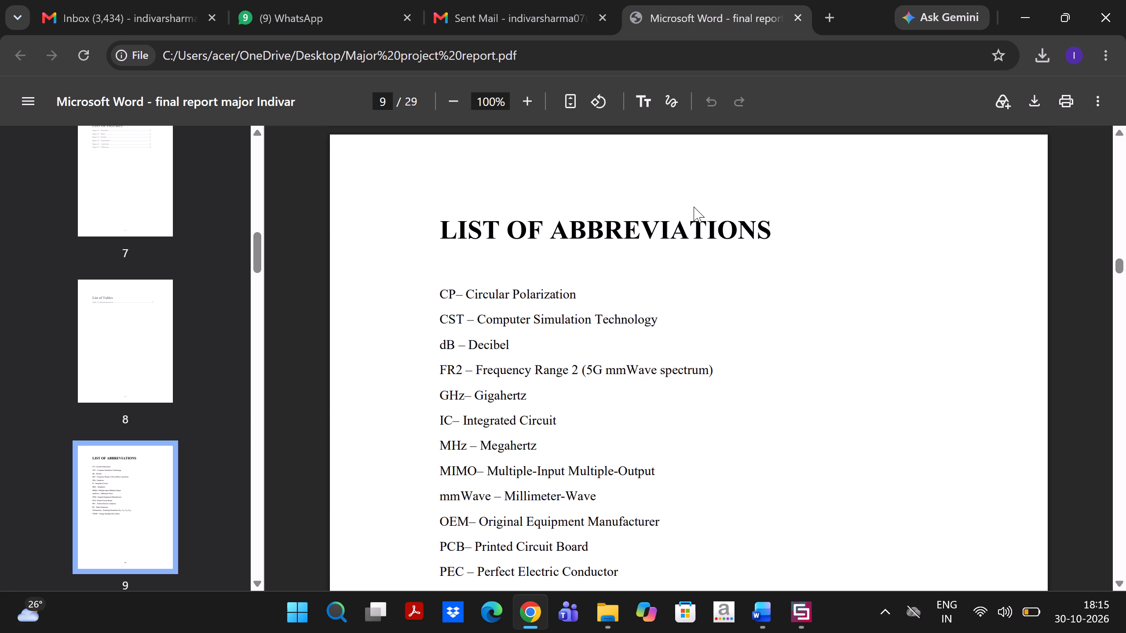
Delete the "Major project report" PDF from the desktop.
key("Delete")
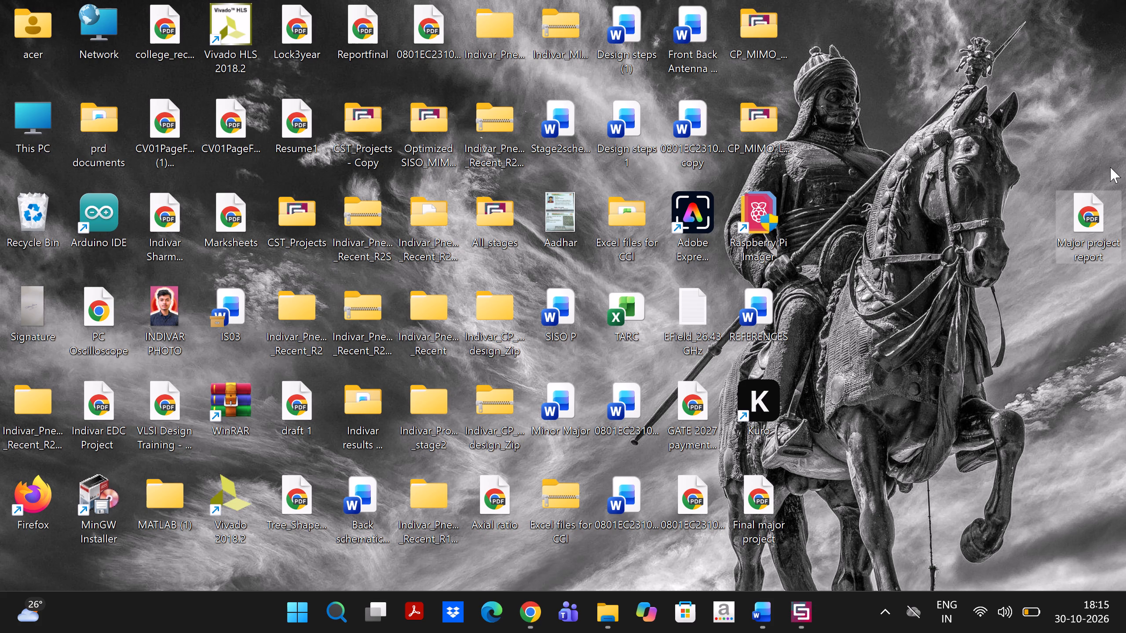
Delete the "Final major project" PDF from the desktop.
left_click(766, 481)
key("Delete")
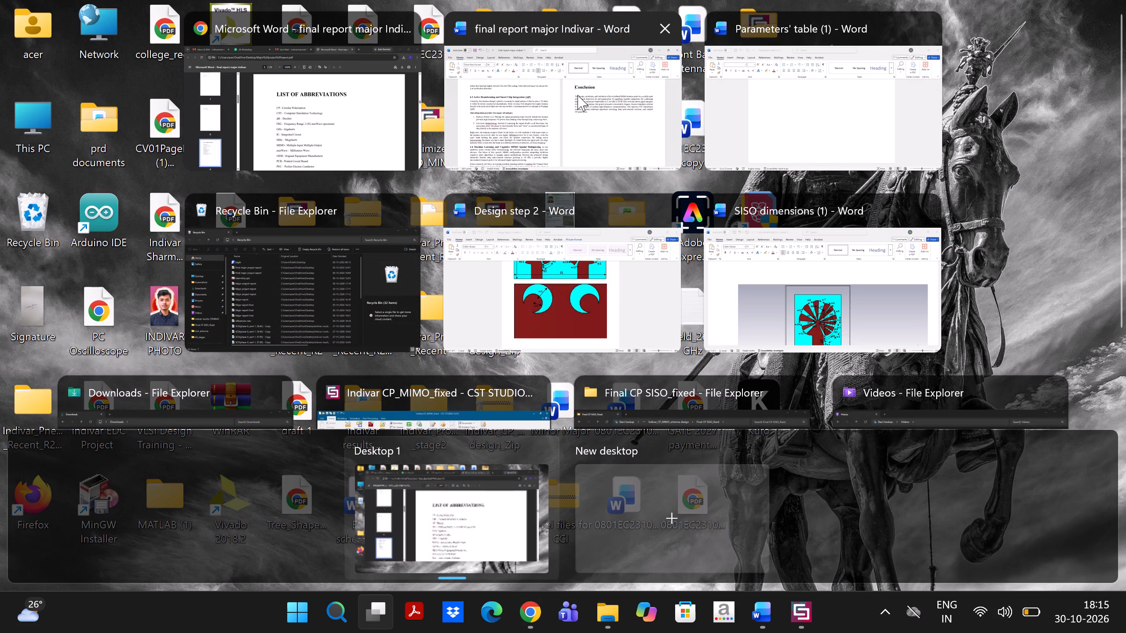
Switch to the "final report major Indivar" document in Word and remove the blank line beneath the "LIST OF ABBREVIATIONS" heading.
left_click(578, 95)
scroll(510, 335, "up", 4)
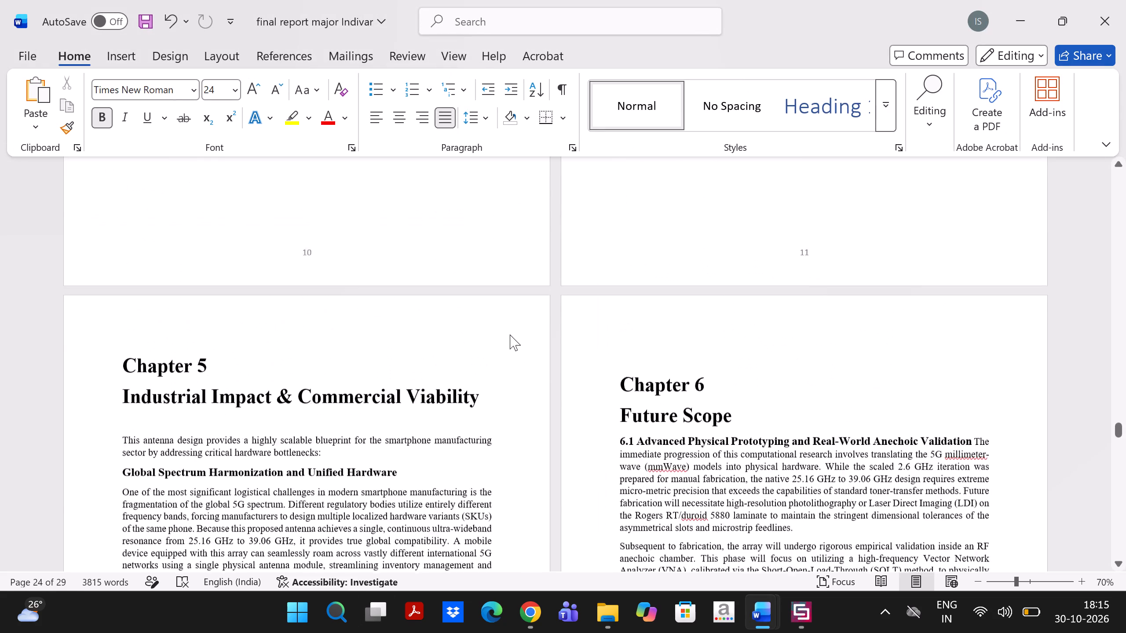
scroll(510, 335, "up", 4)
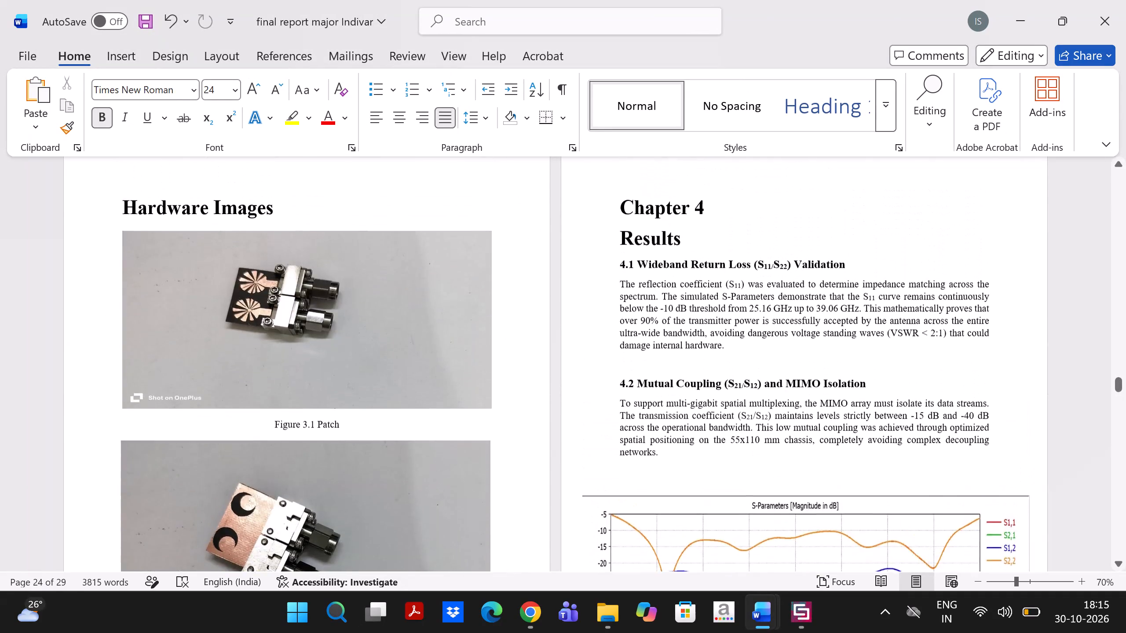
scroll(510, 335, "up", 4)
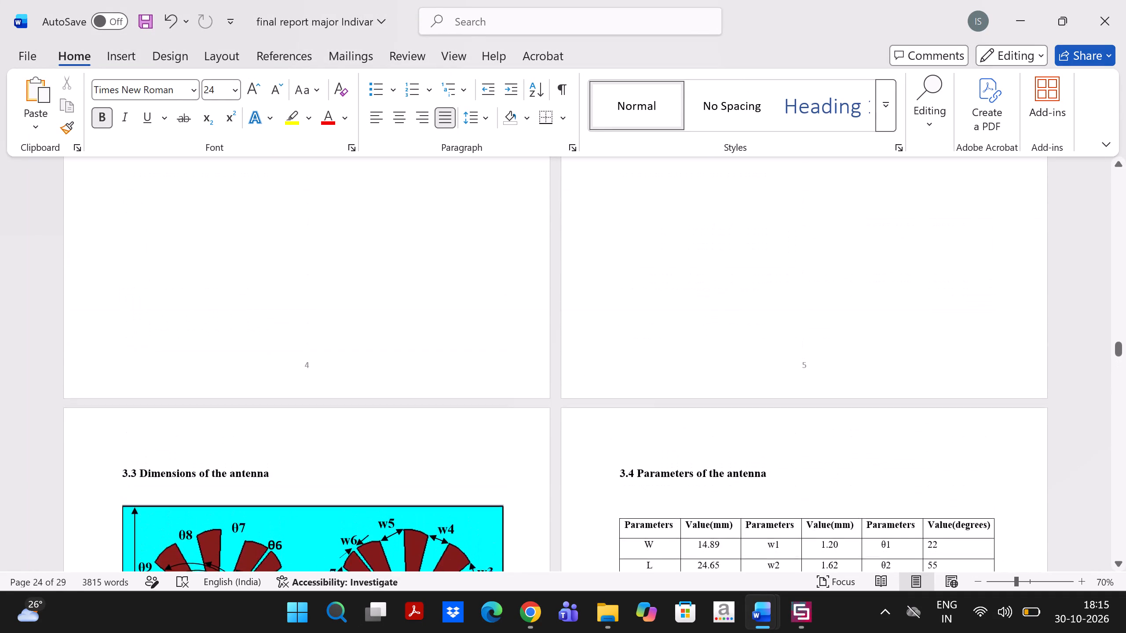
scroll(510, 335, "up", 5)
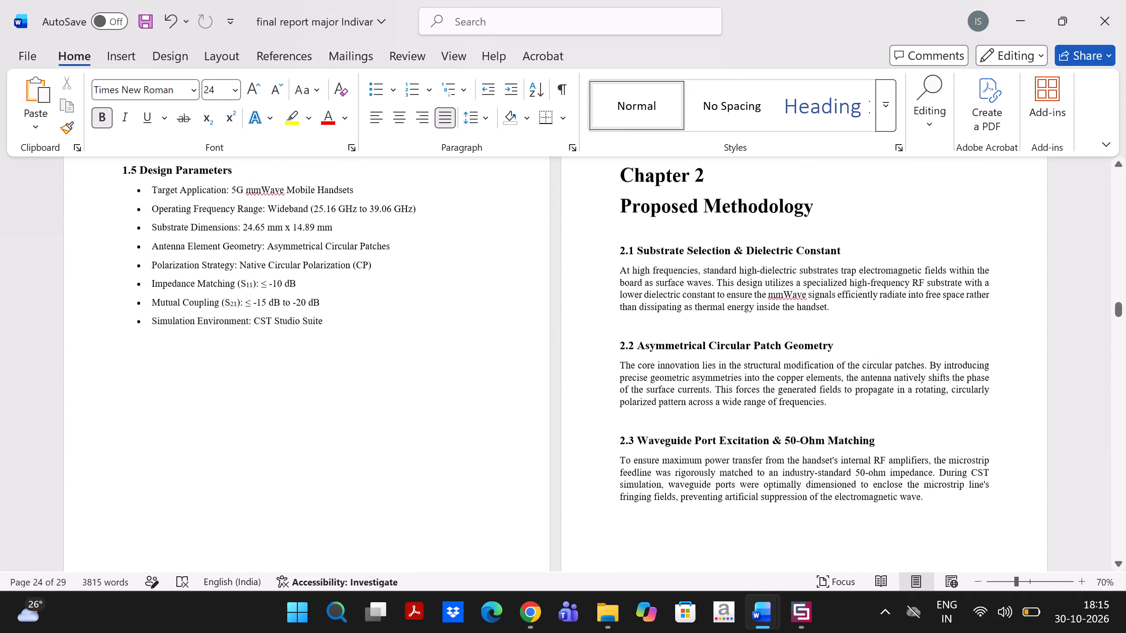
scroll(510, 335, "up", 4)
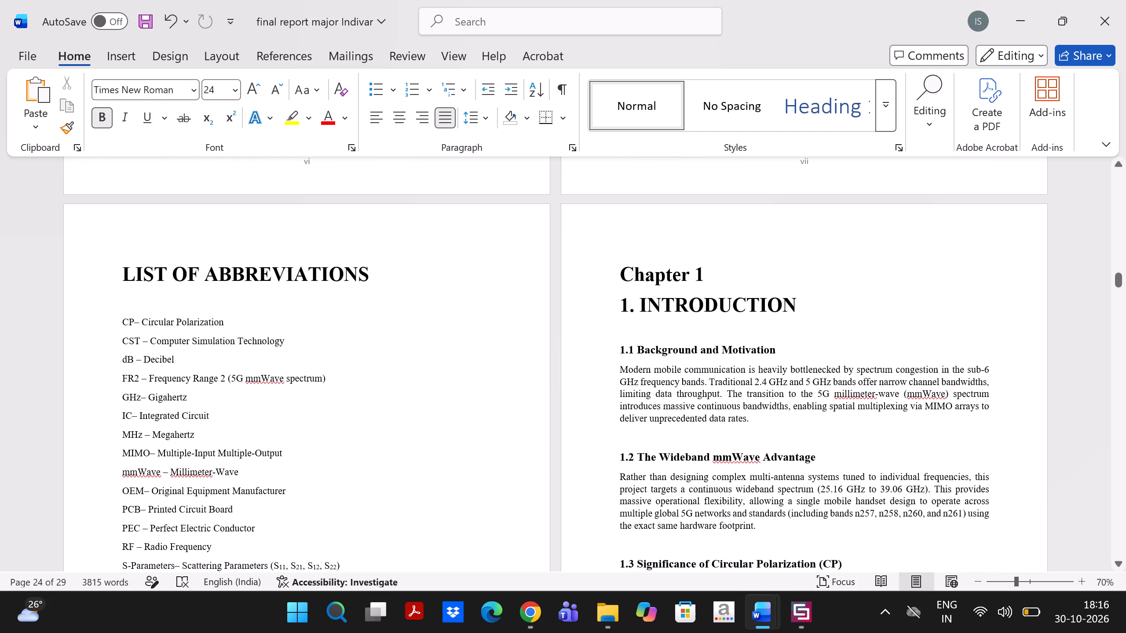
left_click(127, 303)
key("BackSpace")
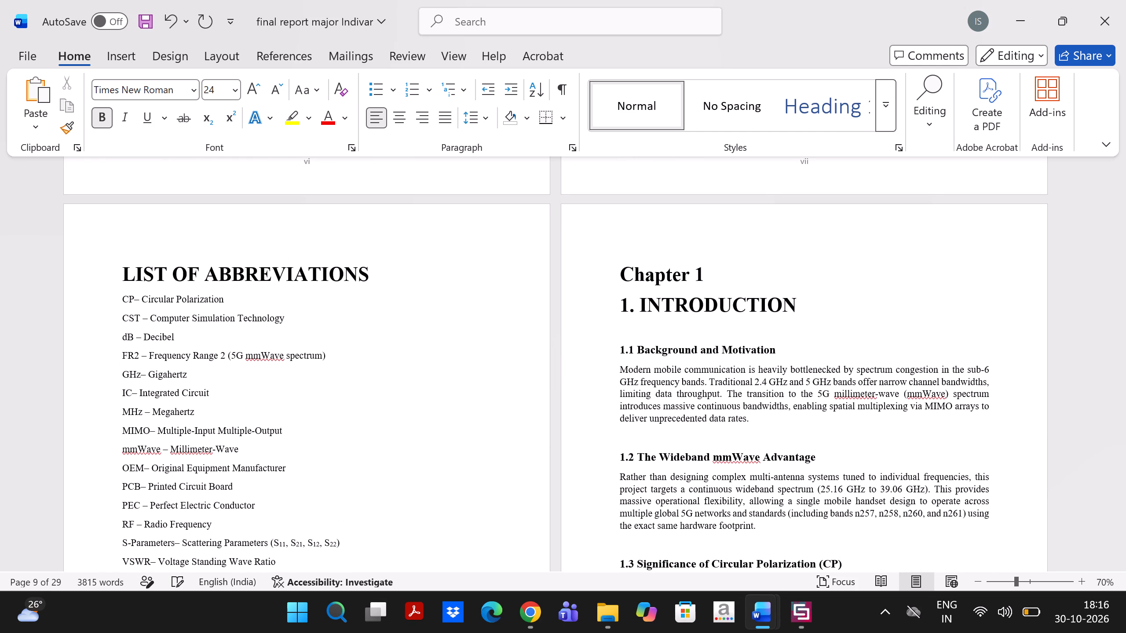
Examine the report's front-matter lists and Chapters 1 to 3 for heading layout, page flow and the Figure 2.1 caption.
scroll(127, 400, "down", 1)
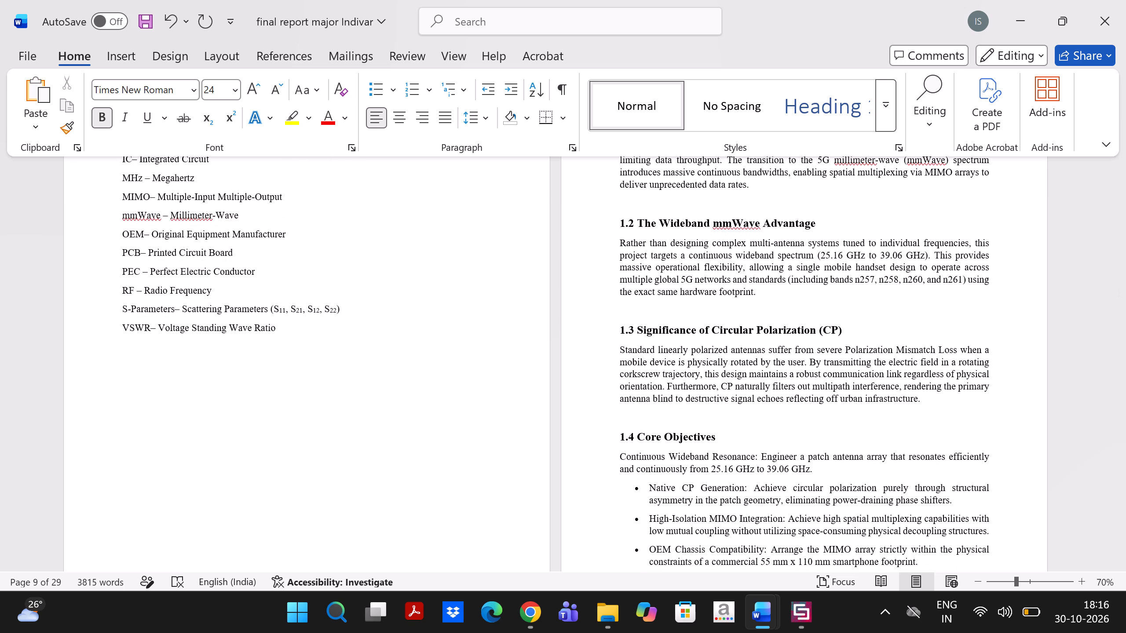
scroll(225, 340, "up", 2)
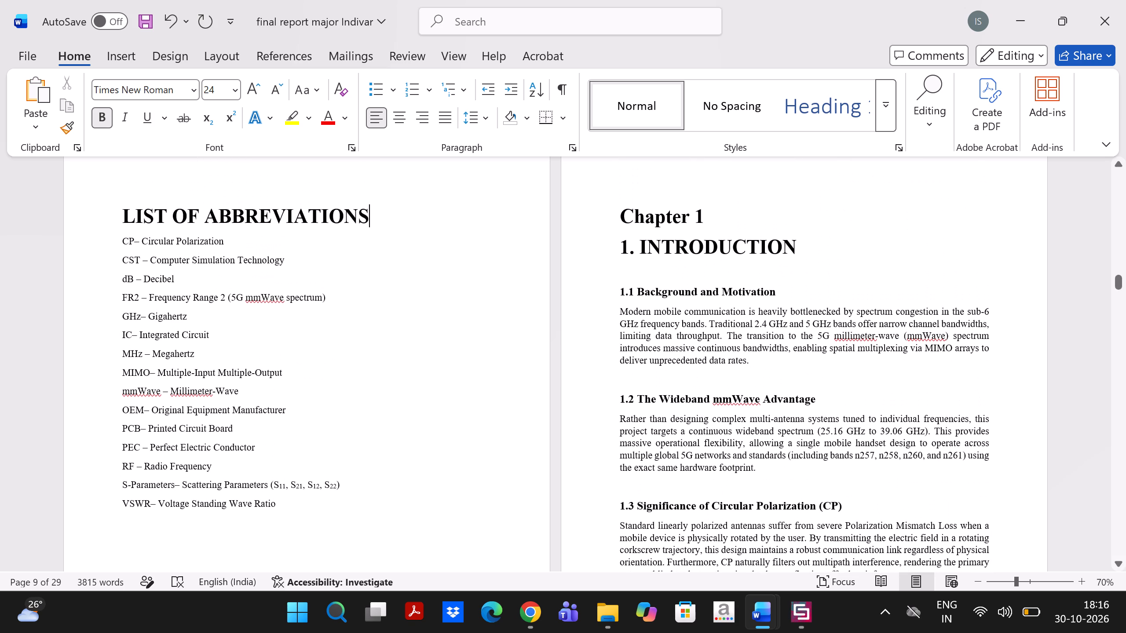
scroll(225, 340, "up", 2)
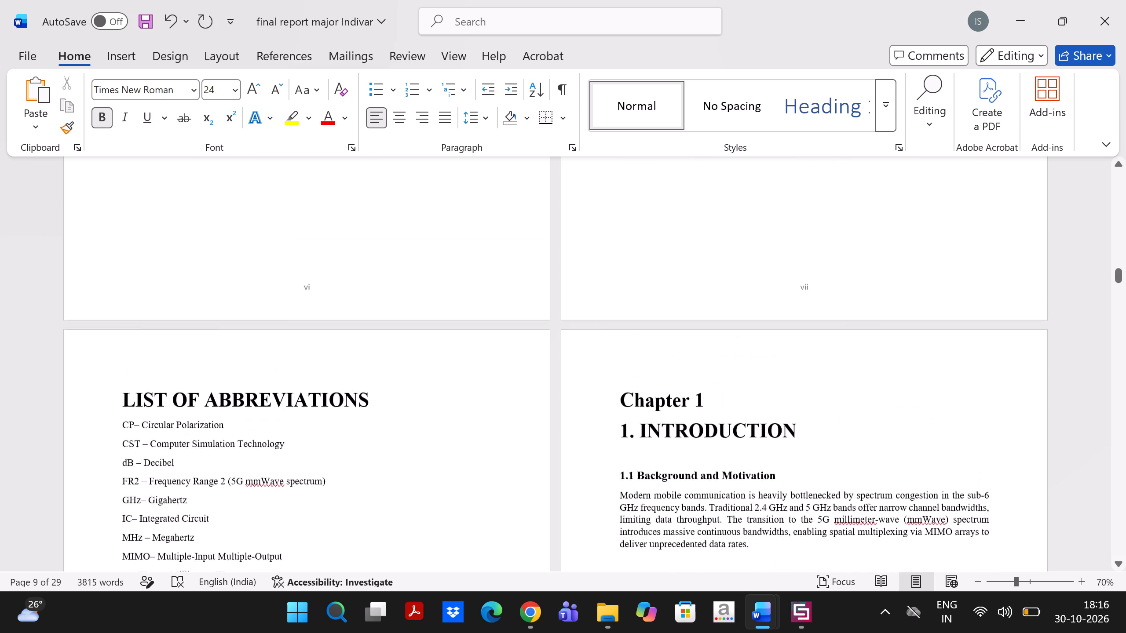
scroll(225, 340, "up", 2)
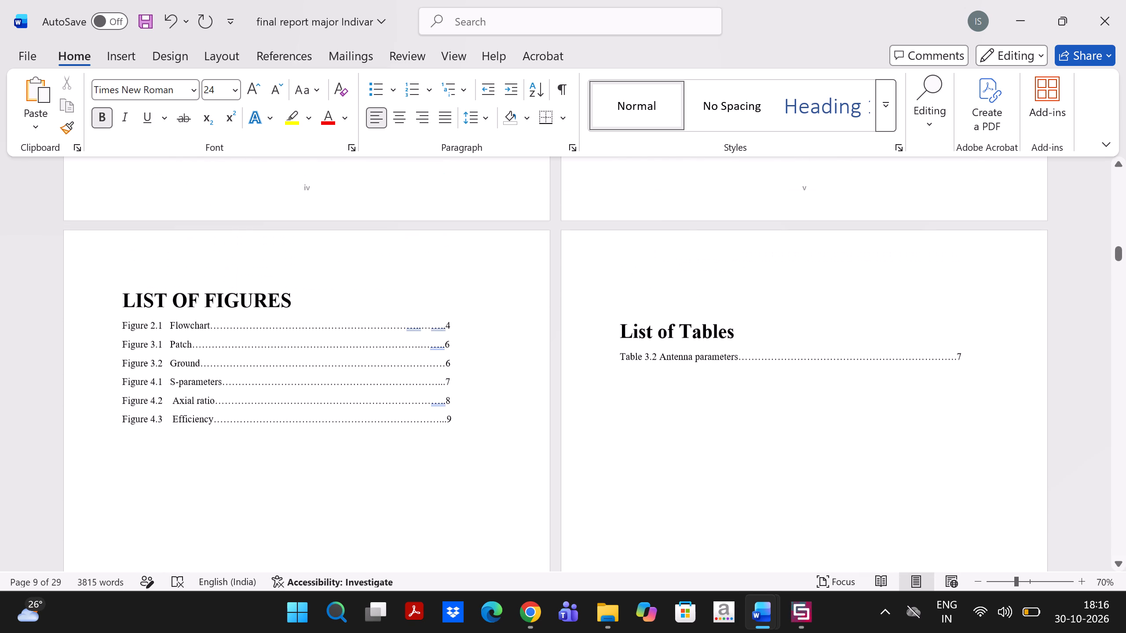
scroll(431, 321, "up", 2)
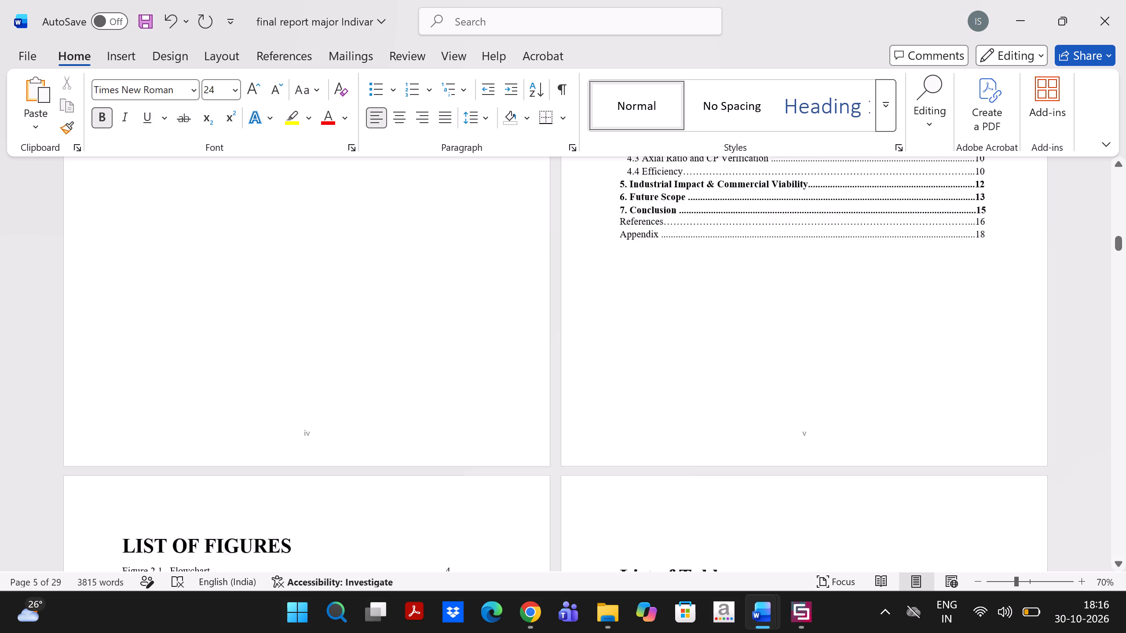
scroll(431, 321, "up", 1)
scroll(431, 321, "down", 6)
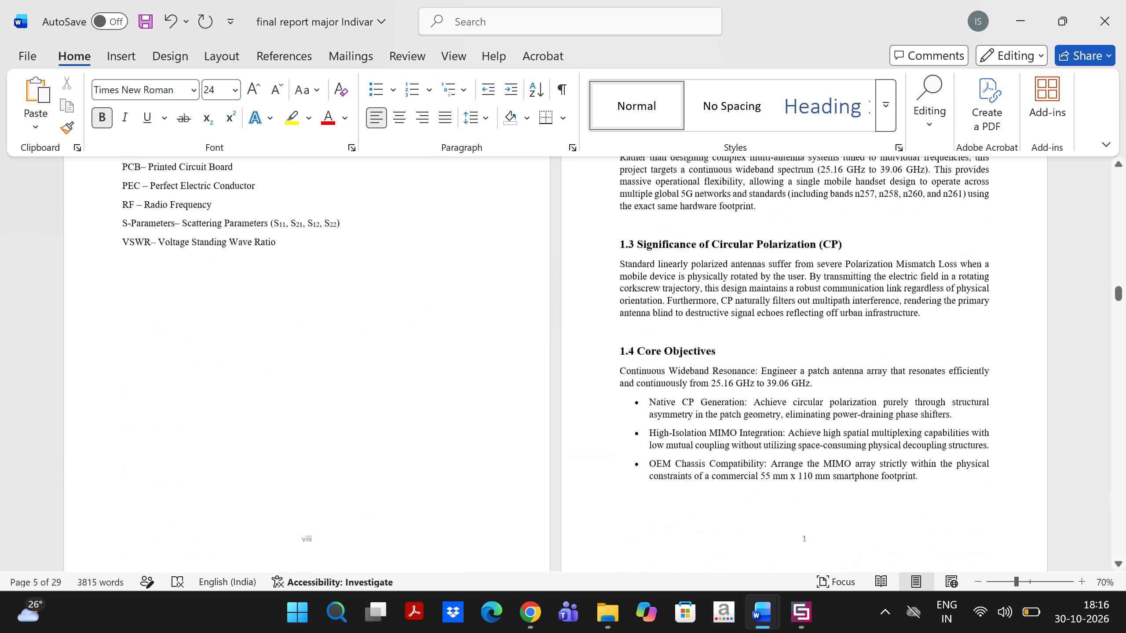
scroll(431, 321, "down", 6)
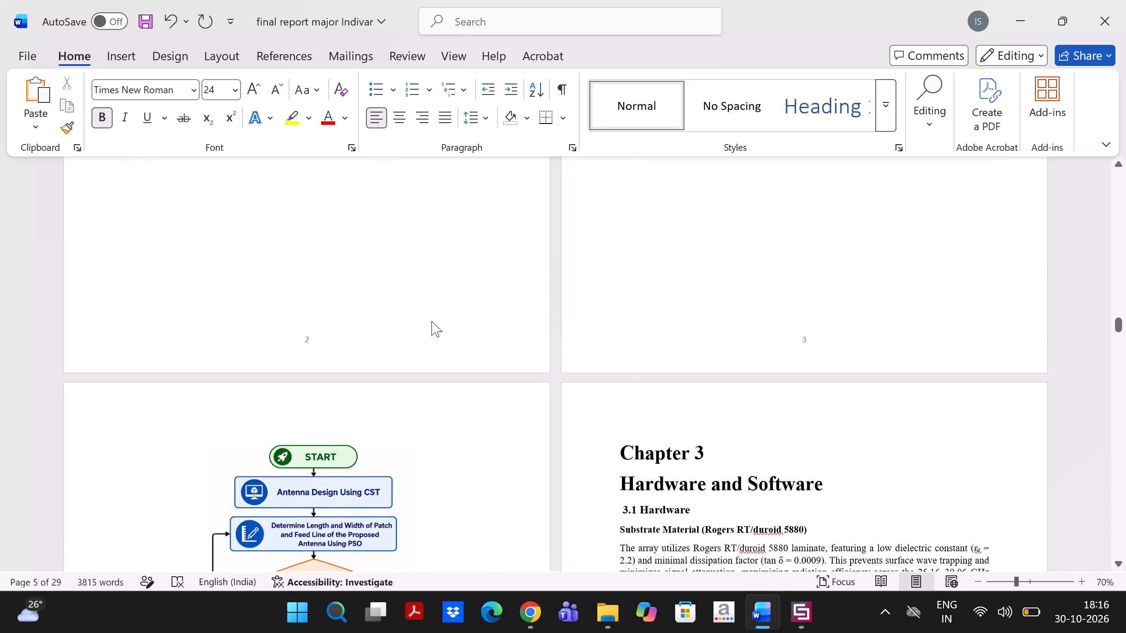
scroll(431, 321, "down", 3)
scroll(431, 321, "up", 1)
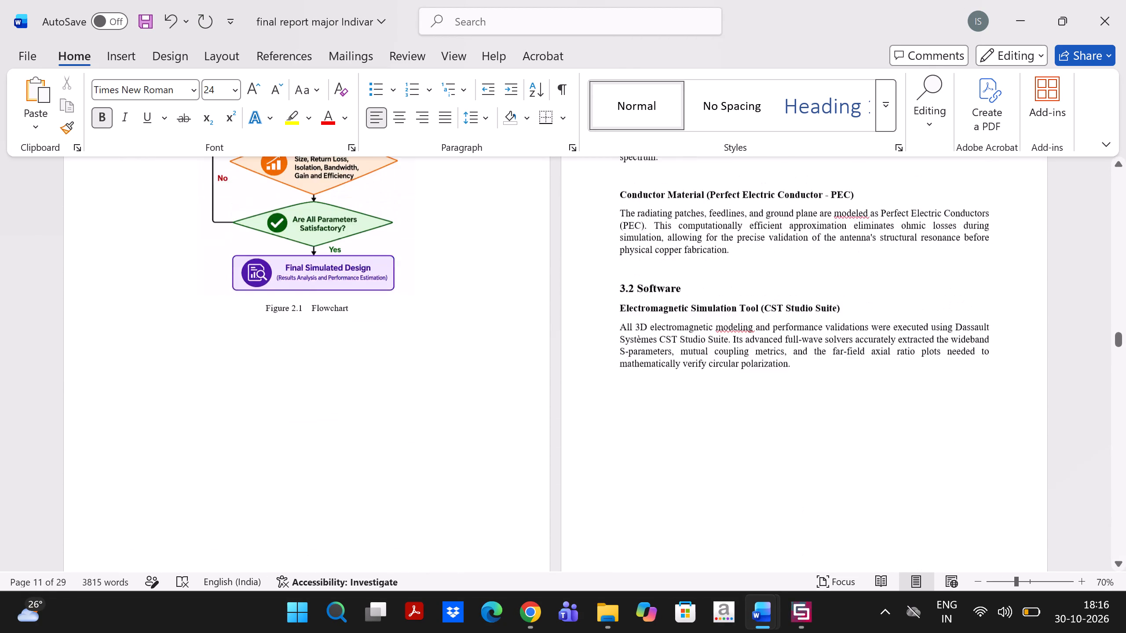
scroll(431, 321, "up", 1)
left_click(264, 342)
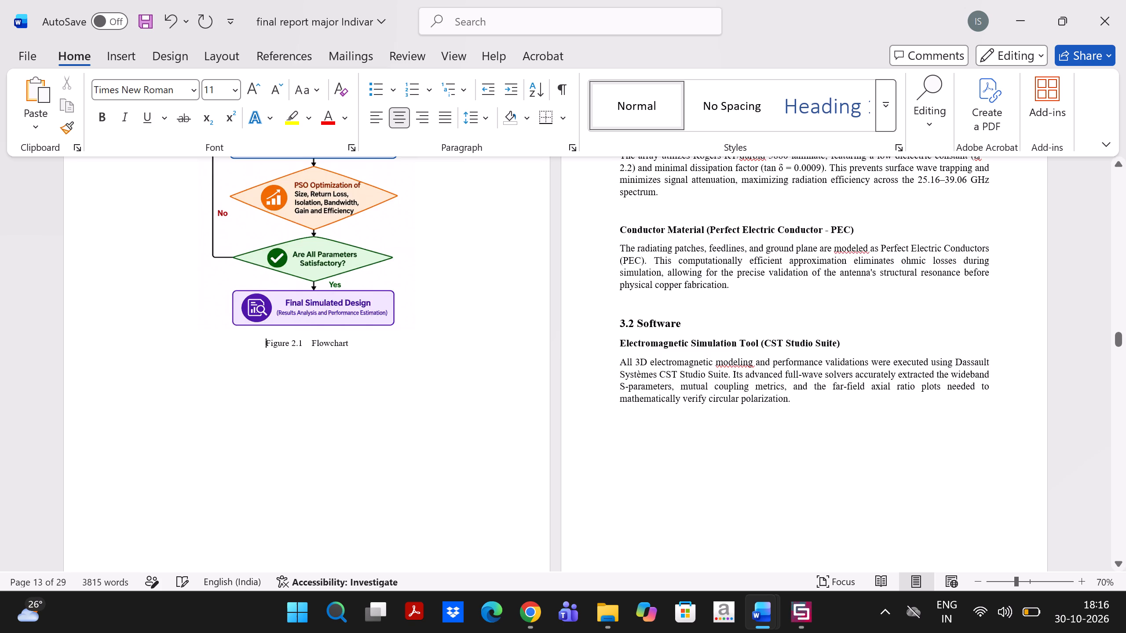
scroll(264, 342, "up", 4)
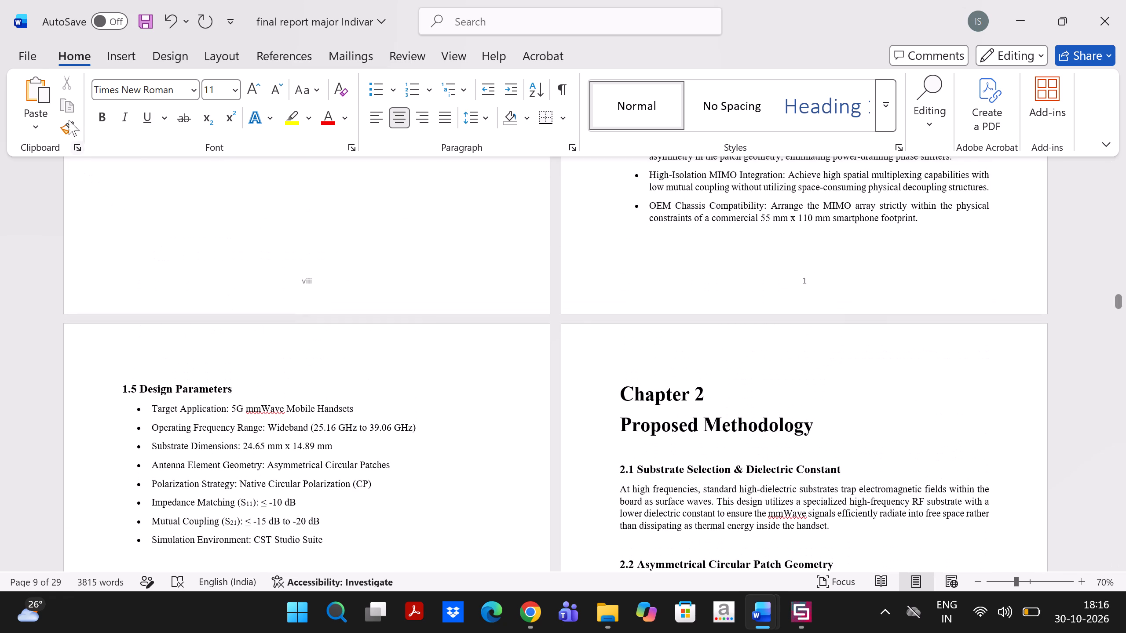
Print the report to a PDF named "Major project report" on the desktop.
left_click(32, 62)
left_click(52, 379)
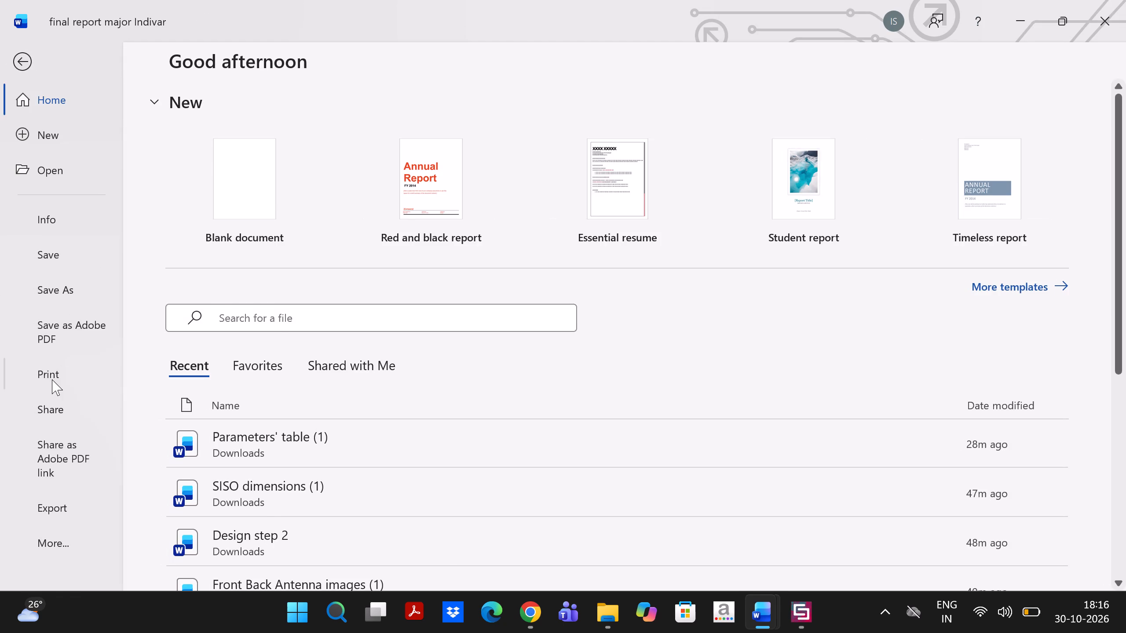
left_click(191, 106)
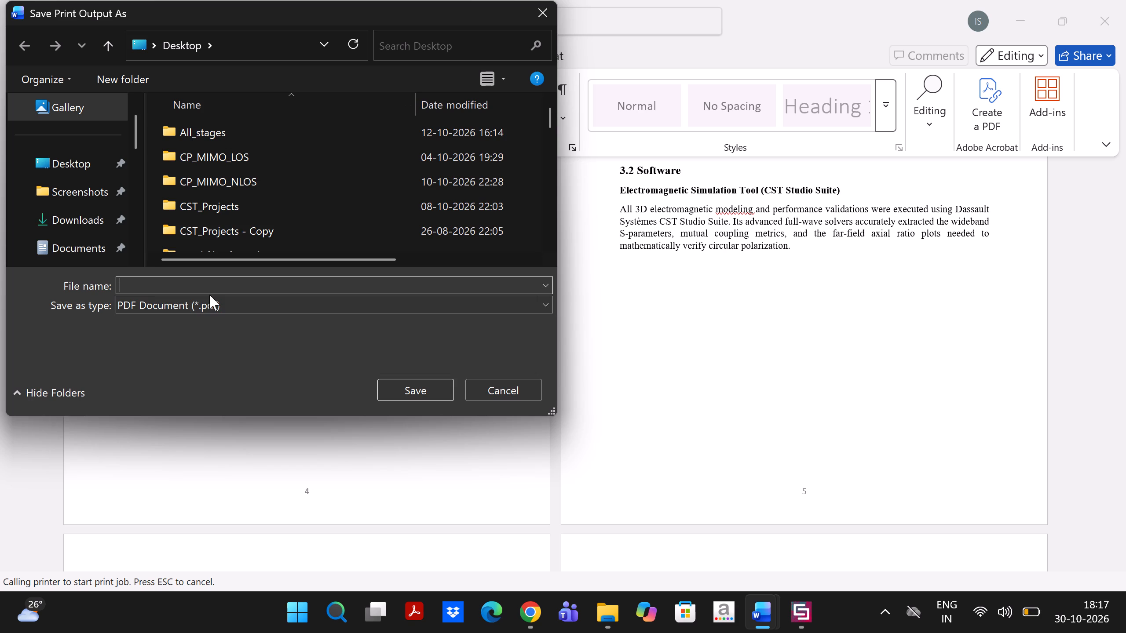
type("Major project")
key("space")
type("rep")
key("o")
type("rt")
key("Return")
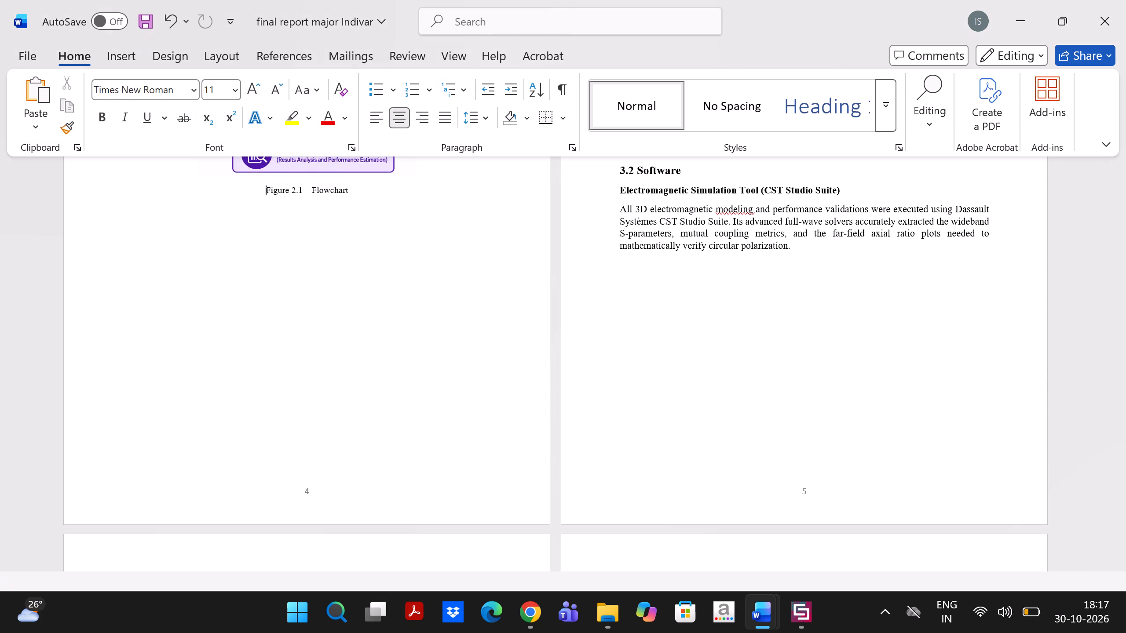
Refresh the desktop and open the "Major project report" PDF.
scroll(155, 247, "right", 1)
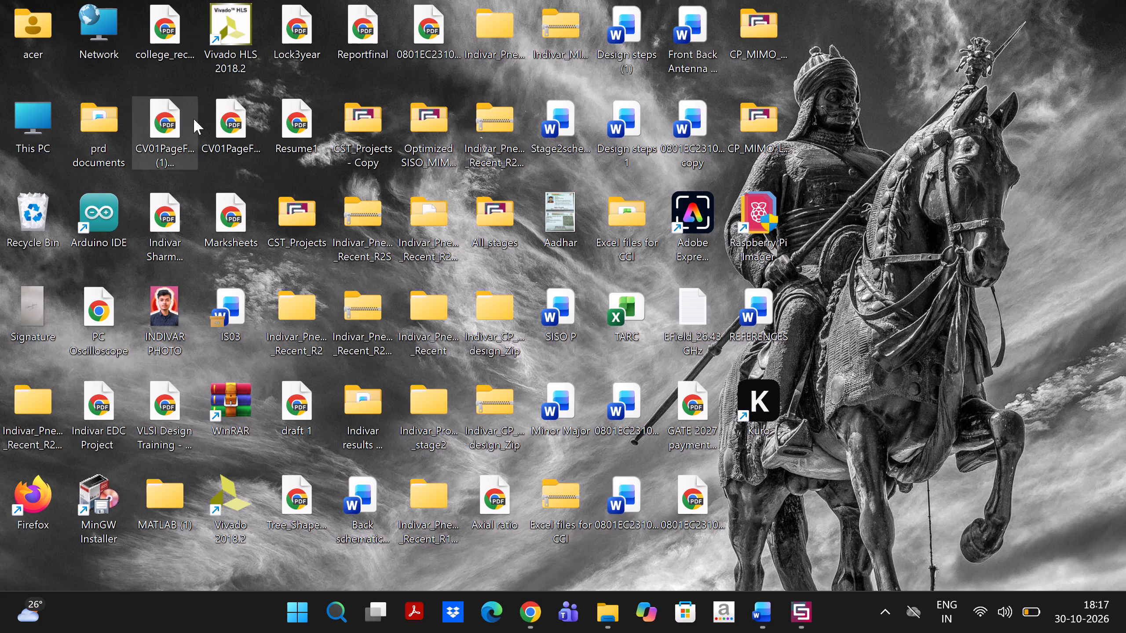
scroll(194, 119, "right", 2)
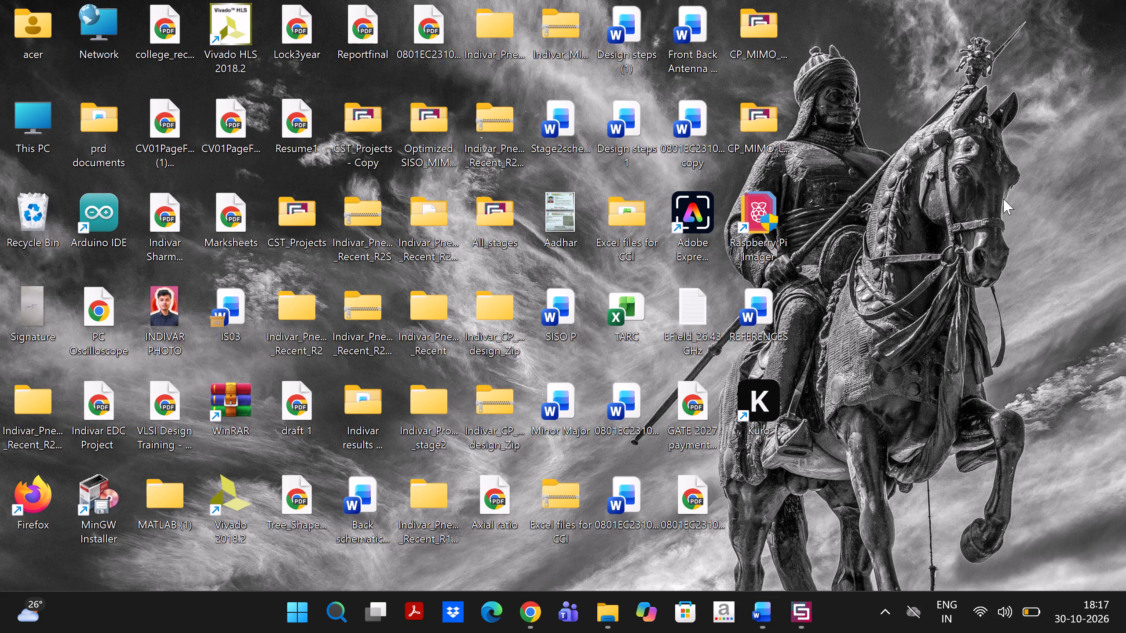
left_click(1003, 199)
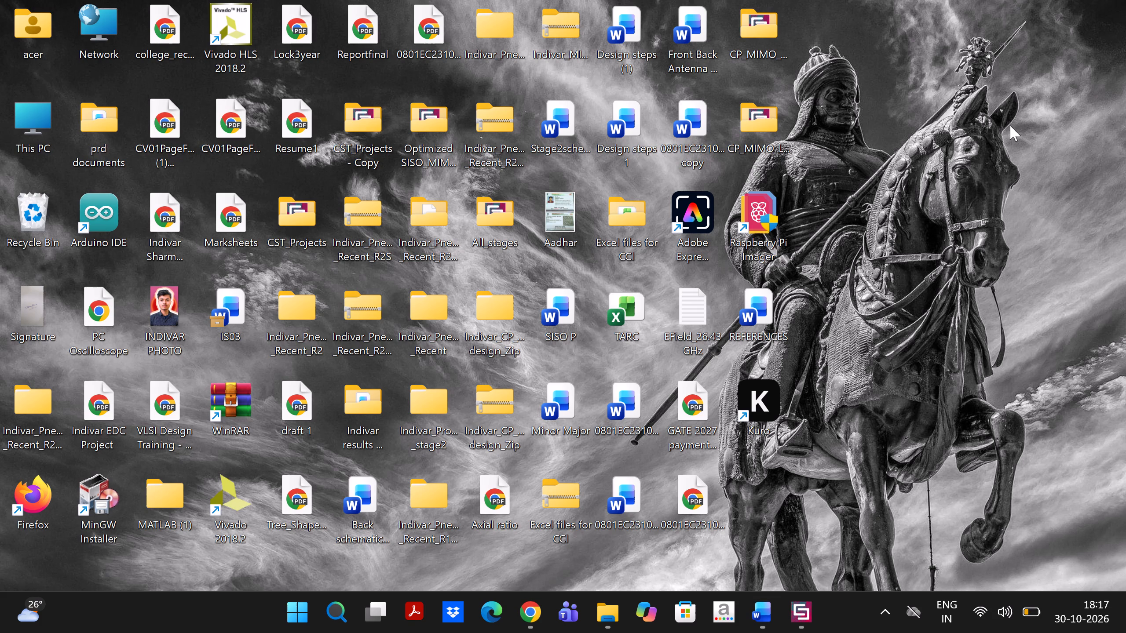
right_click(1010, 125)
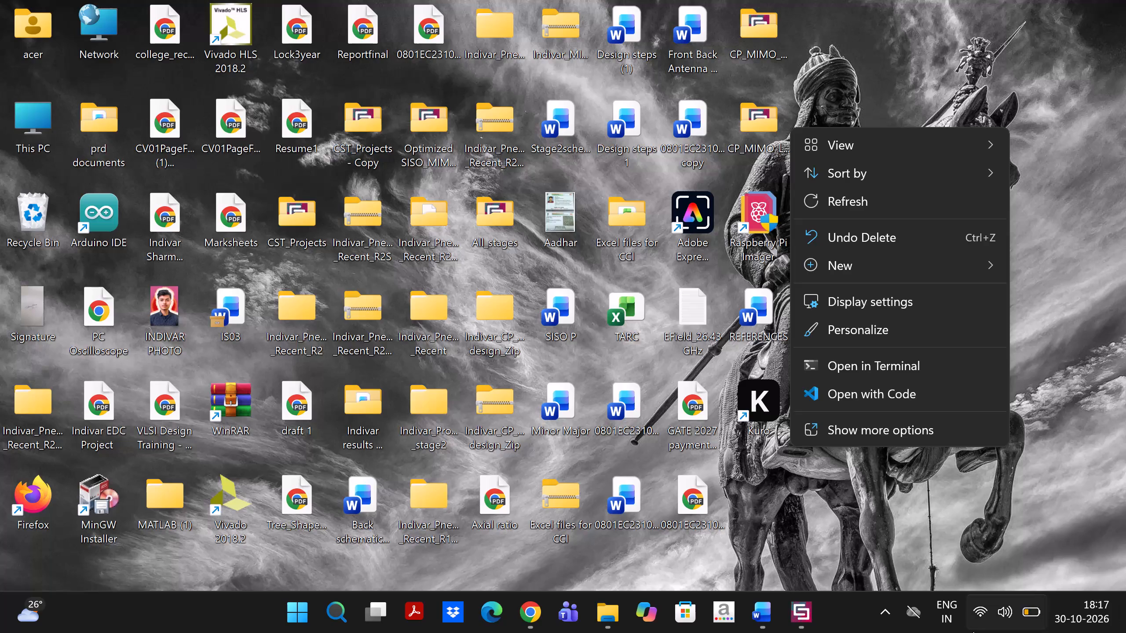
scroll(1014, 632, "right", 2)
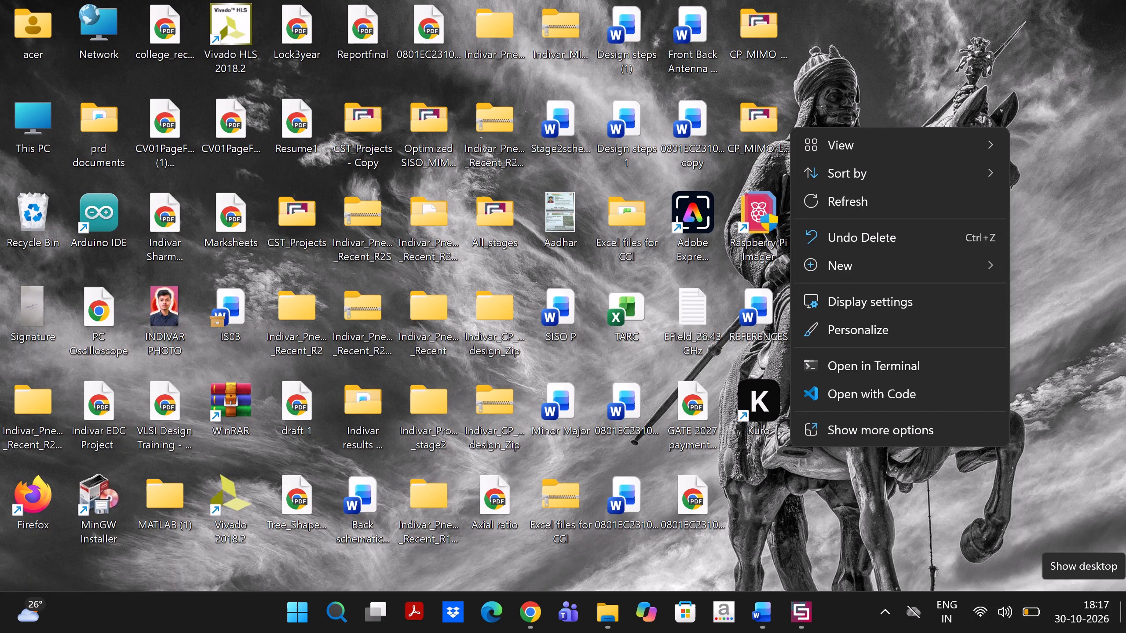
left_click(882, 202)
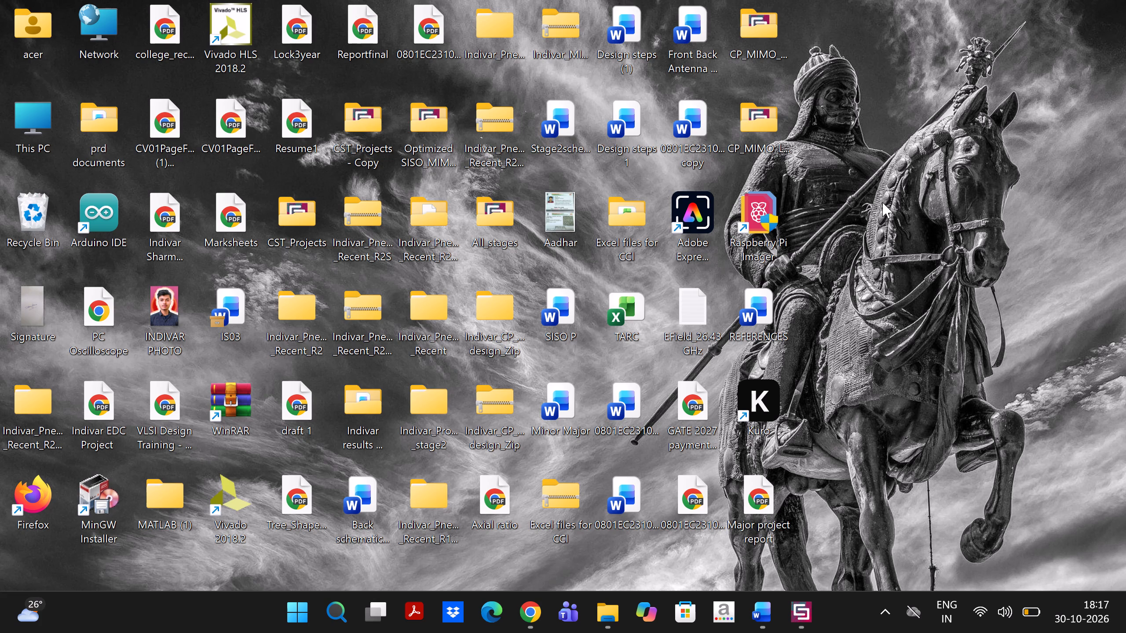
double_click(759, 524)
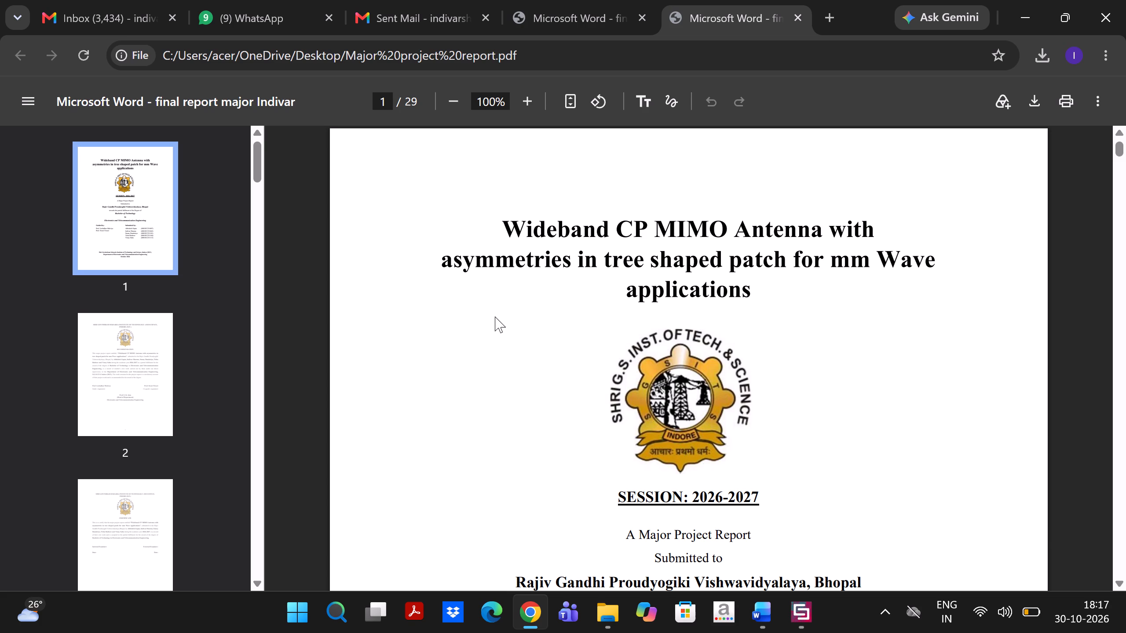
Examine the PDF's title, recommendation, certificate and acknowledgement pages for layout and alignment.
scroll(495, 316, "down", 2)
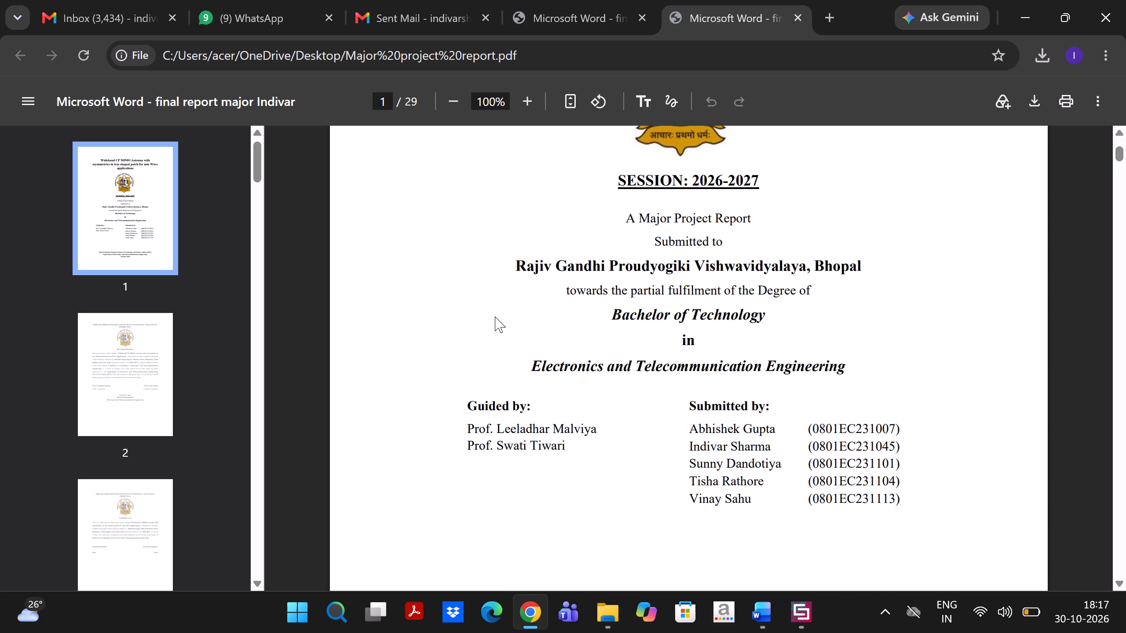
scroll(495, 316, "down", 5)
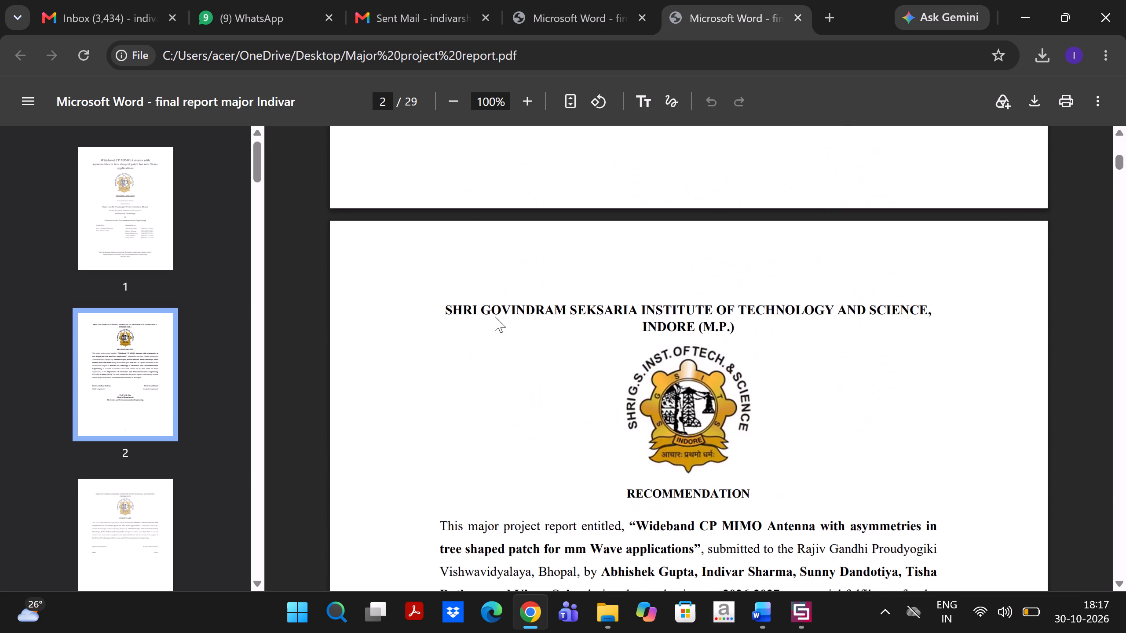
scroll(495, 316, "down", 4)
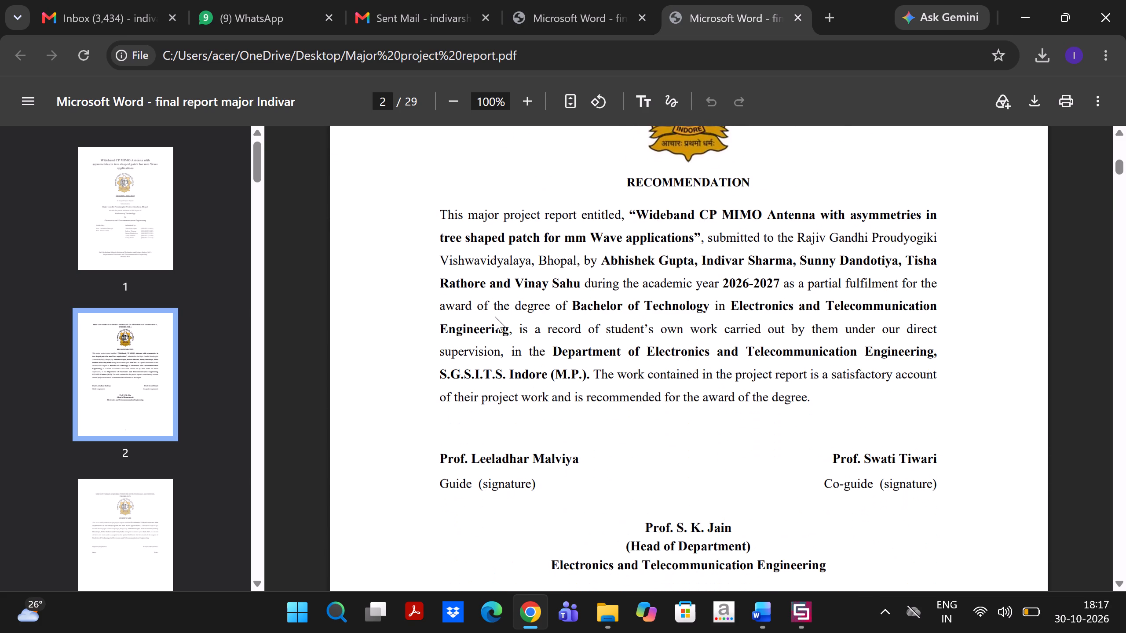
scroll(495, 316, "down", 5)
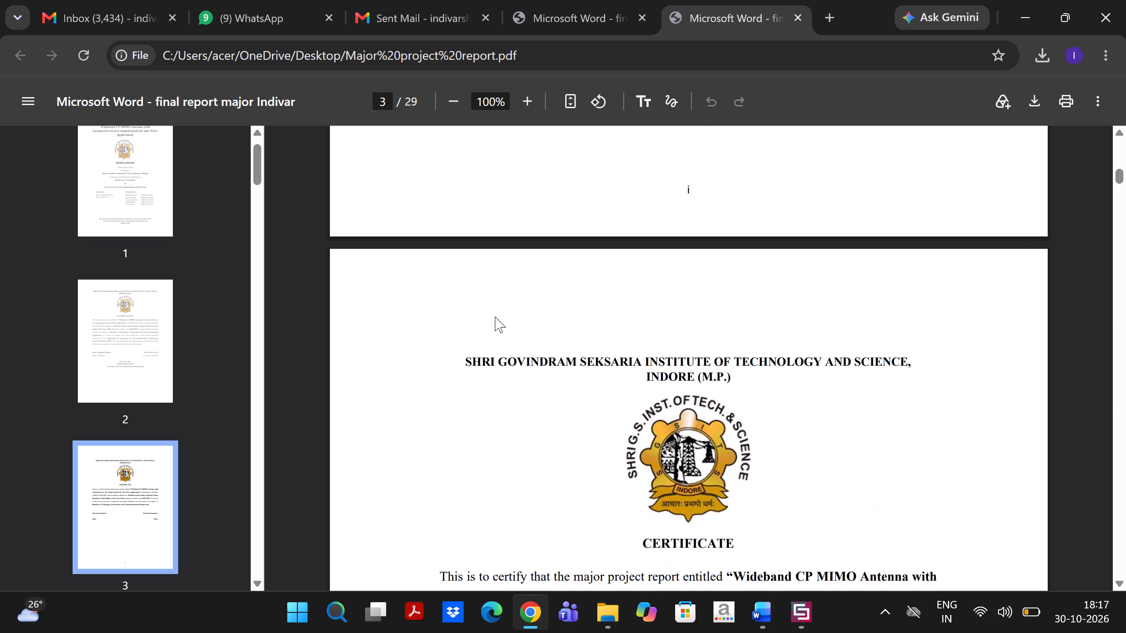
scroll(495, 316, "down", 6)
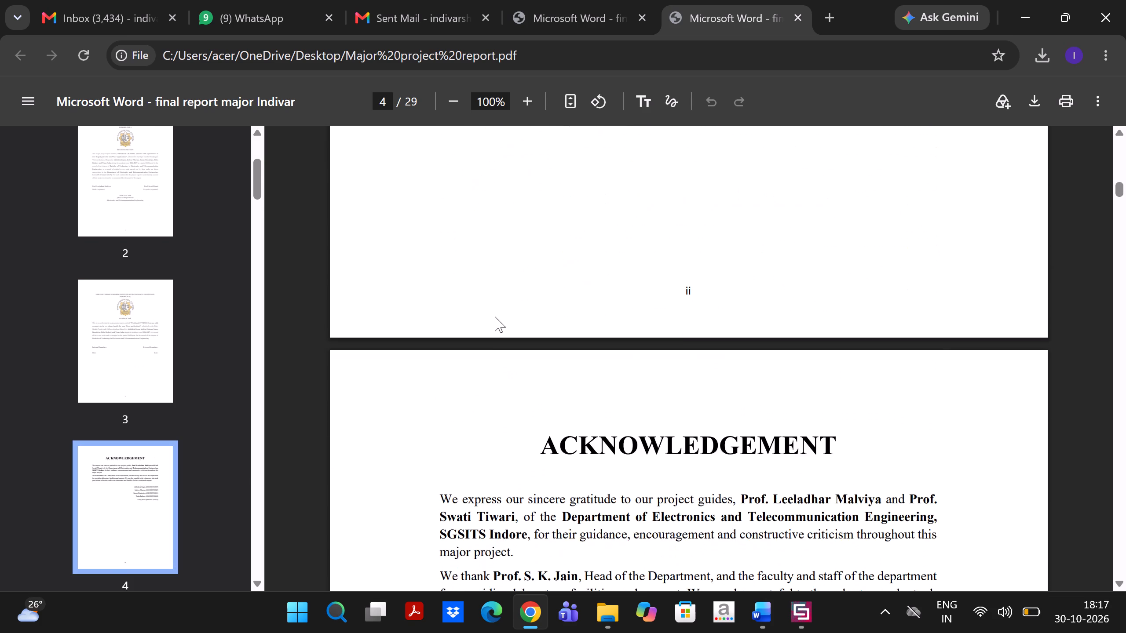
scroll(495, 316, "down", 5)
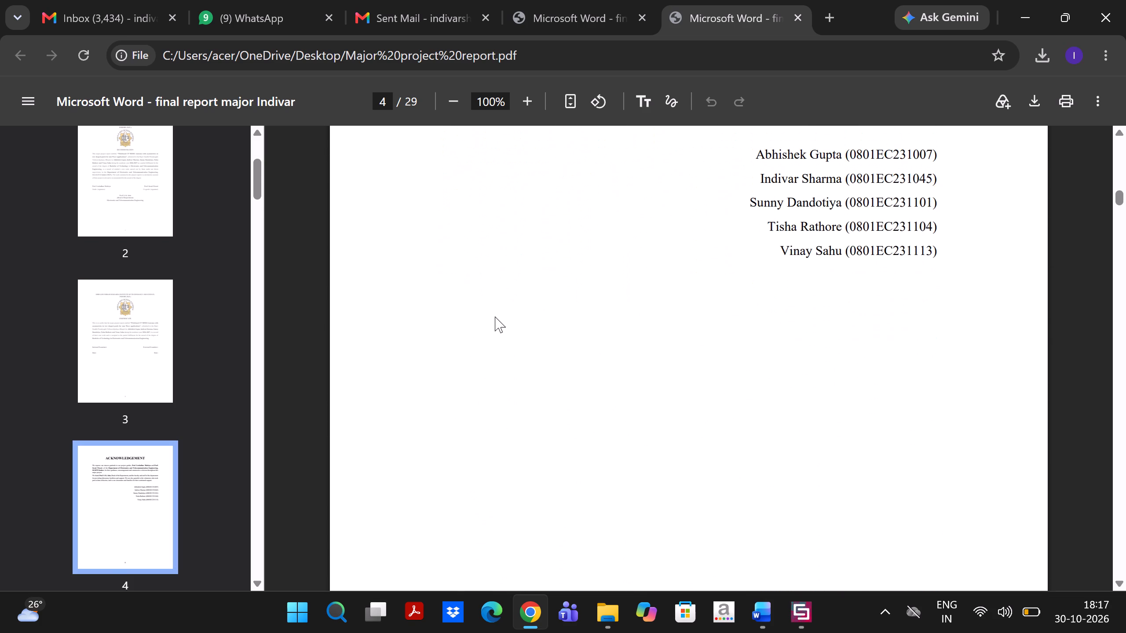
scroll(495, 316, "down", 3)
scroll(495, 316, "up", 4)
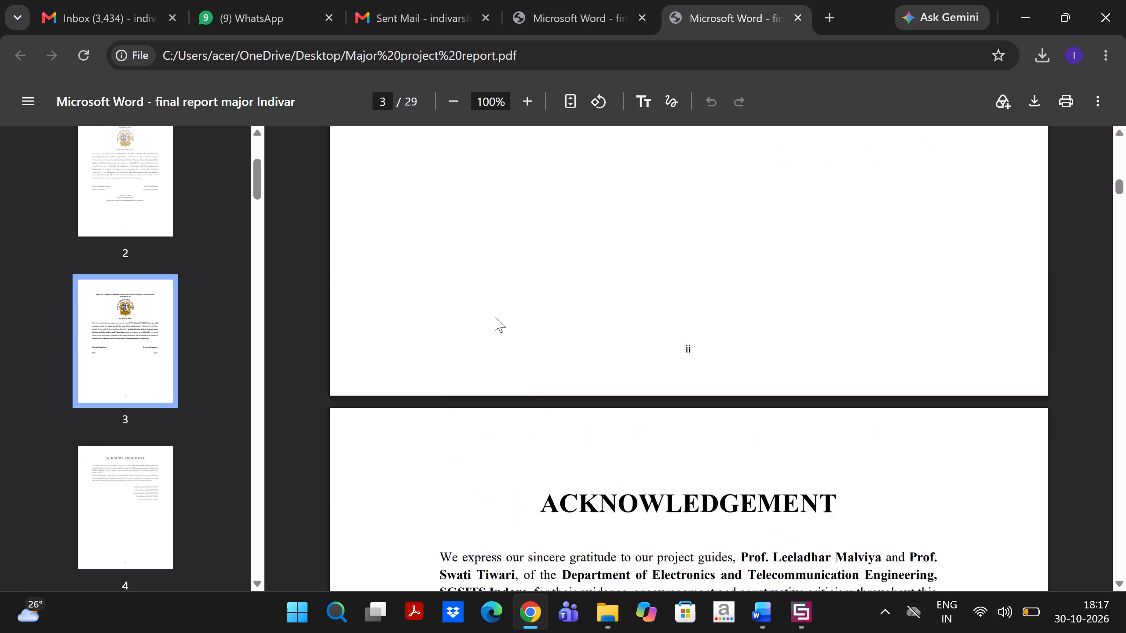
scroll(495, 316, "up", 5)
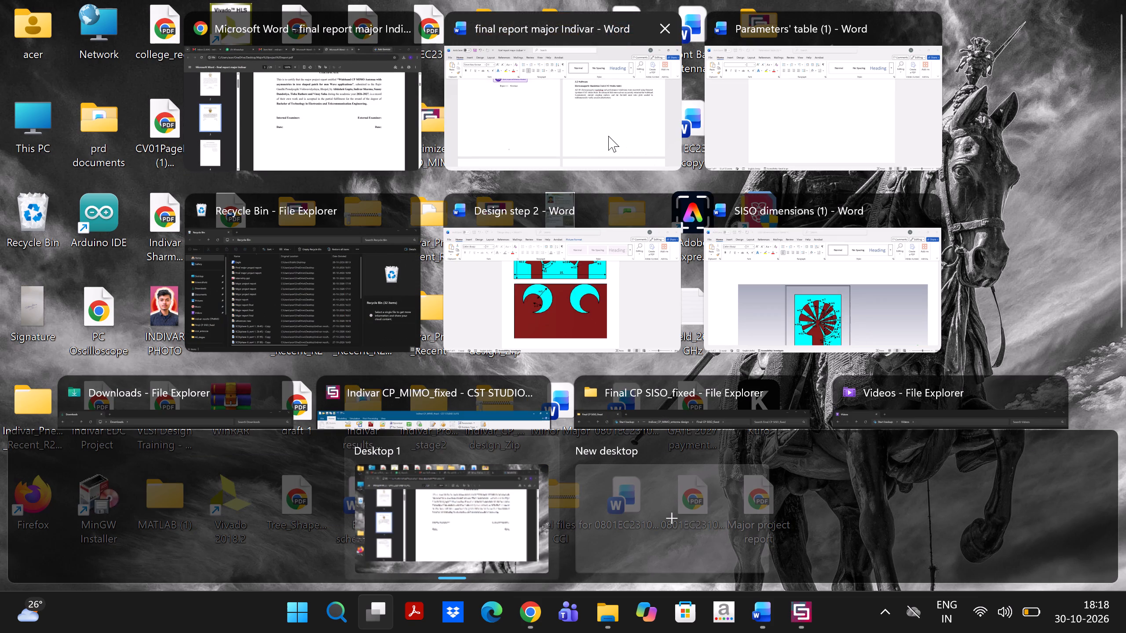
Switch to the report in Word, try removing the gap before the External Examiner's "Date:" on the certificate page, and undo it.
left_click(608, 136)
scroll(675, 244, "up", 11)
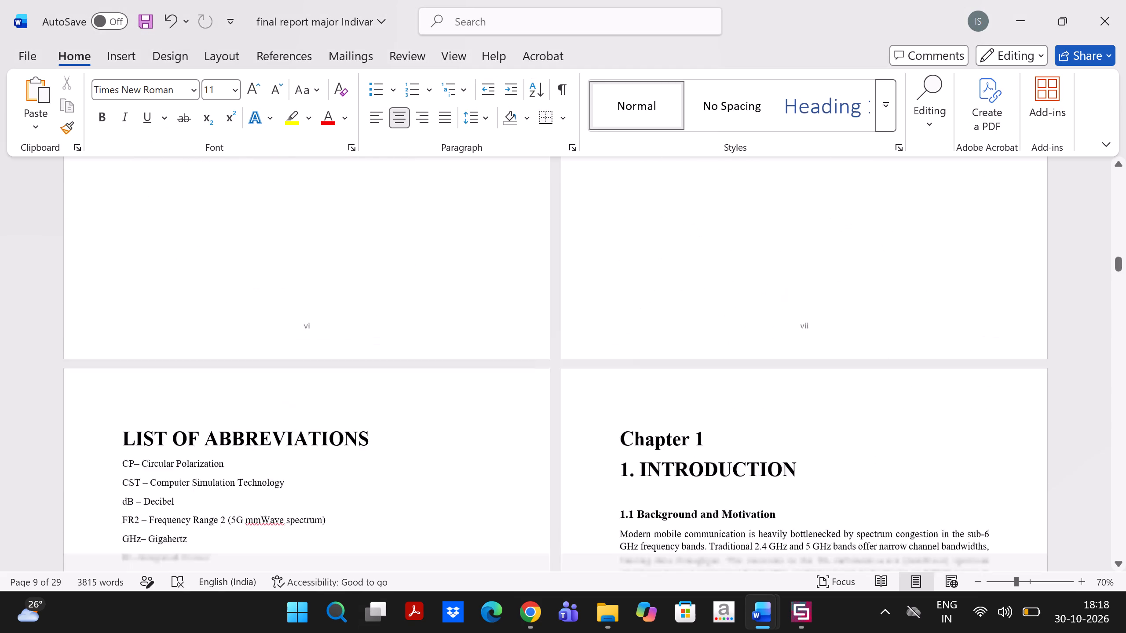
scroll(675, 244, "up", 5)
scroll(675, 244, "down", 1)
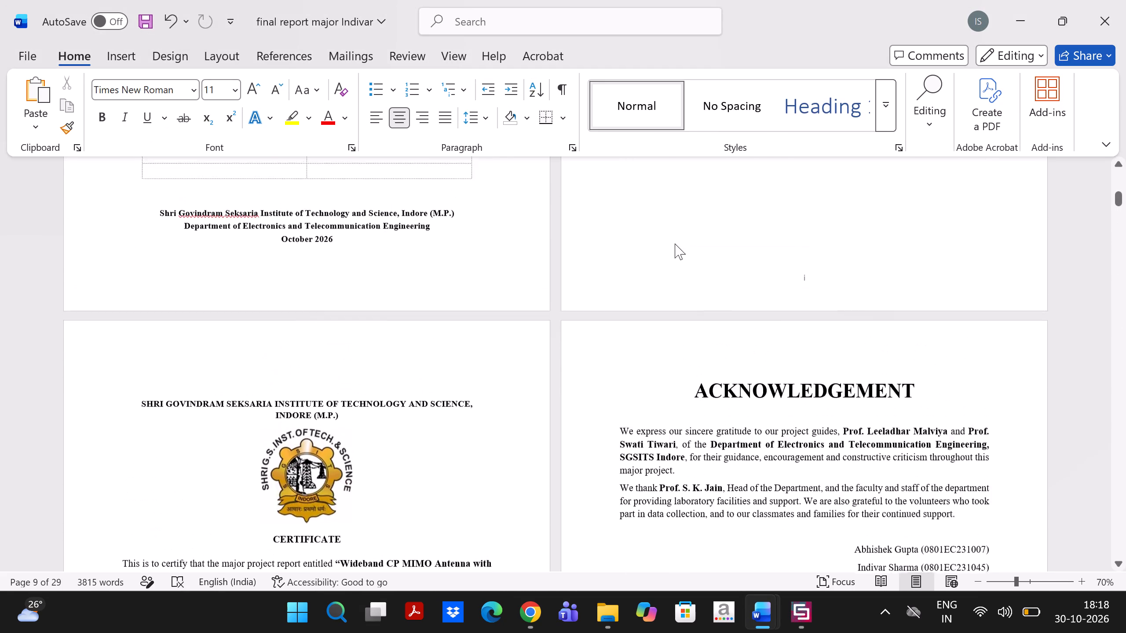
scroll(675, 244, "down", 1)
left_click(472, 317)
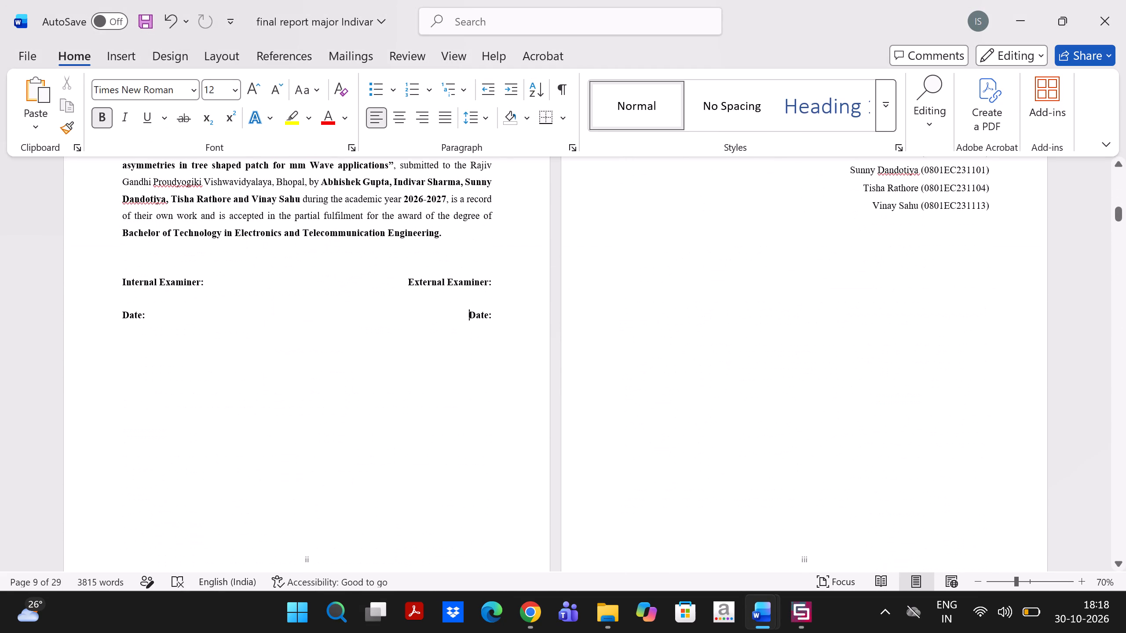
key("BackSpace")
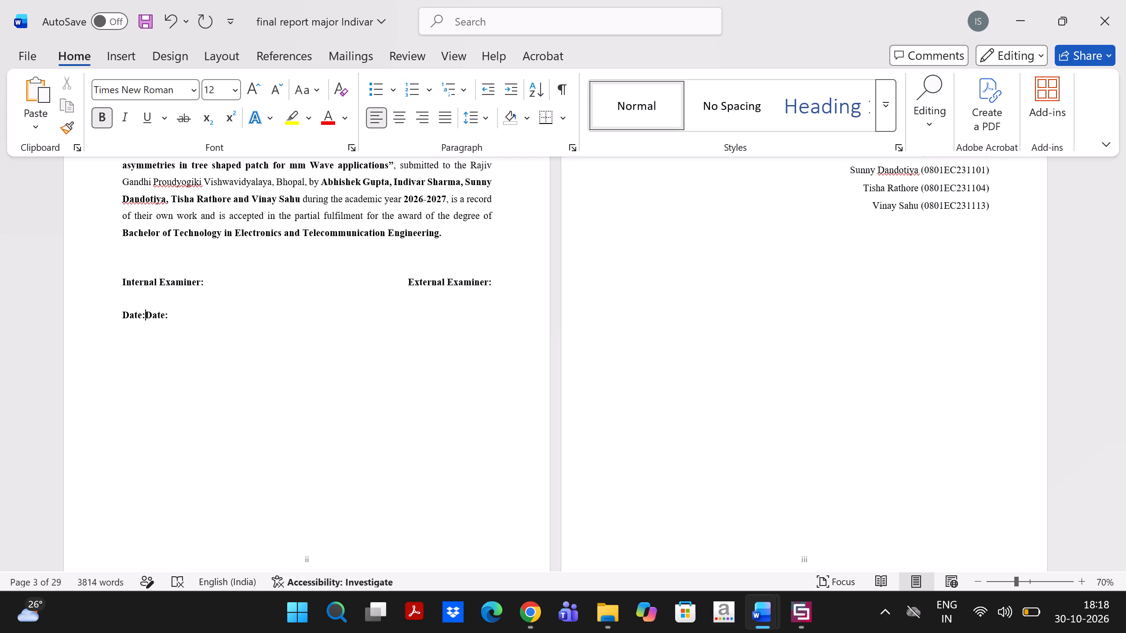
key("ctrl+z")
Align the External Examiner's "Date:" under the start of the "External Examiner:" label on the certificate page, using spaces.
key("BackSpace")
key("space")
key("space")
key("space")
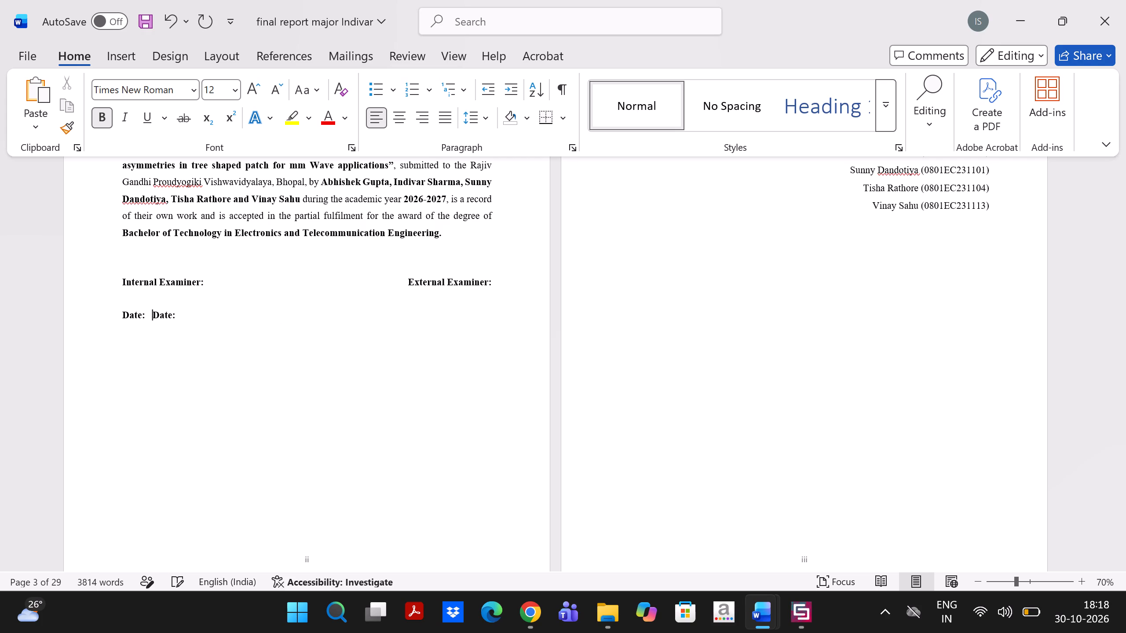
key("space")
key("space")
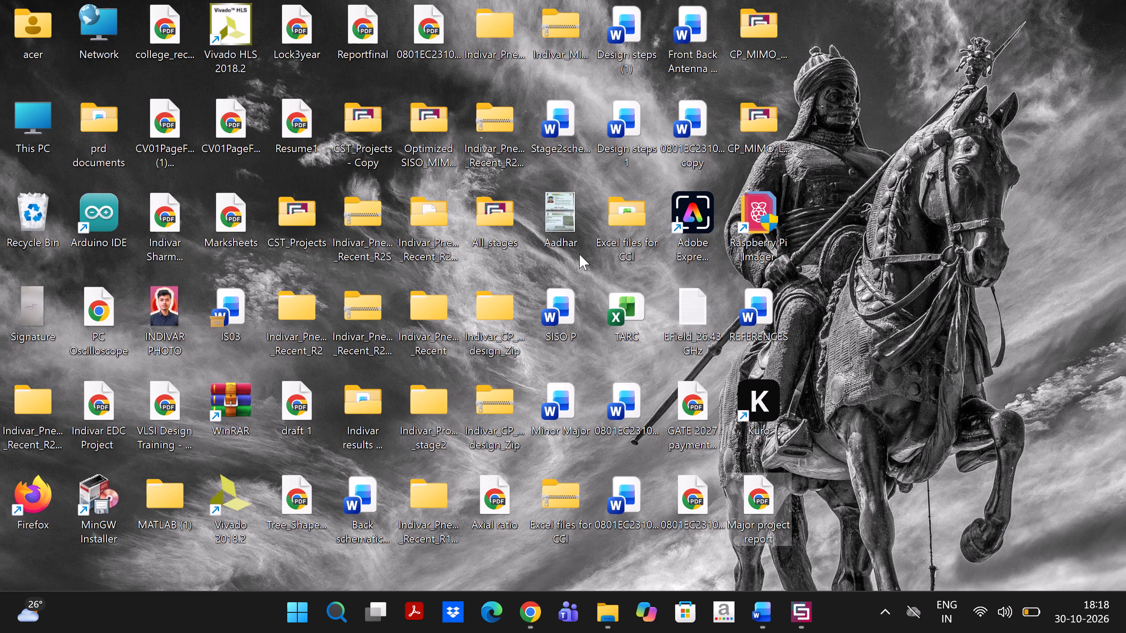
Switch to the desktop and delete the outdated "Major project report" PDF.
key("Delete")
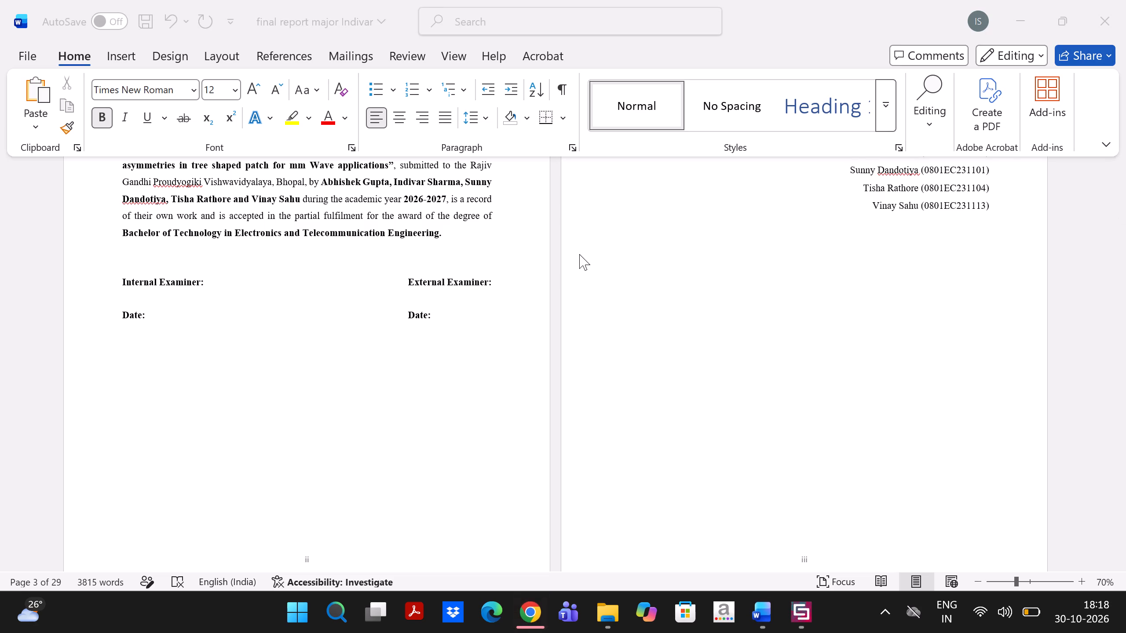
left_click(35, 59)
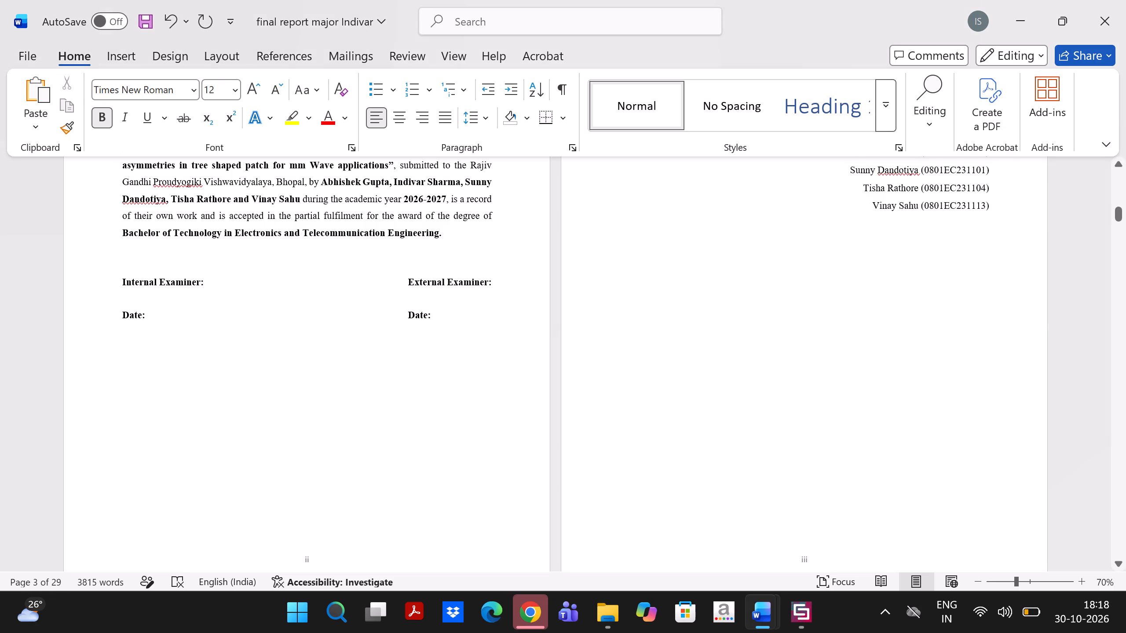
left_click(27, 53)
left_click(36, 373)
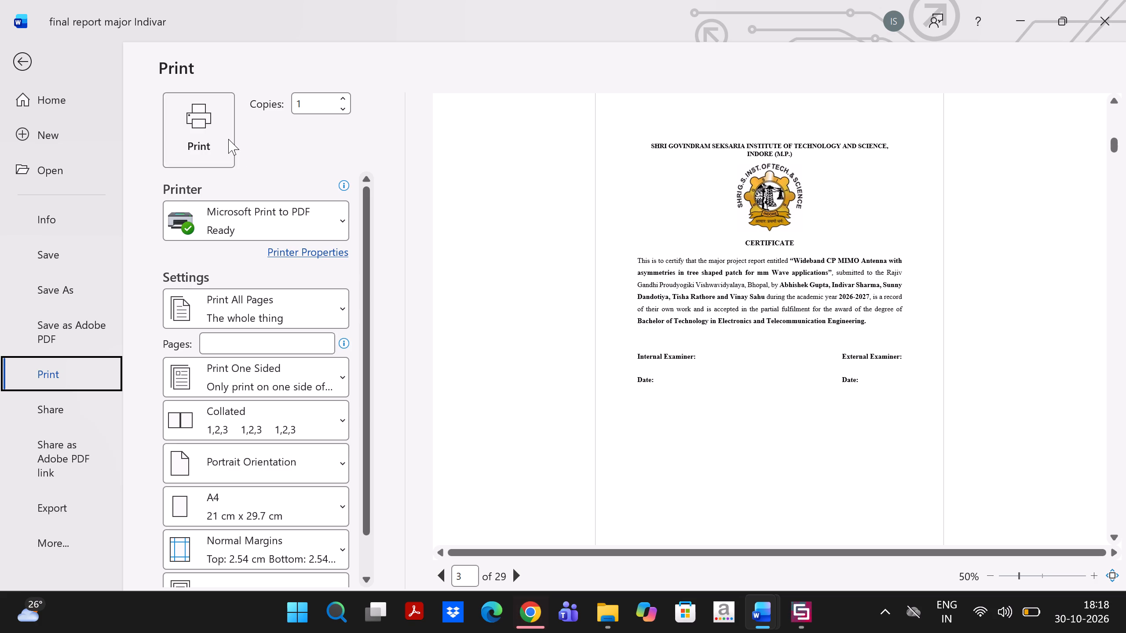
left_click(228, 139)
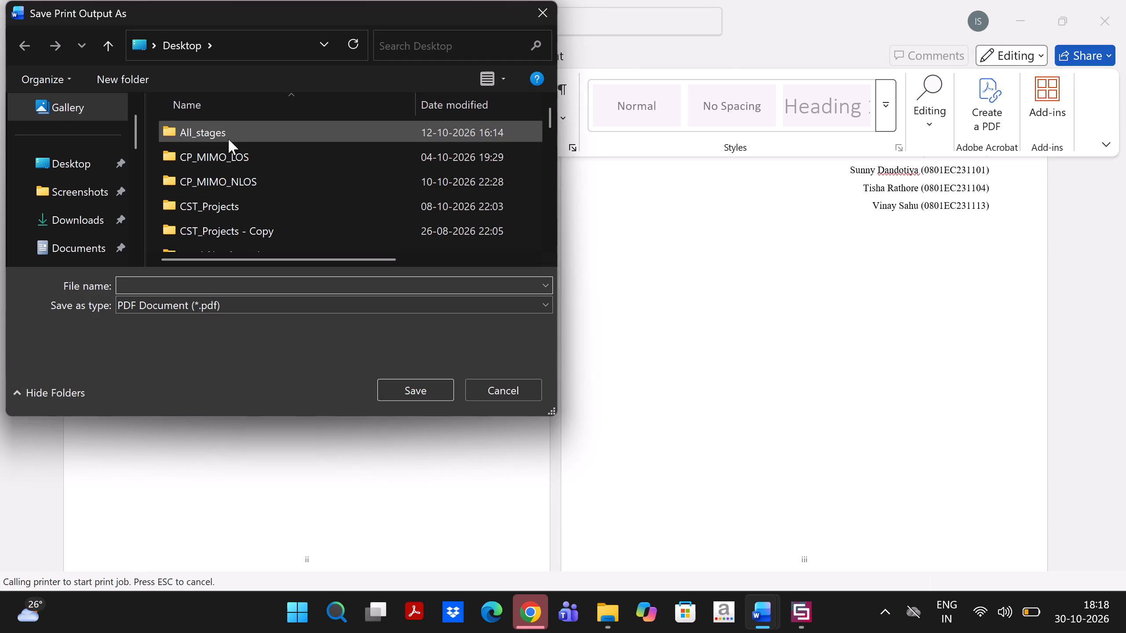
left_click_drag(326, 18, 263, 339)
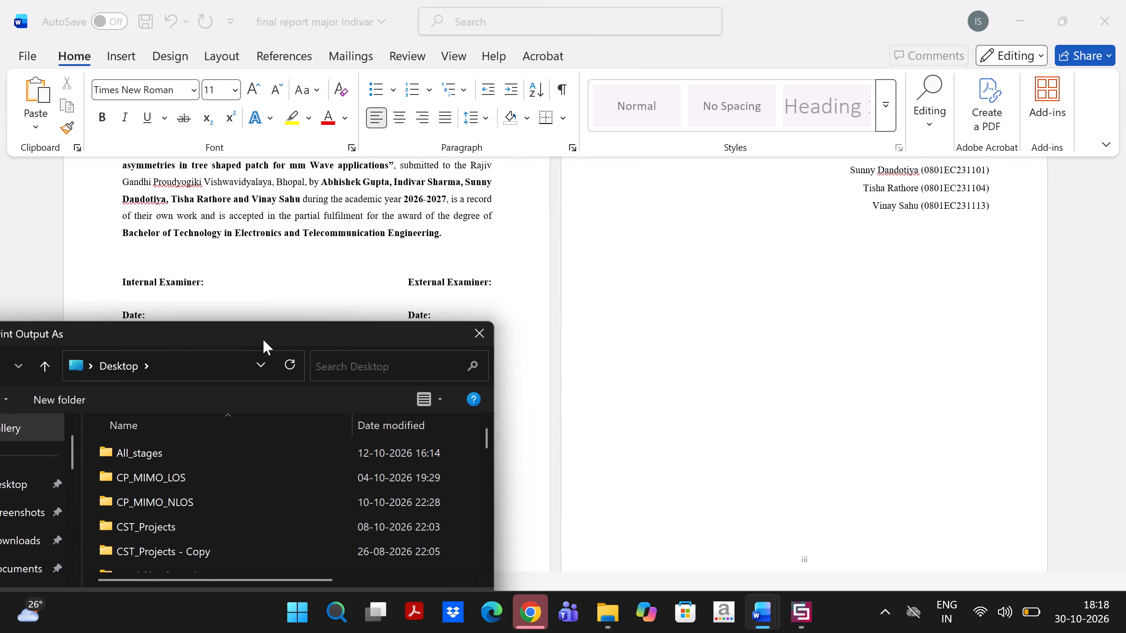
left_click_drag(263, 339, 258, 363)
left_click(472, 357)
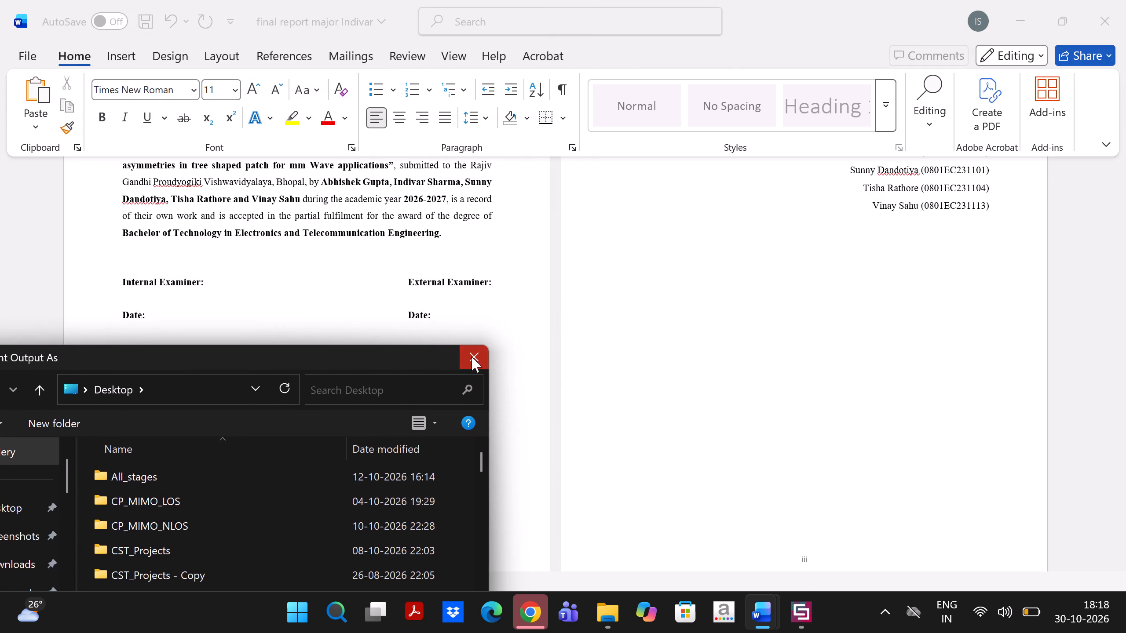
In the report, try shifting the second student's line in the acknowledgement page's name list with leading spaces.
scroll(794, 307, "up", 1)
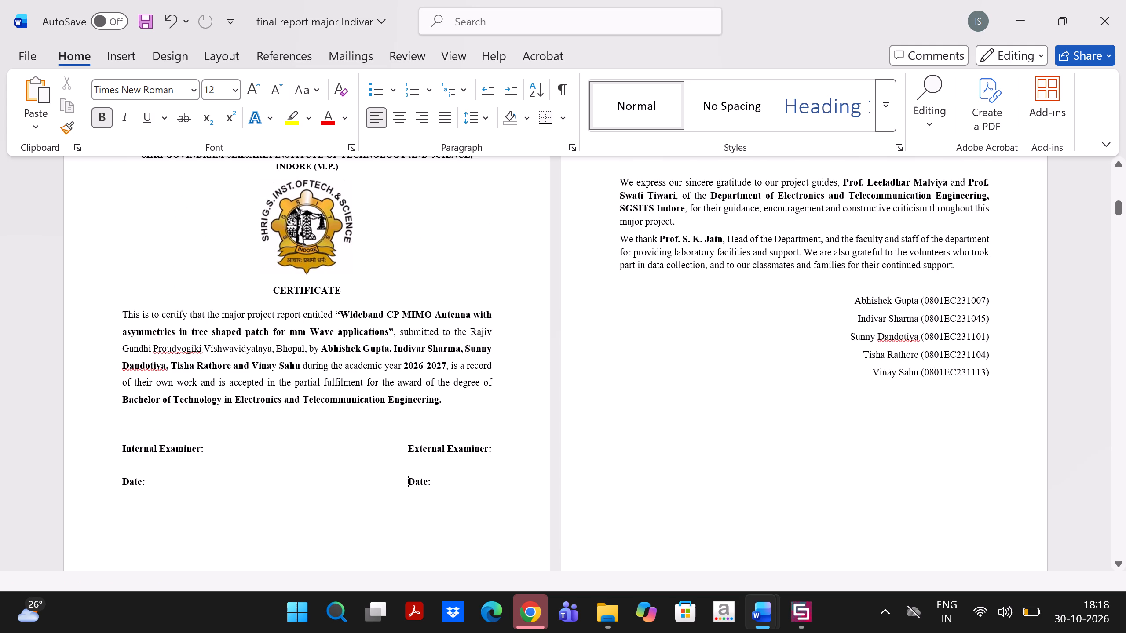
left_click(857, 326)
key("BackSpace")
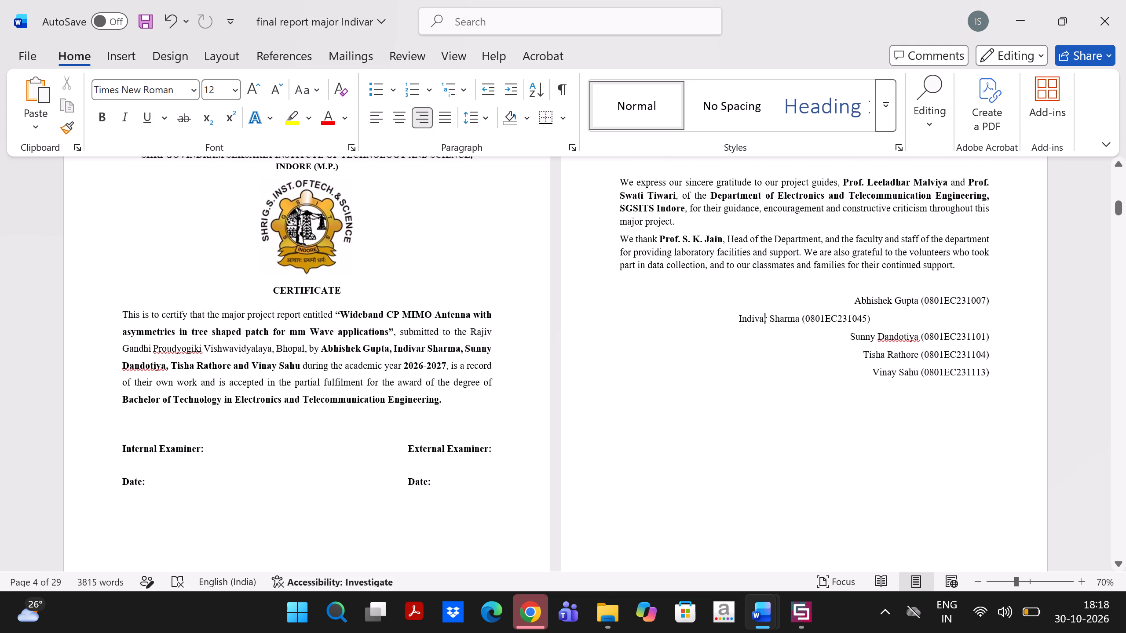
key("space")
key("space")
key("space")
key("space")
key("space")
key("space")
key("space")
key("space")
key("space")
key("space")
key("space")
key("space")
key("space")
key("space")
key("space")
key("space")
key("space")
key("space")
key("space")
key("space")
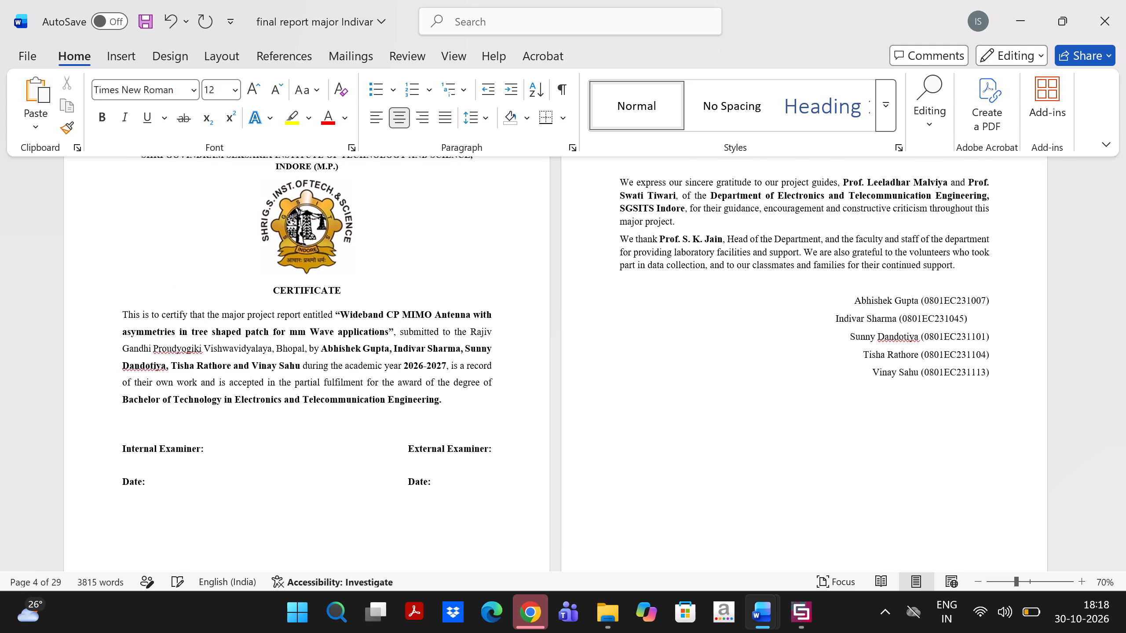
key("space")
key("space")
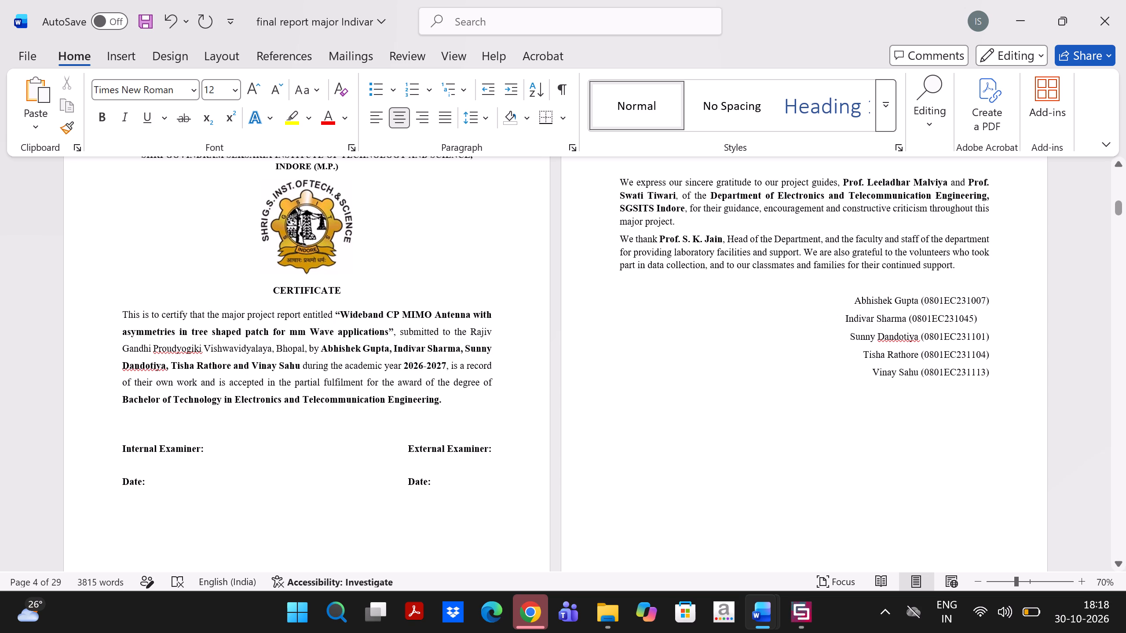
Right-align all five student name lines at the end of the acknowledgement page.
left_click(847, 334)
left_click_drag(852, 304, 965, 379)
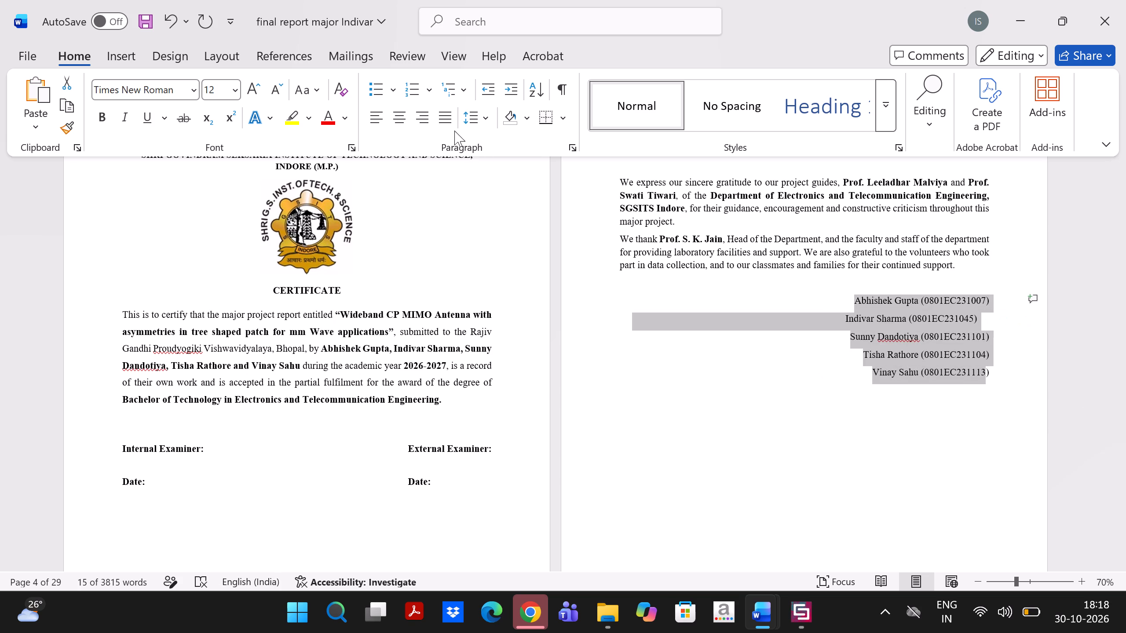
left_click(448, 120)
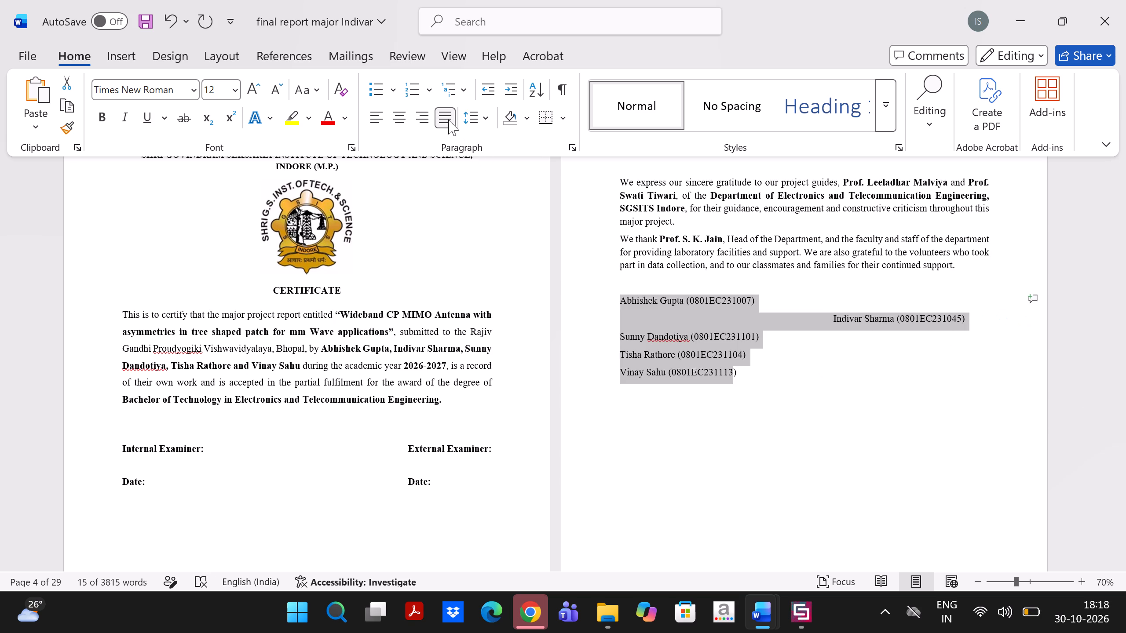
left_click(366, 111)
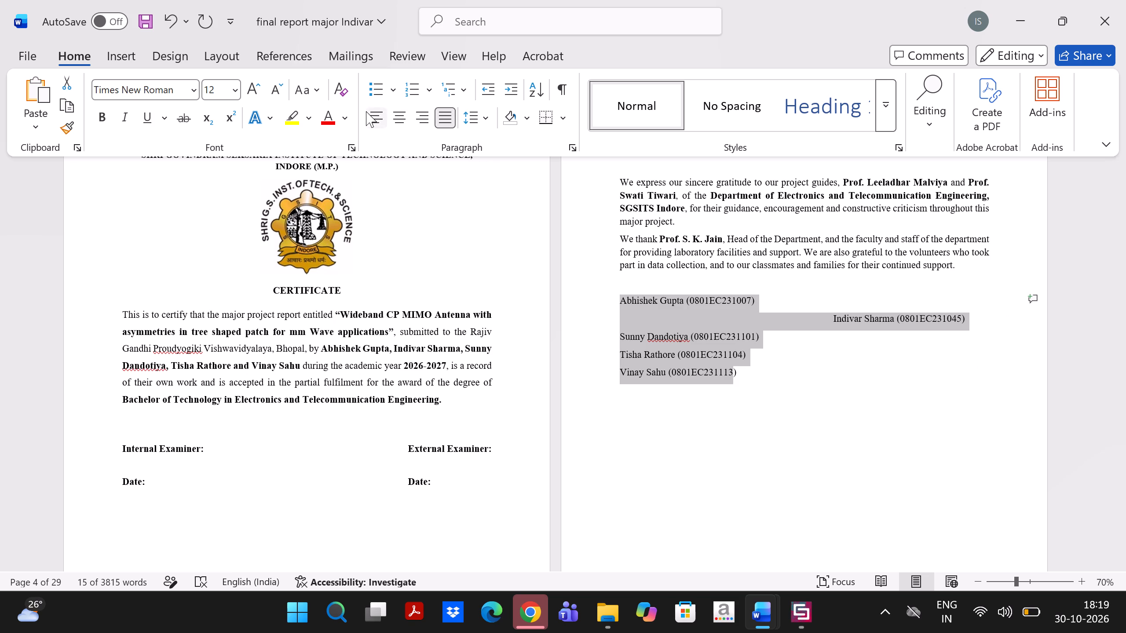
left_click(373, 114)
left_click(418, 120)
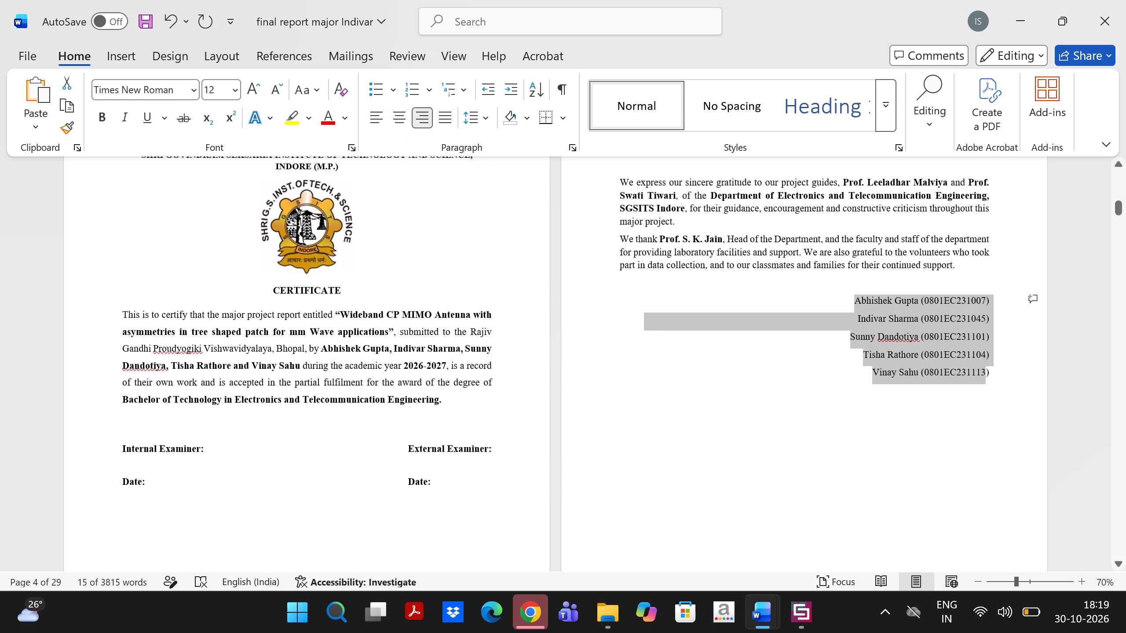
left_click(852, 447)
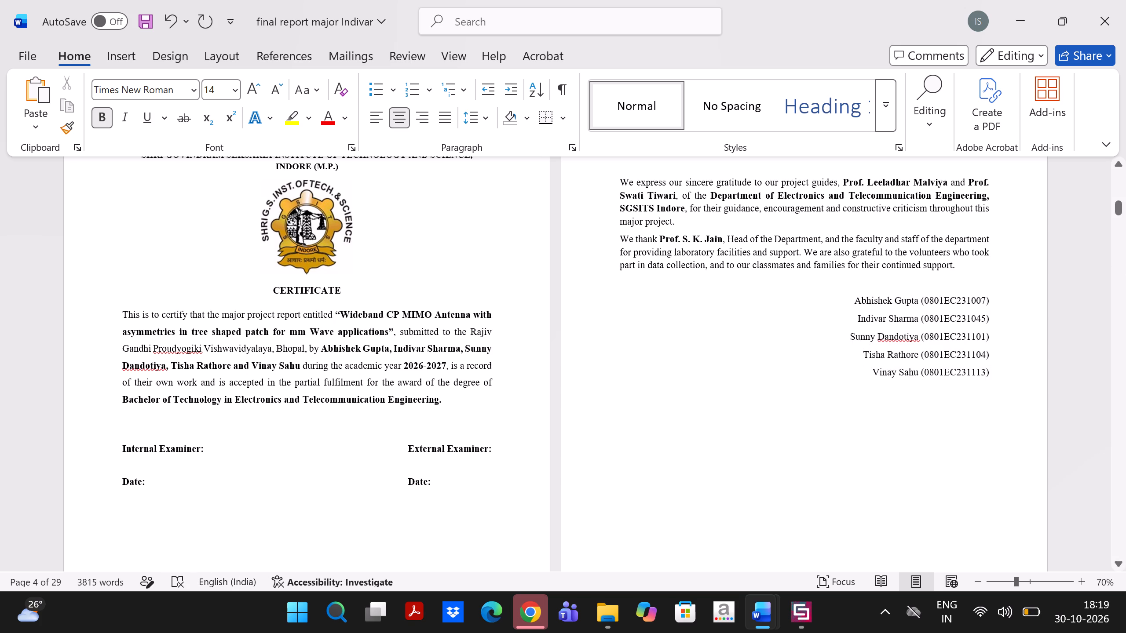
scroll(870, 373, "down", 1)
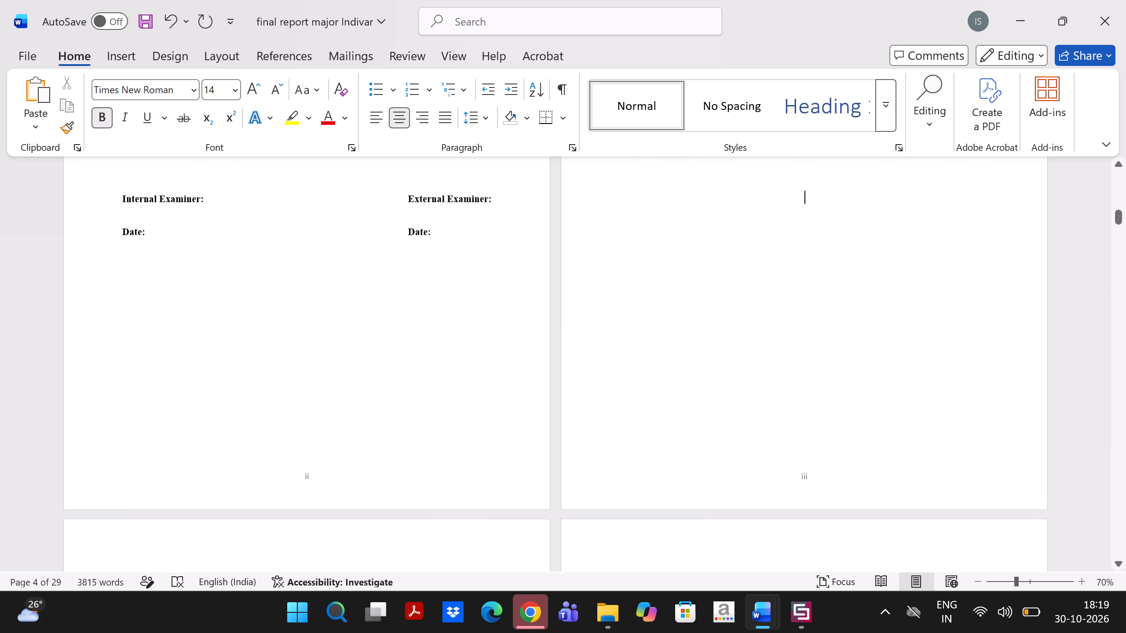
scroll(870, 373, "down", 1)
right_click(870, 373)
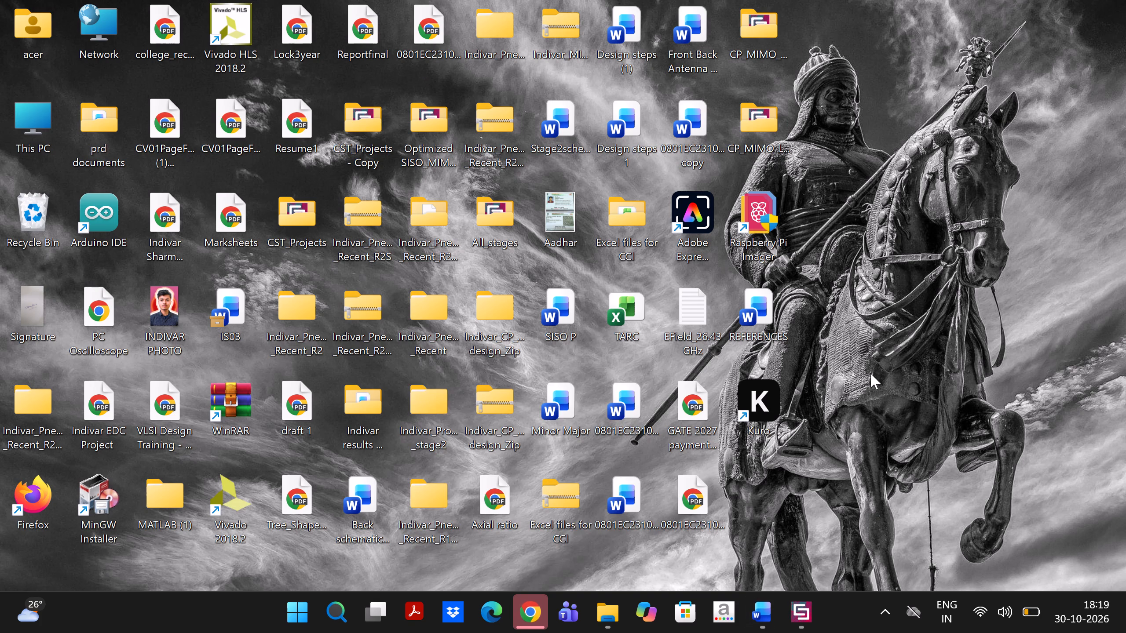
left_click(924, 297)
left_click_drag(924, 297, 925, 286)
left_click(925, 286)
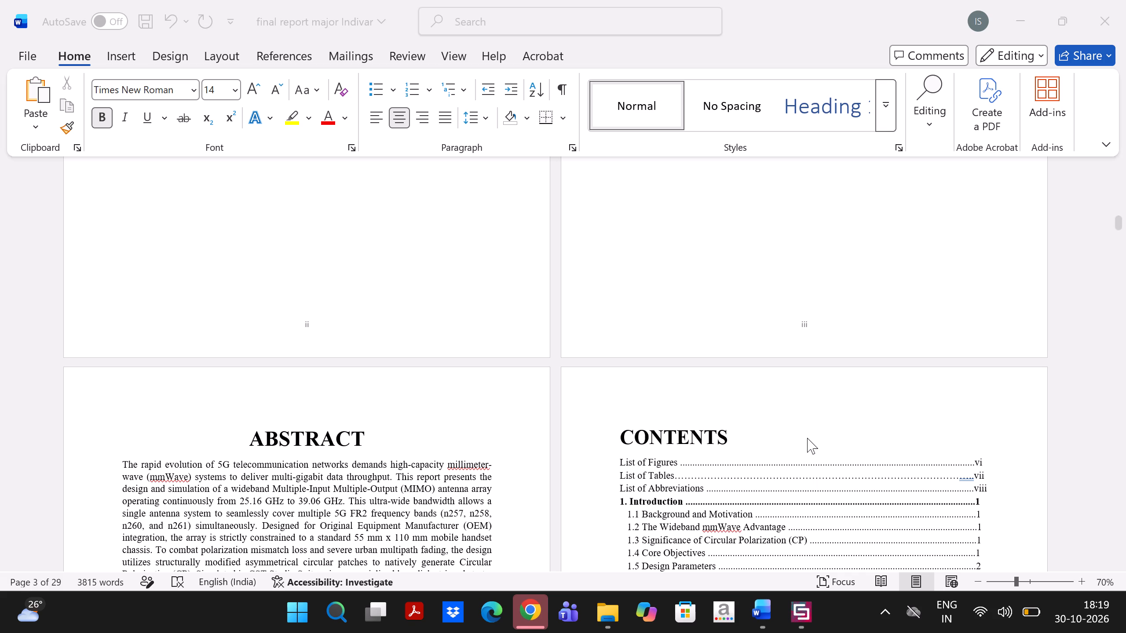
Print all pages of the report with Microsoft Print to PDF as "Major project report" on the desktop.
left_click(33, 53)
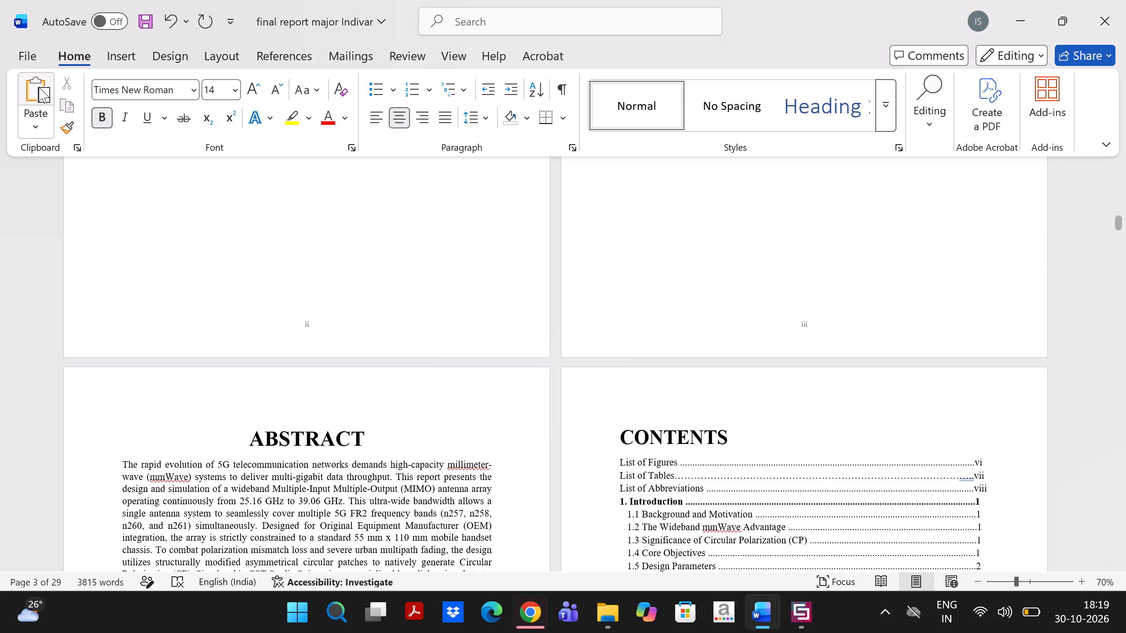
left_click(31, 62)
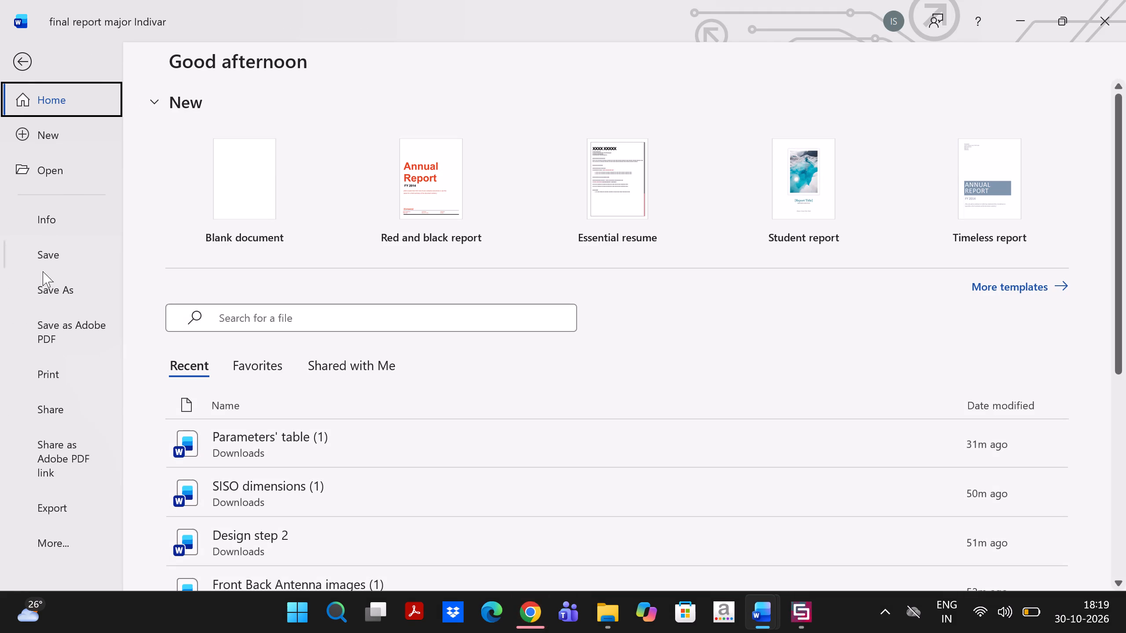
left_click(45, 368)
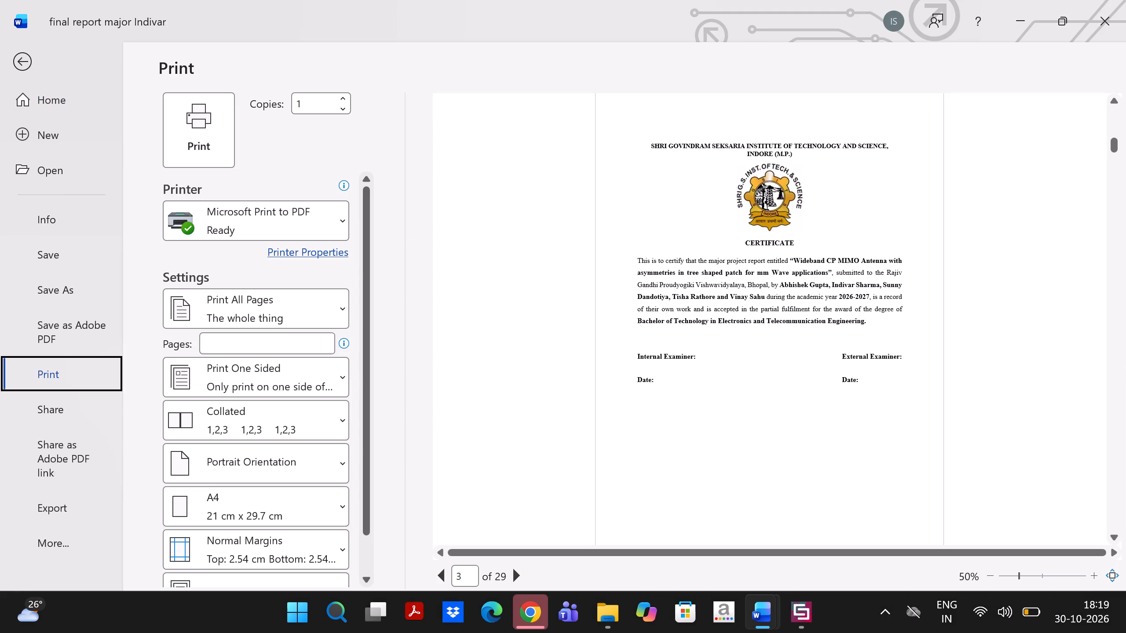
left_click(208, 138)
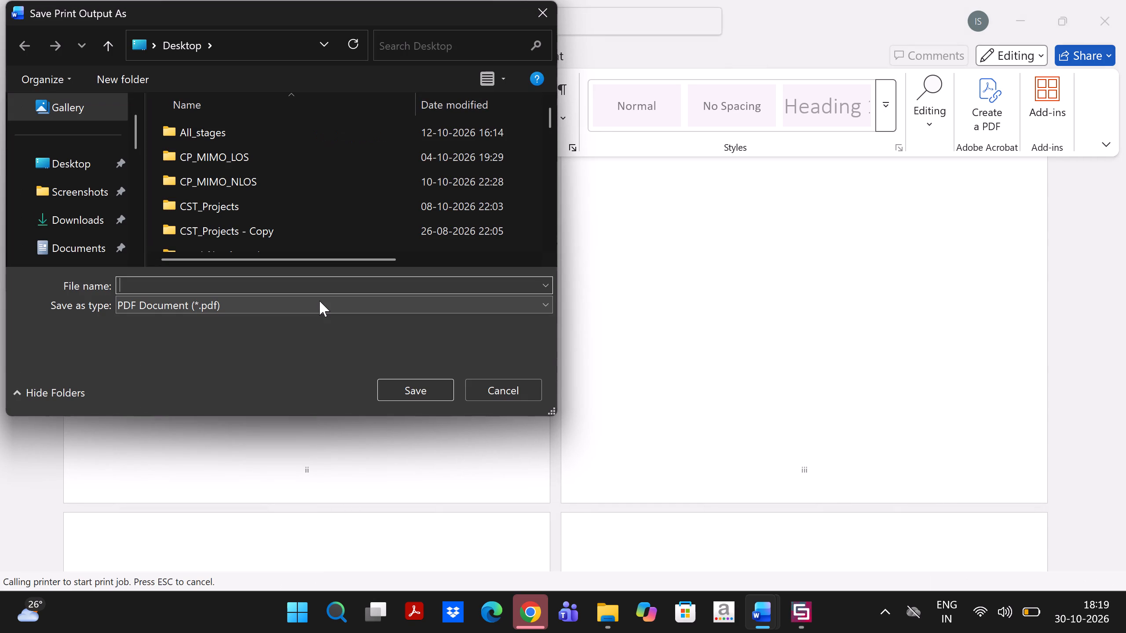
type("Amk")
key("BackSpace")
key("BackSpace")
key("BackSpace")
type("Ma")
type("jor")
key("space")
type("project")
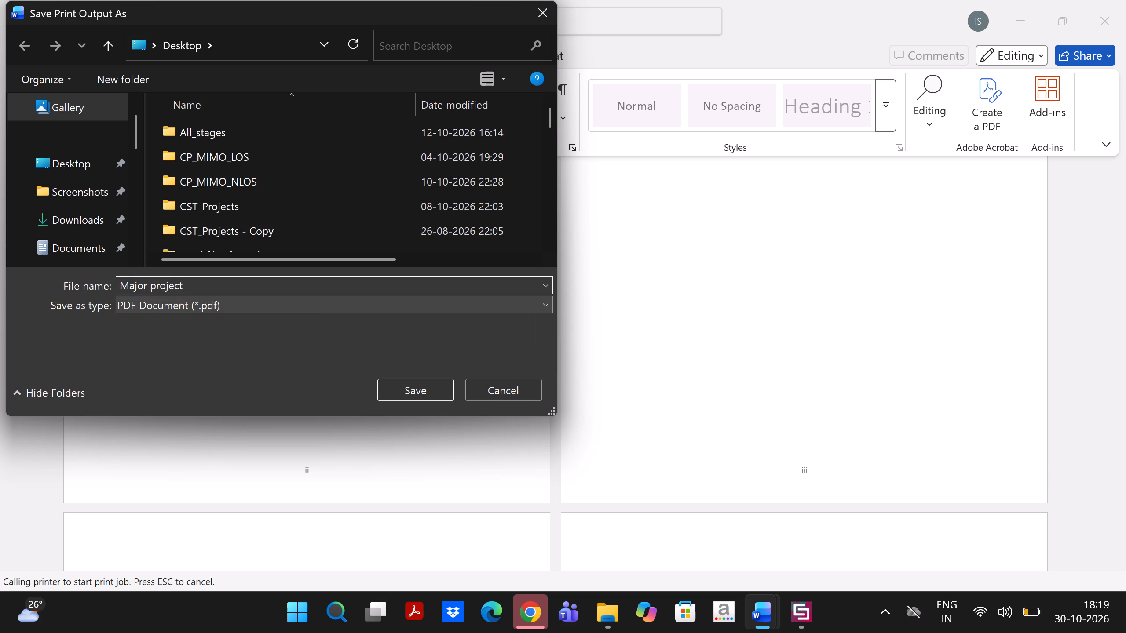
key("space")
type("report")
key("Return")
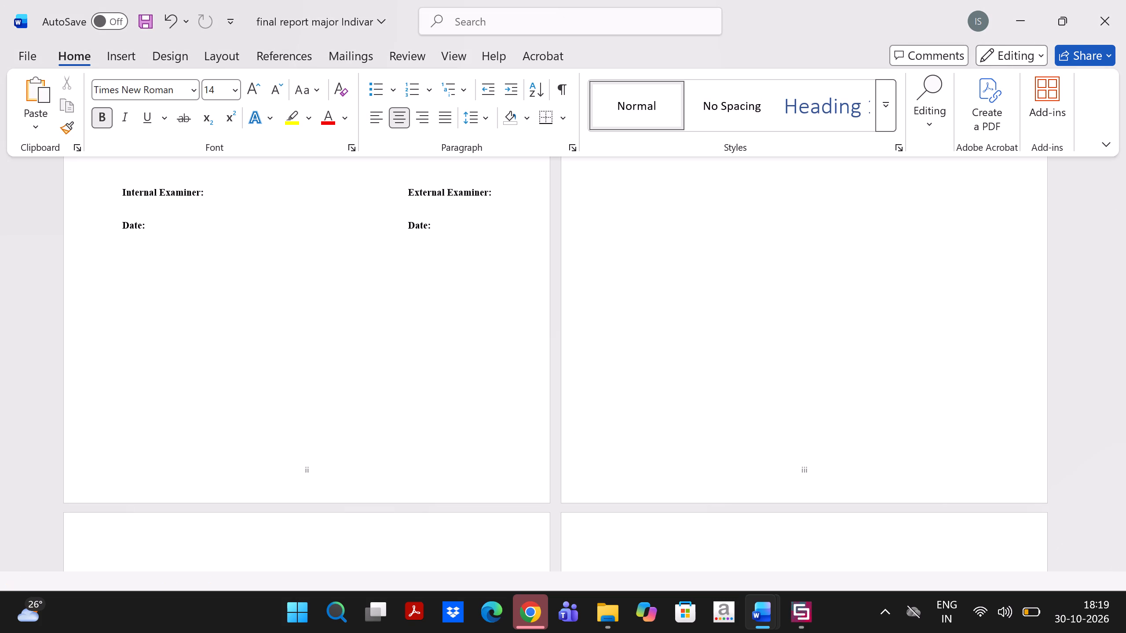
Switch to the desktop, refresh it and open the newly exported "Major project report" PDF.
scroll(319, 301, "right", 4)
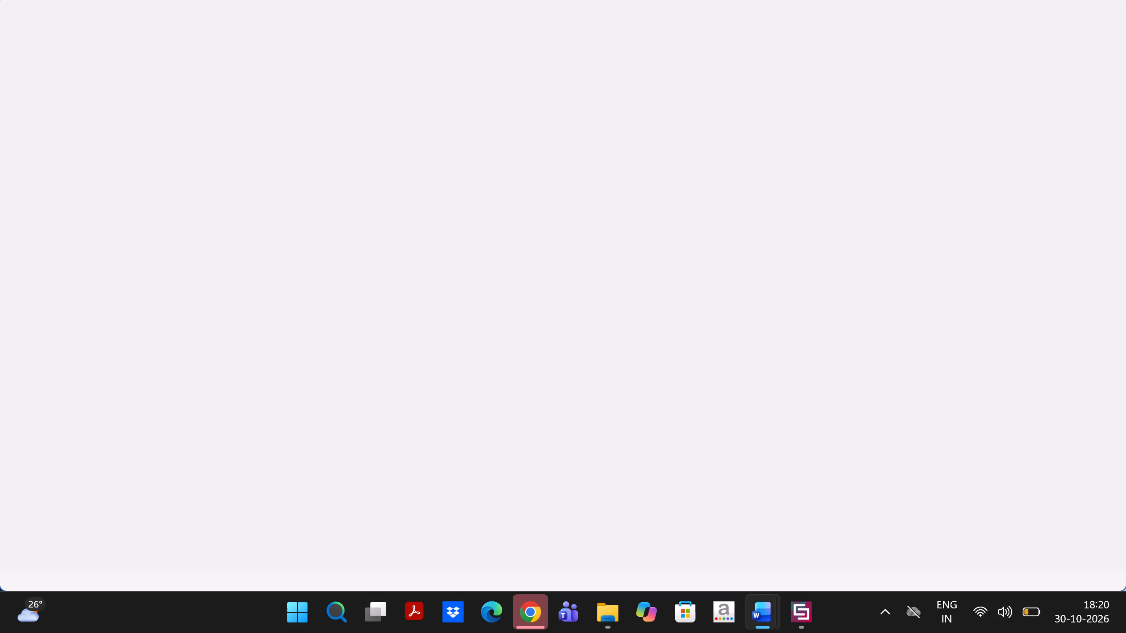
double_click(781, 276)
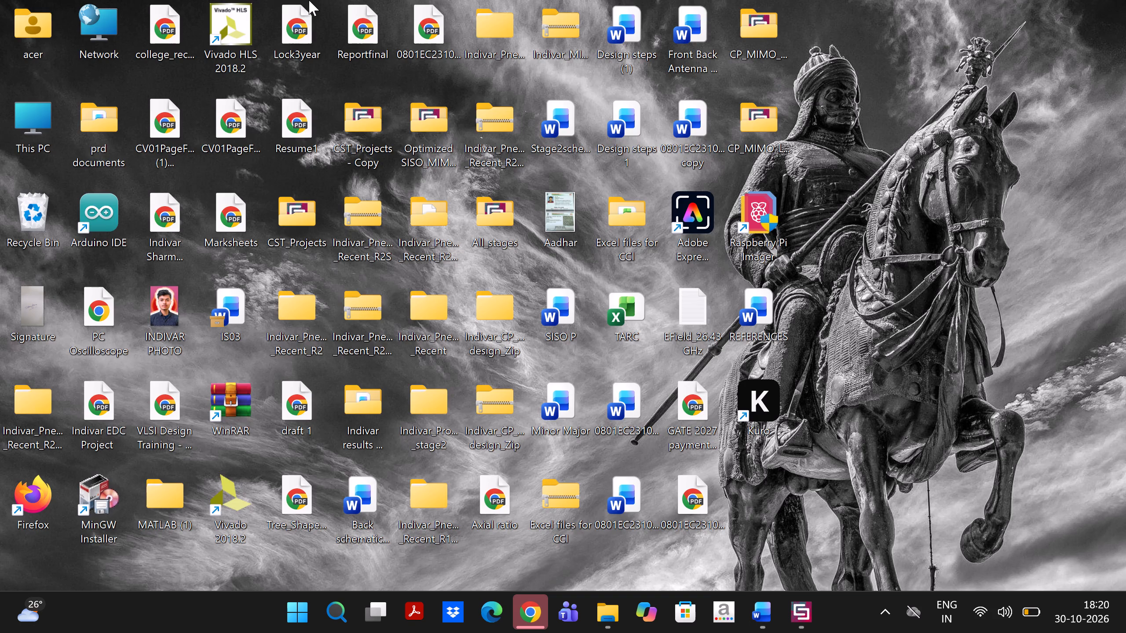
right_click(891, 146)
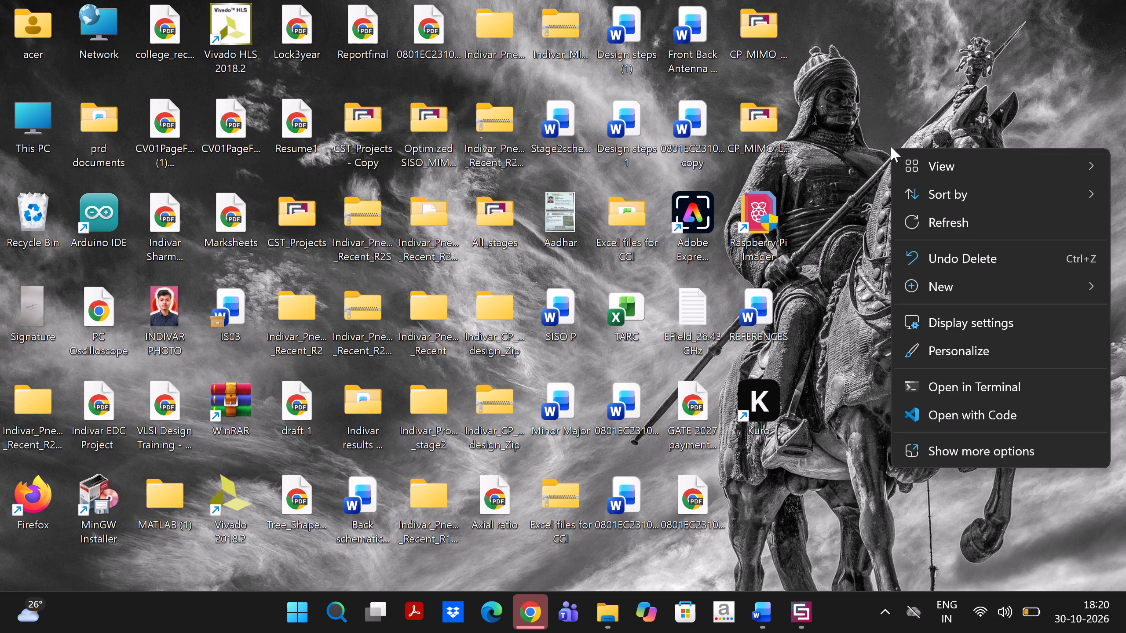
left_click(958, 232)
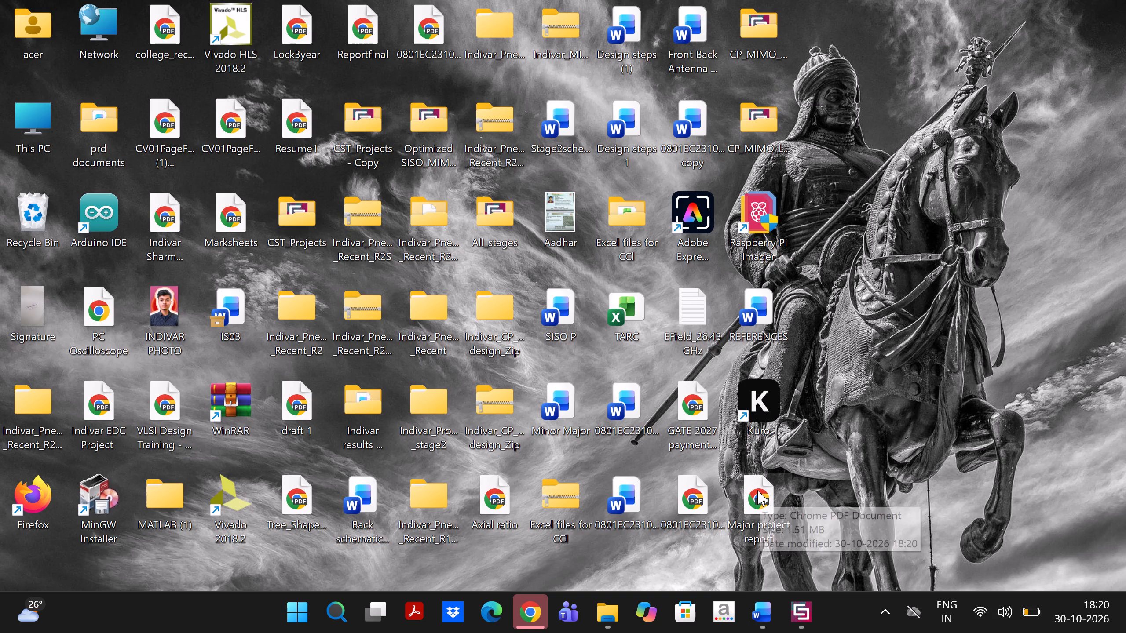
double_click(757, 490)
Check the exported PDF's front matter from the title page through the certificate, acknowledgement, abstract, contents and figure list to the List of Tables.
scroll(453, 412, "down", 1)
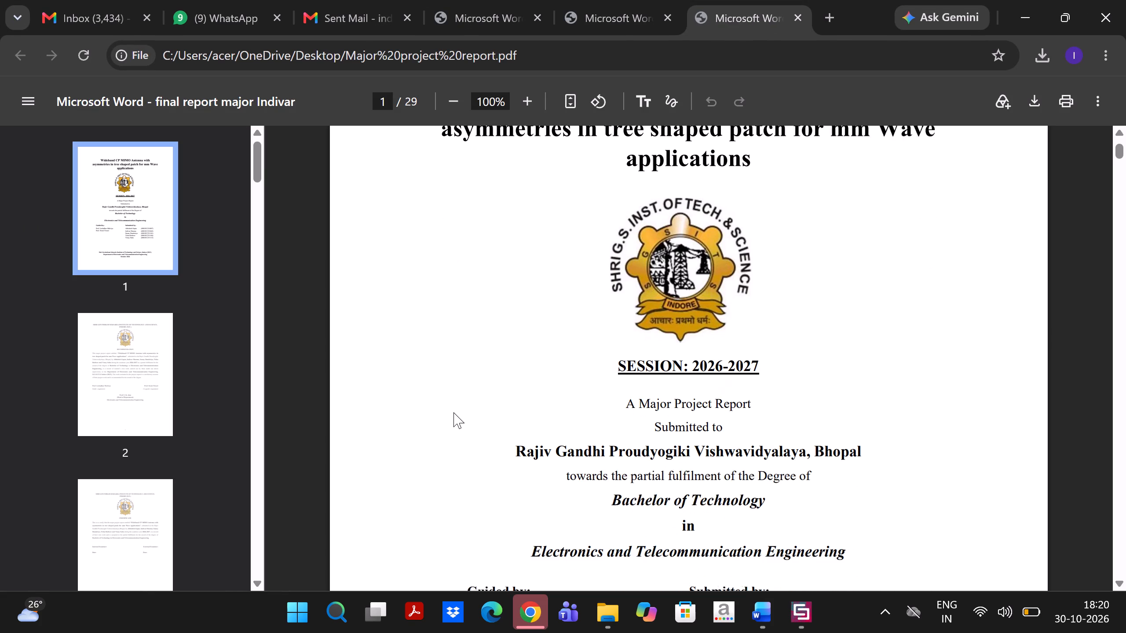
scroll(453, 412, "down", 3)
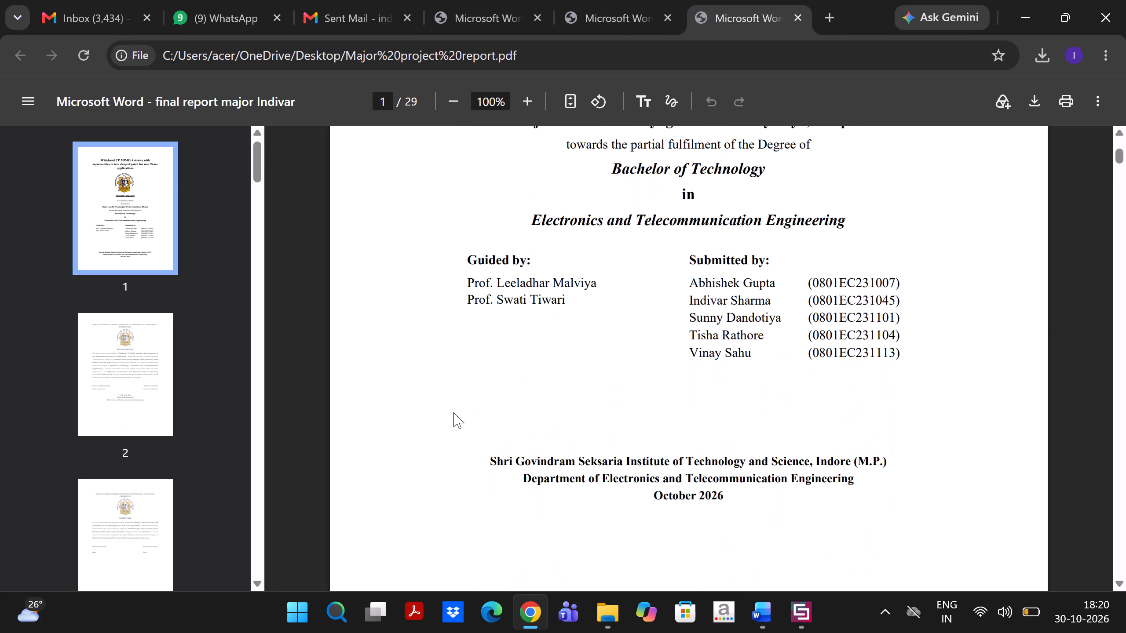
scroll(453, 412, "down", 1)
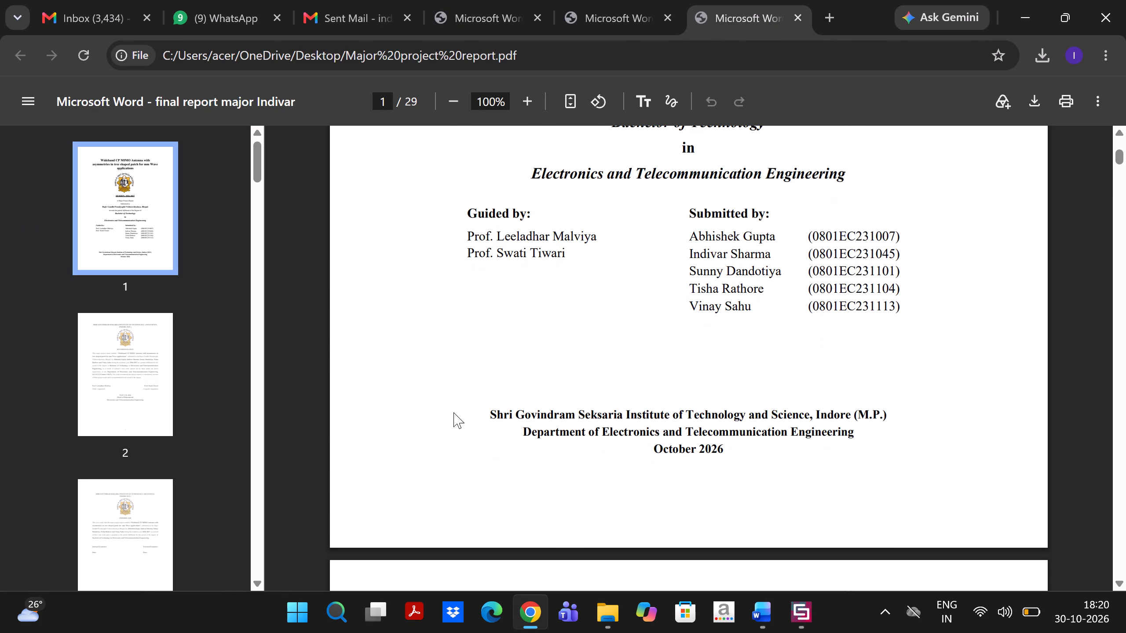
scroll(453, 412, "down", 1)
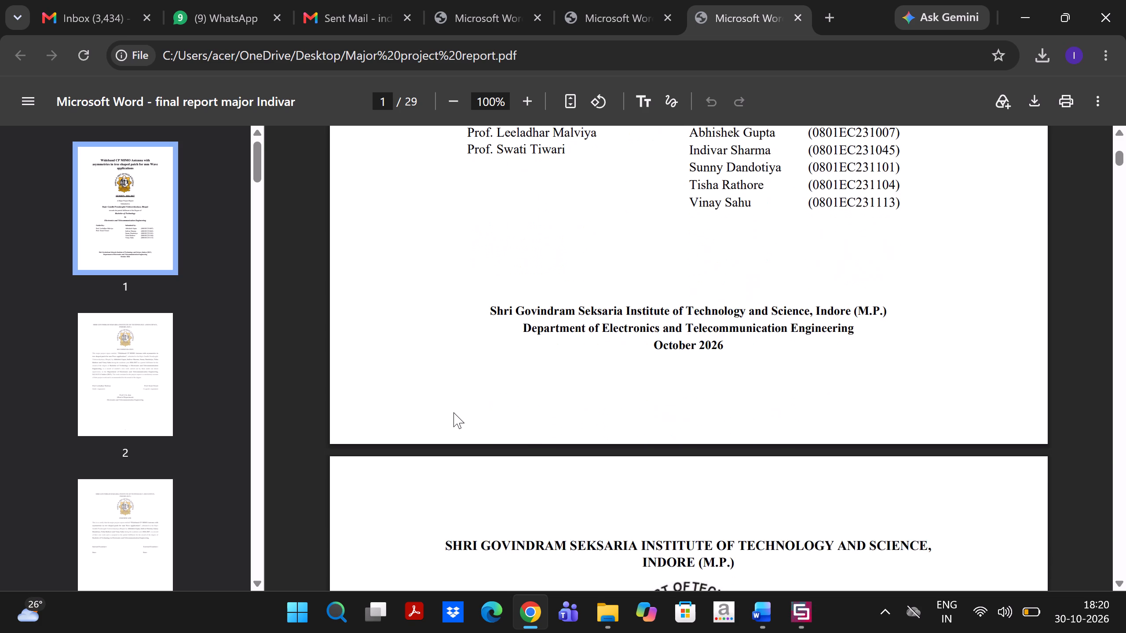
scroll(453, 412, "down", 4)
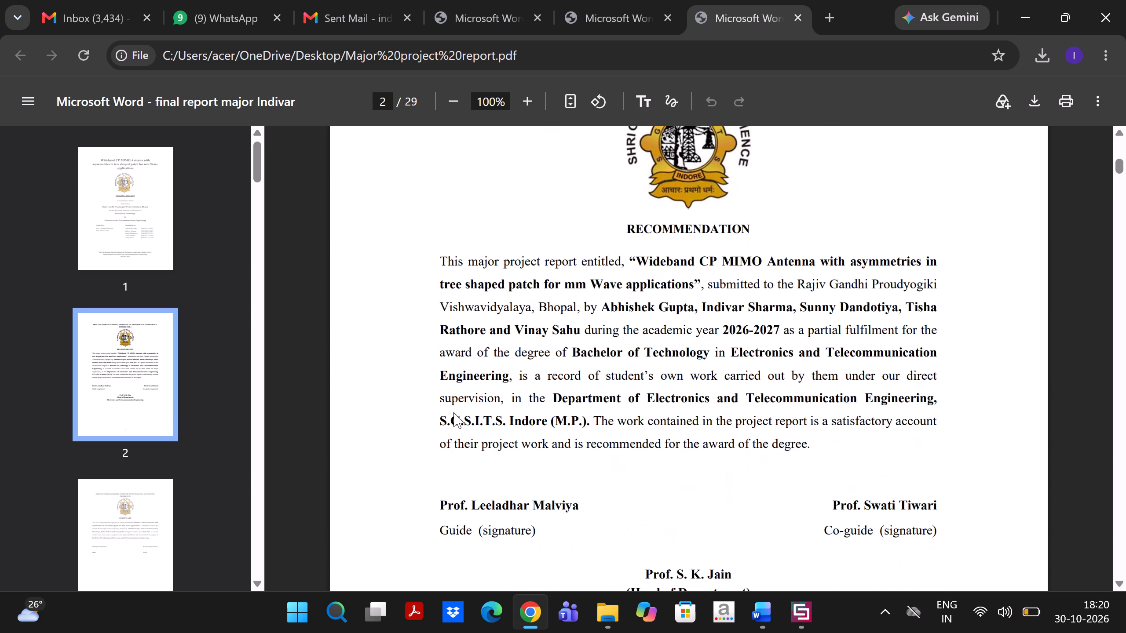
scroll(453, 412, "down", 5)
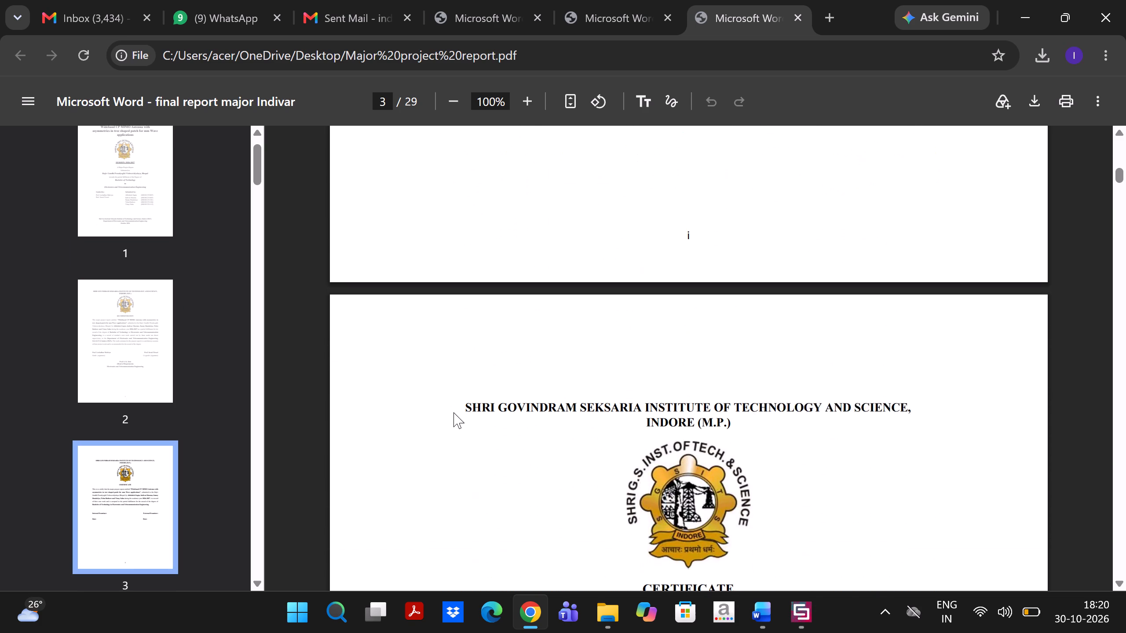
scroll(453, 412, "down", 4)
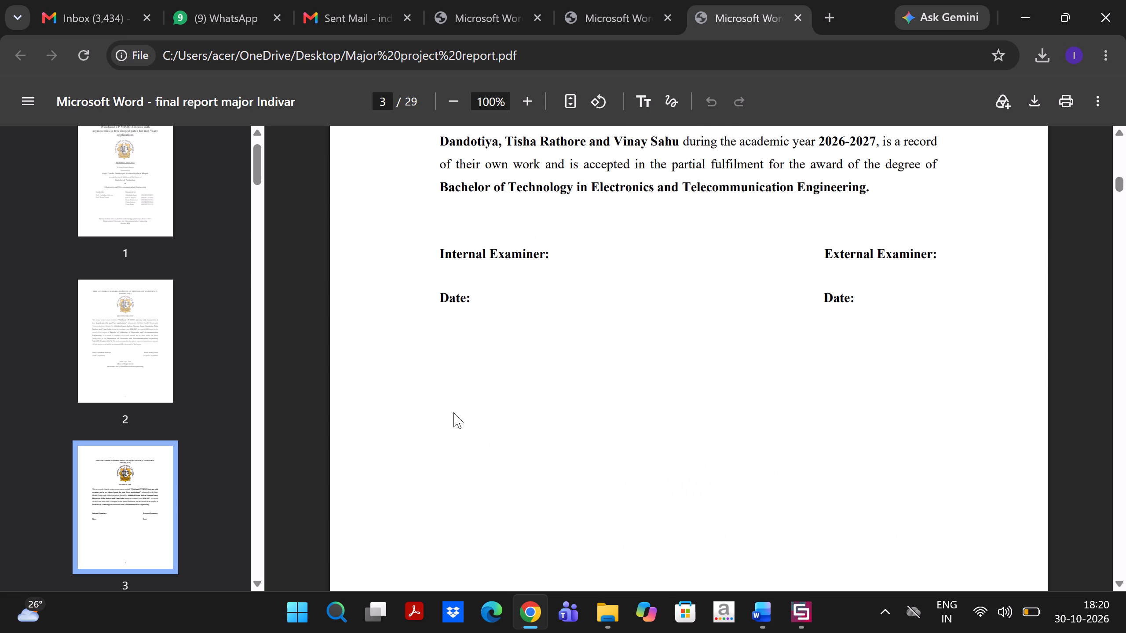
scroll(453, 412, "up", 2)
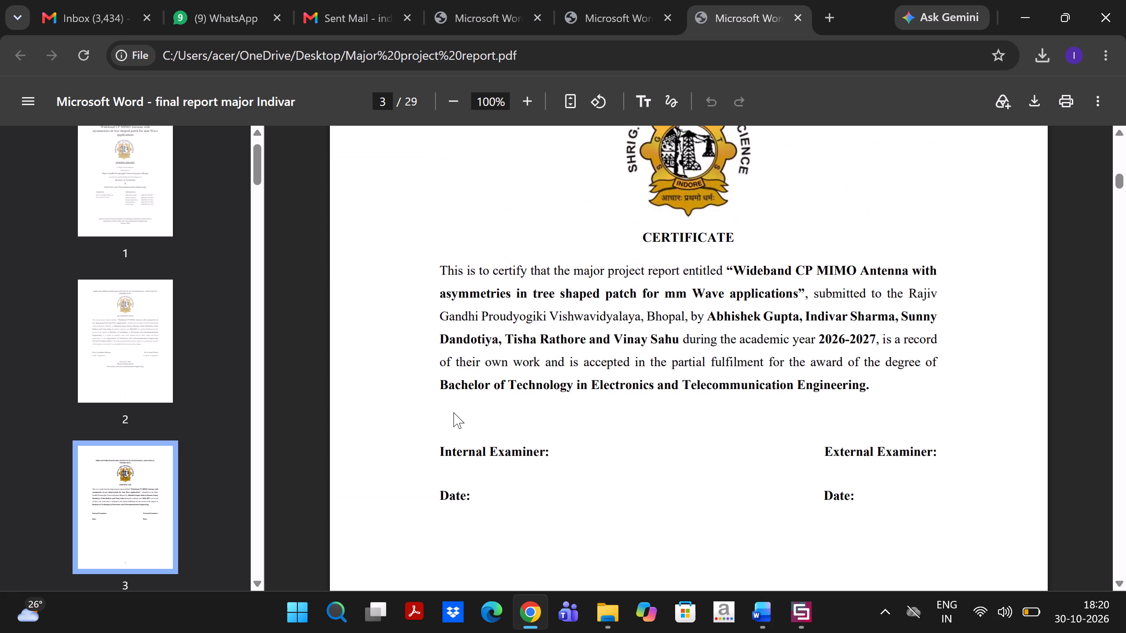
scroll(453, 412, "down", 5)
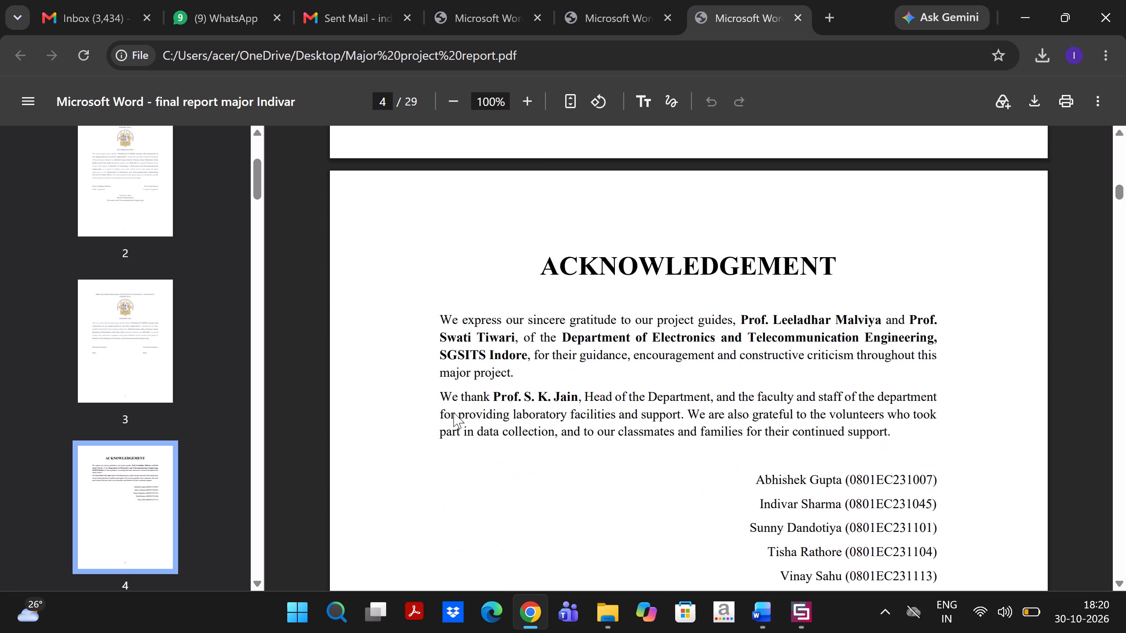
scroll(453, 412, "down", 5)
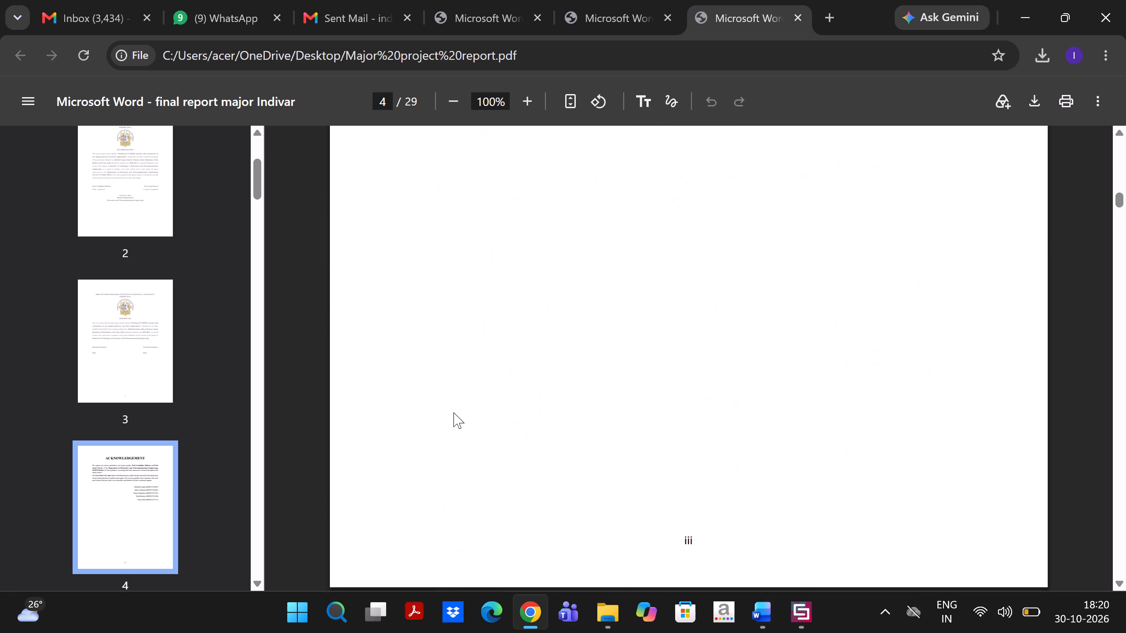
scroll(453, 412, "down", 3)
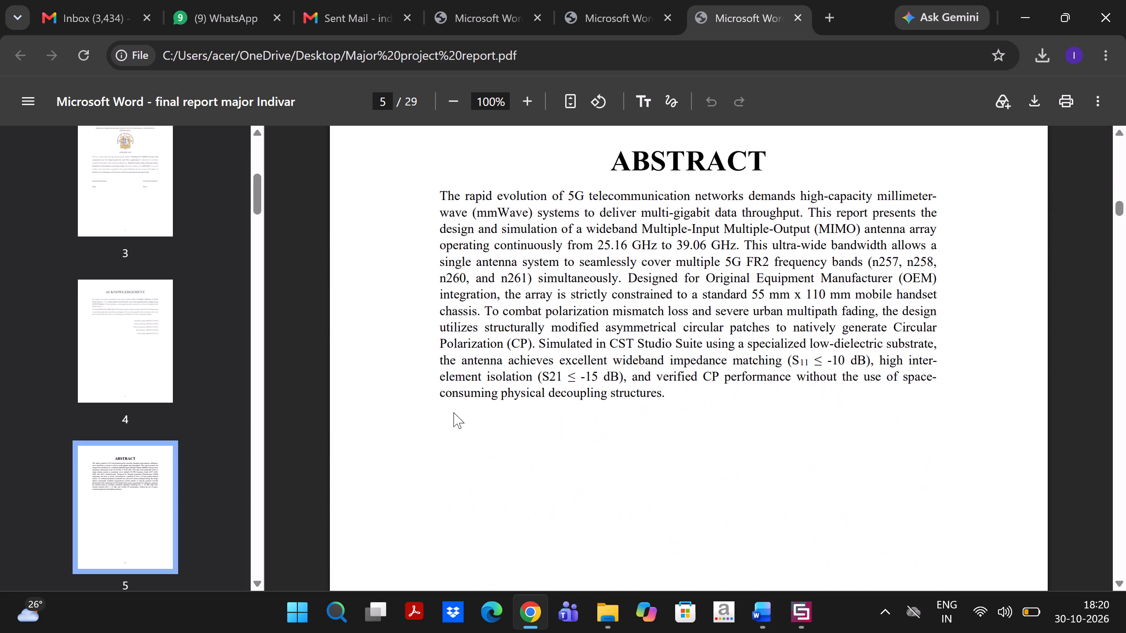
scroll(453, 412, "down", 1)
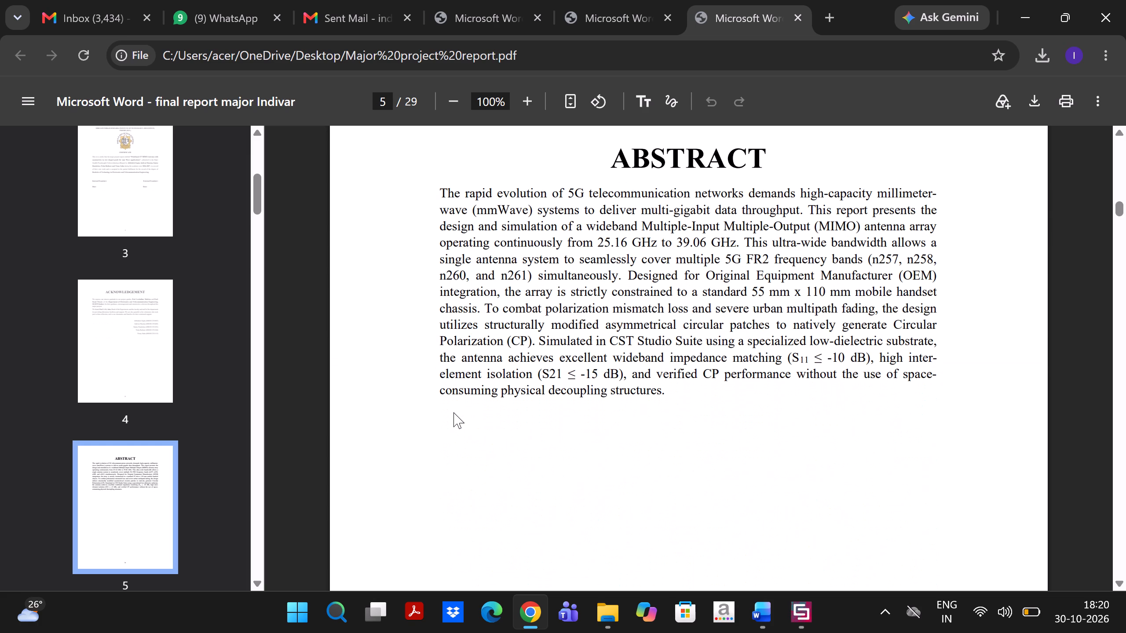
scroll(453, 412, "down", 1)
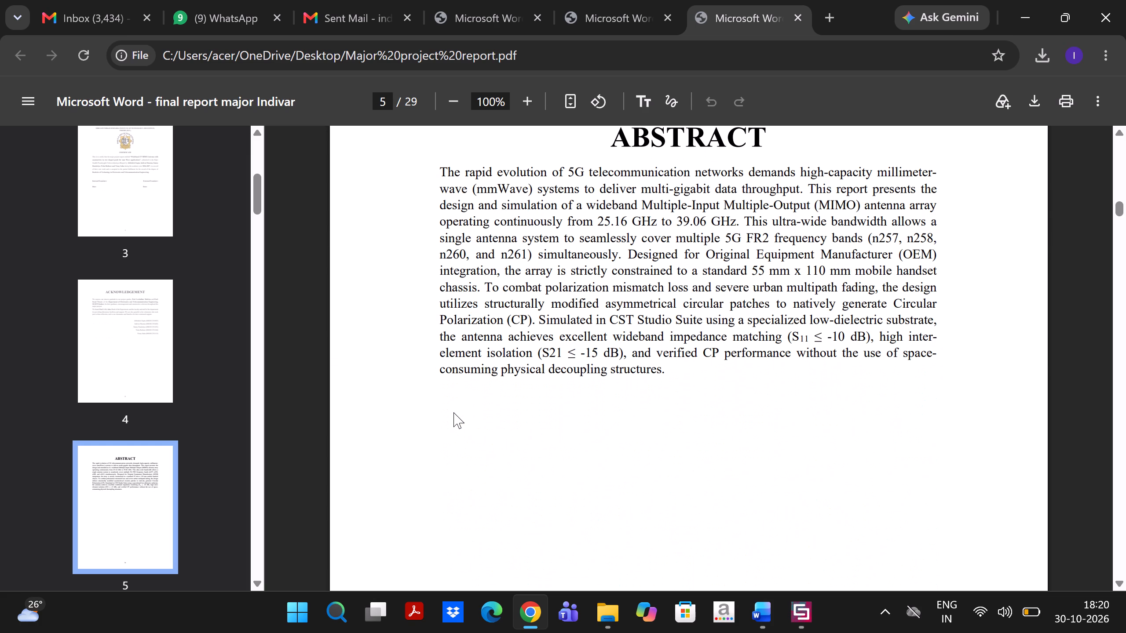
scroll(453, 412, "down", 2)
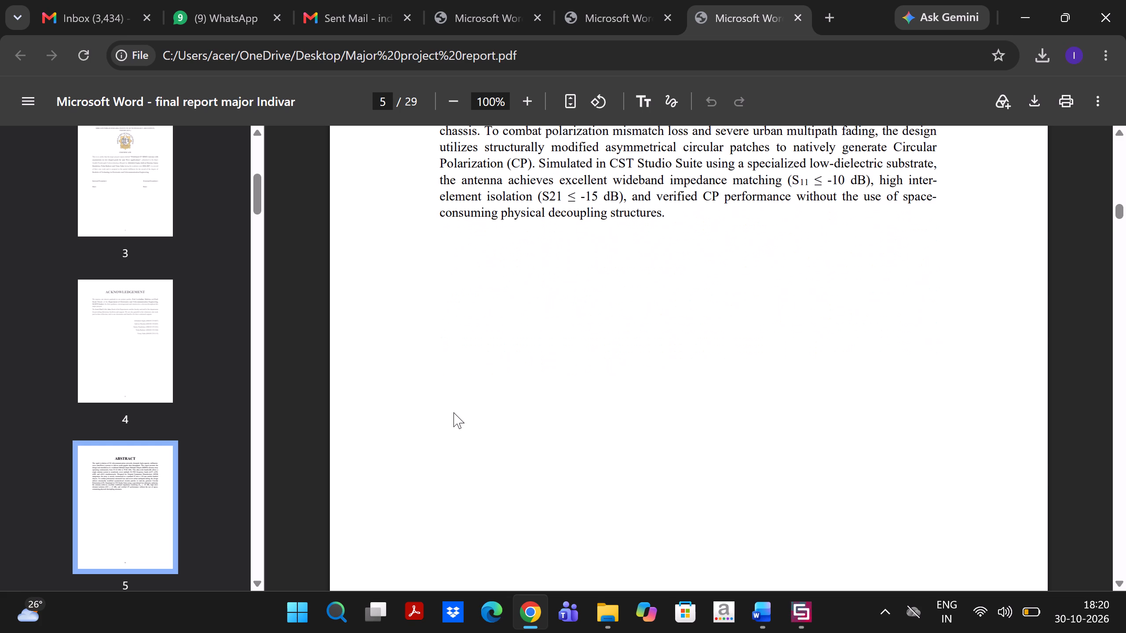
scroll(453, 412, "down", 4)
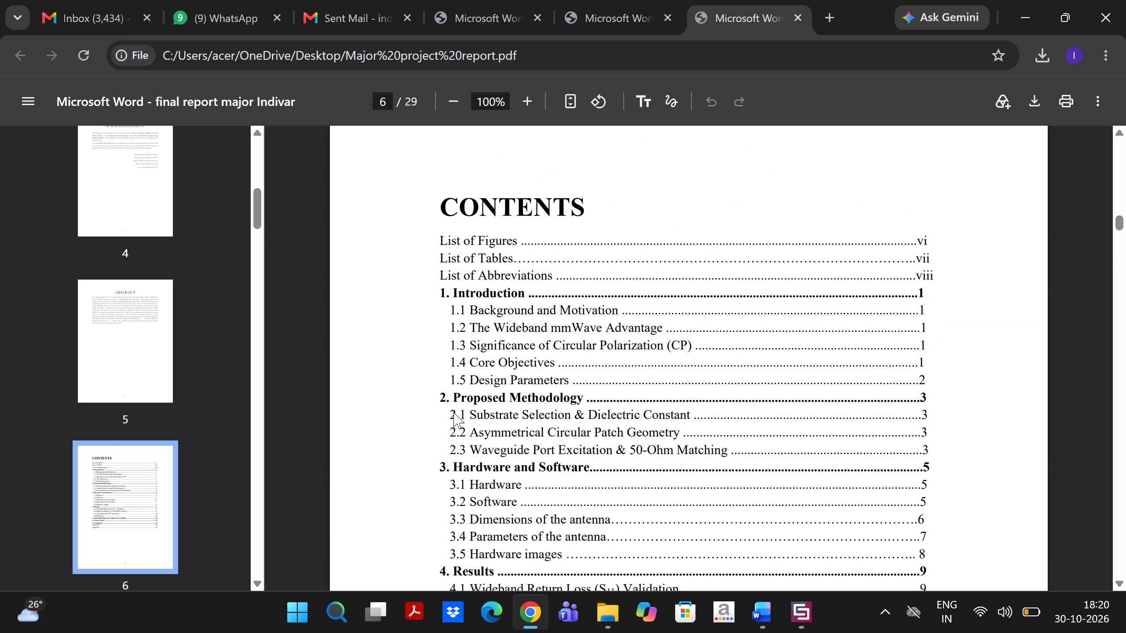
scroll(453, 412, "down", 2)
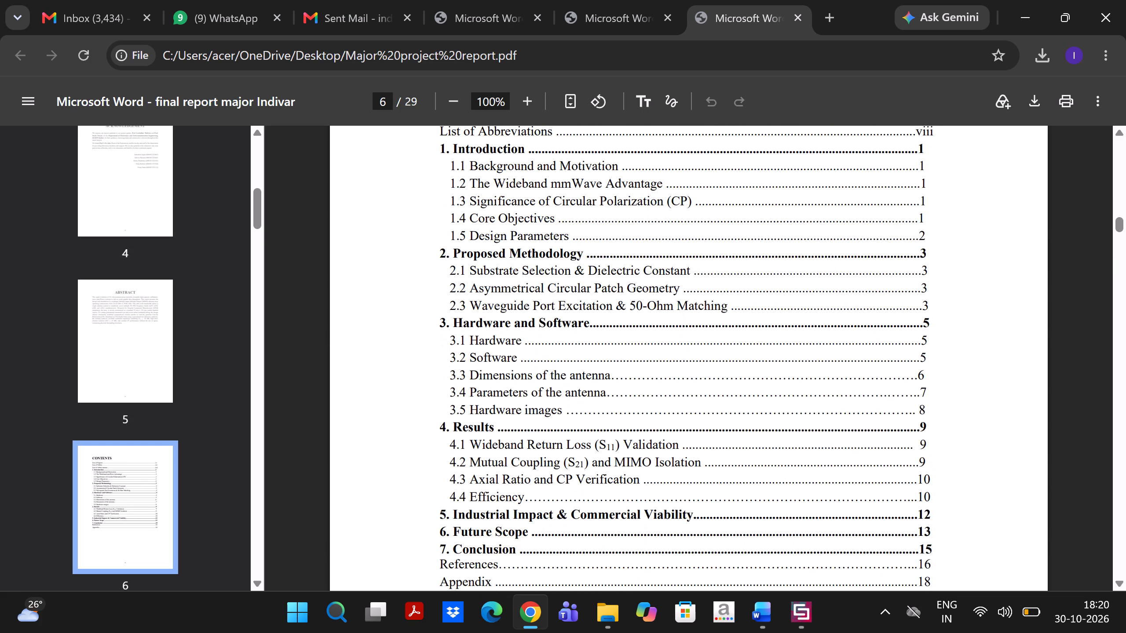
scroll(468, 389, "down", 3)
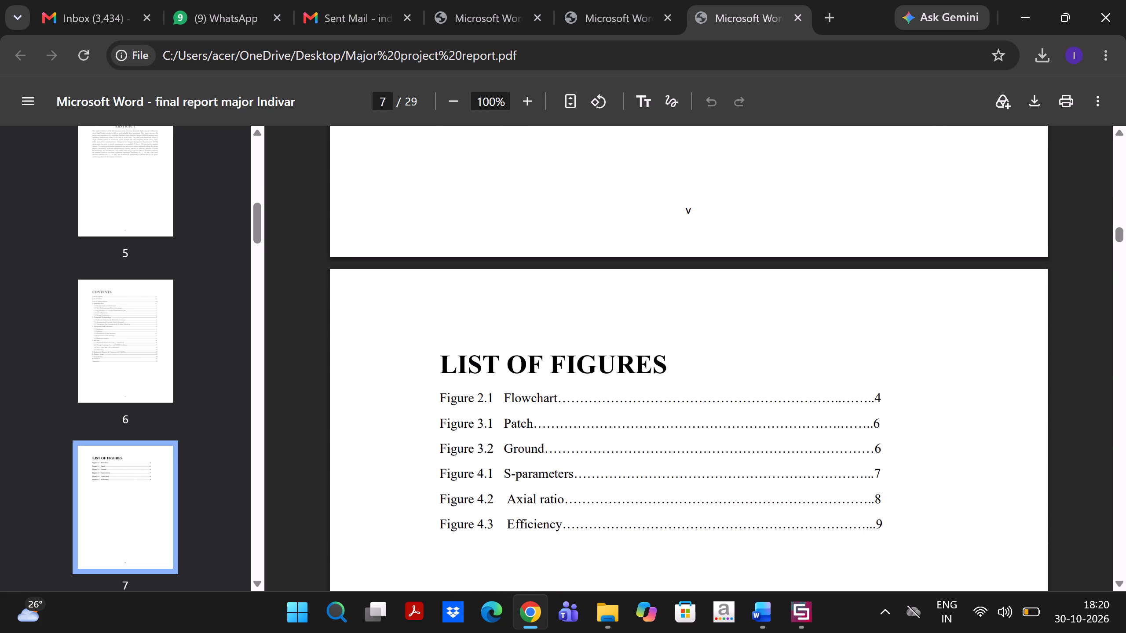
scroll(468, 389, "down", 3)
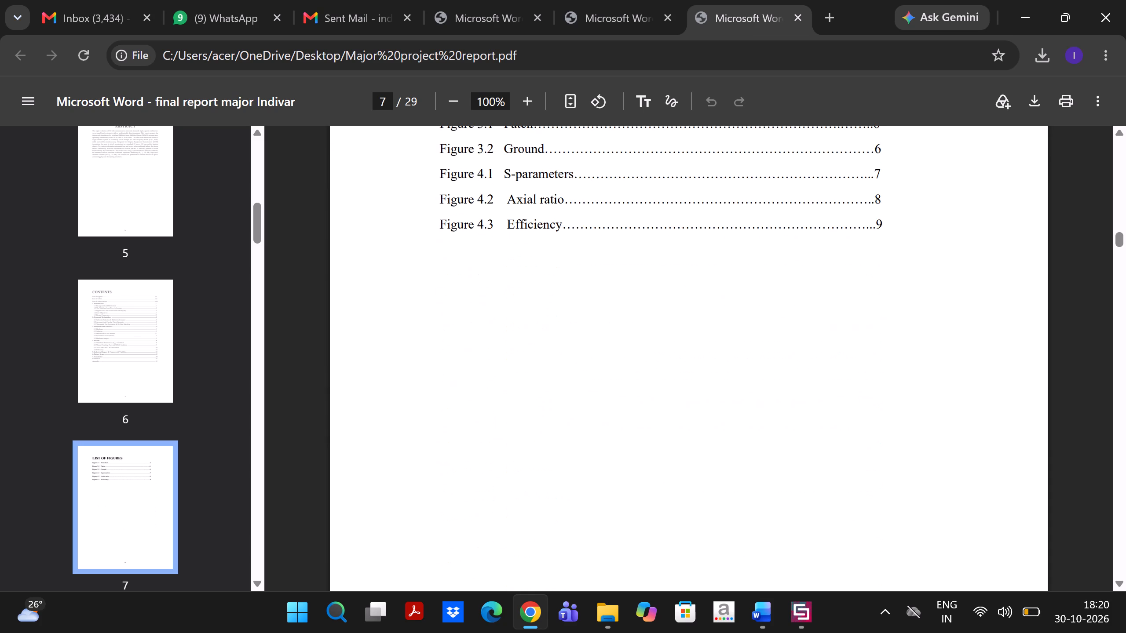
scroll(468, 389, "up", 3)
scroll(468, 389, "down", 7)
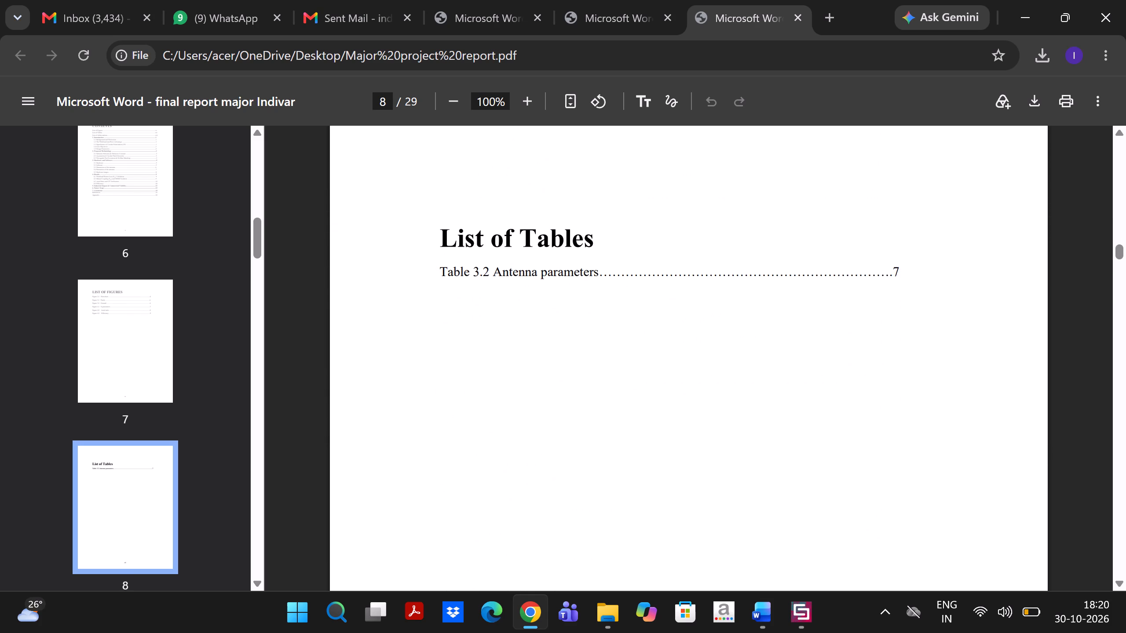
scroll(468, 389, "down", 3)
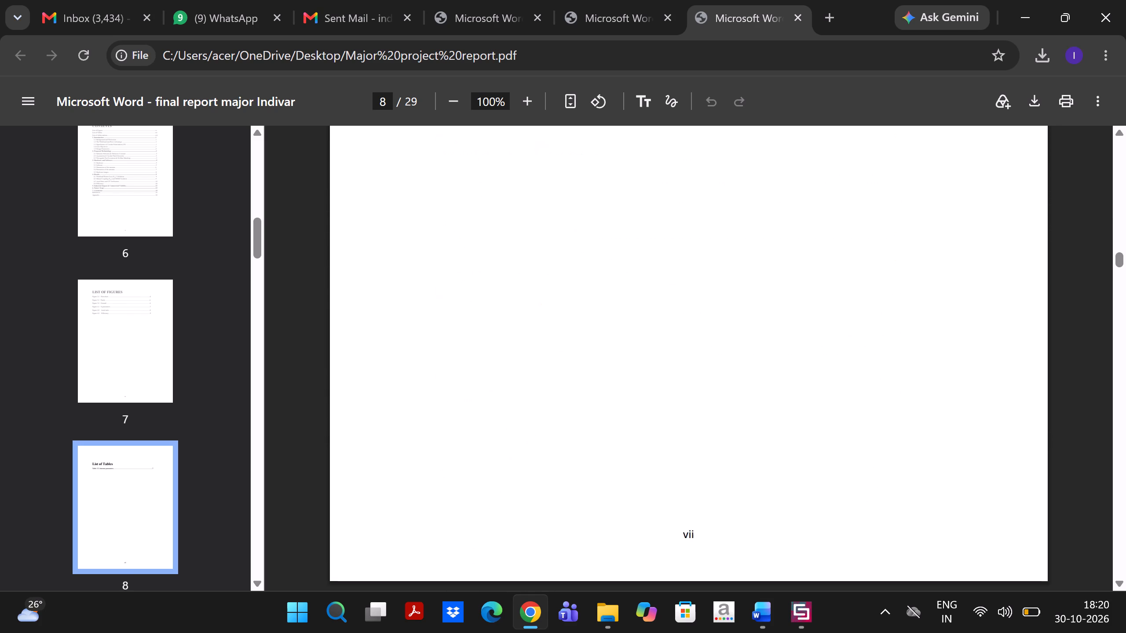
scroll(468, 389, "down", 1)
scroll(468, 389, "up", 3)
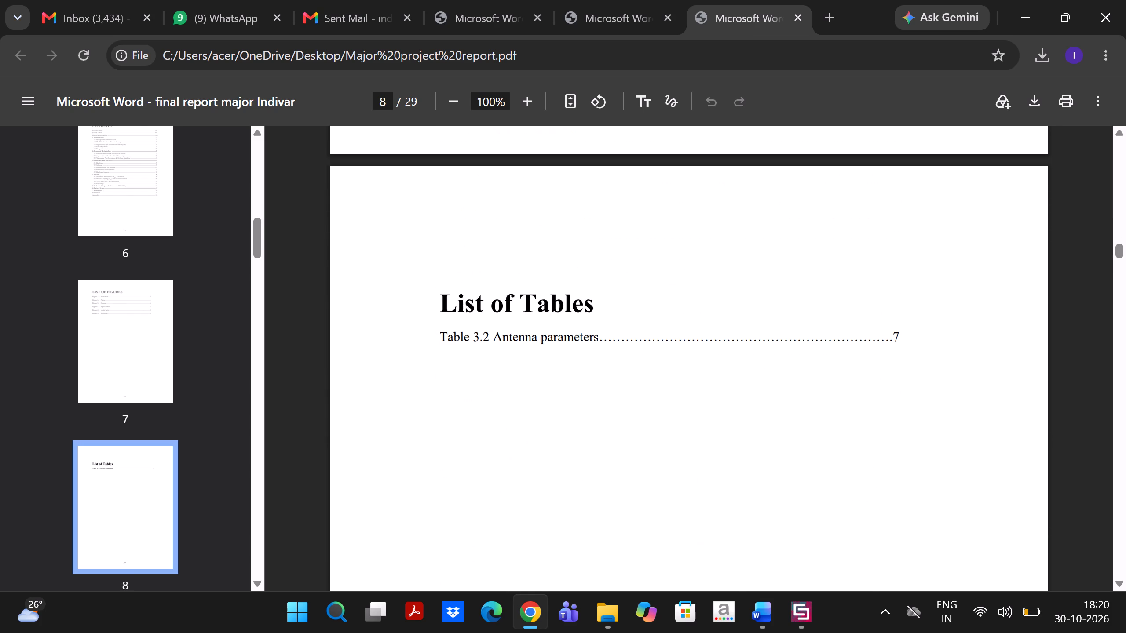
Switch to the report in Word and change the antenna parameters entry in the List of Tables to Table 3.1.
scroll(472, 378, "down", 1)
left_click(624, 124)
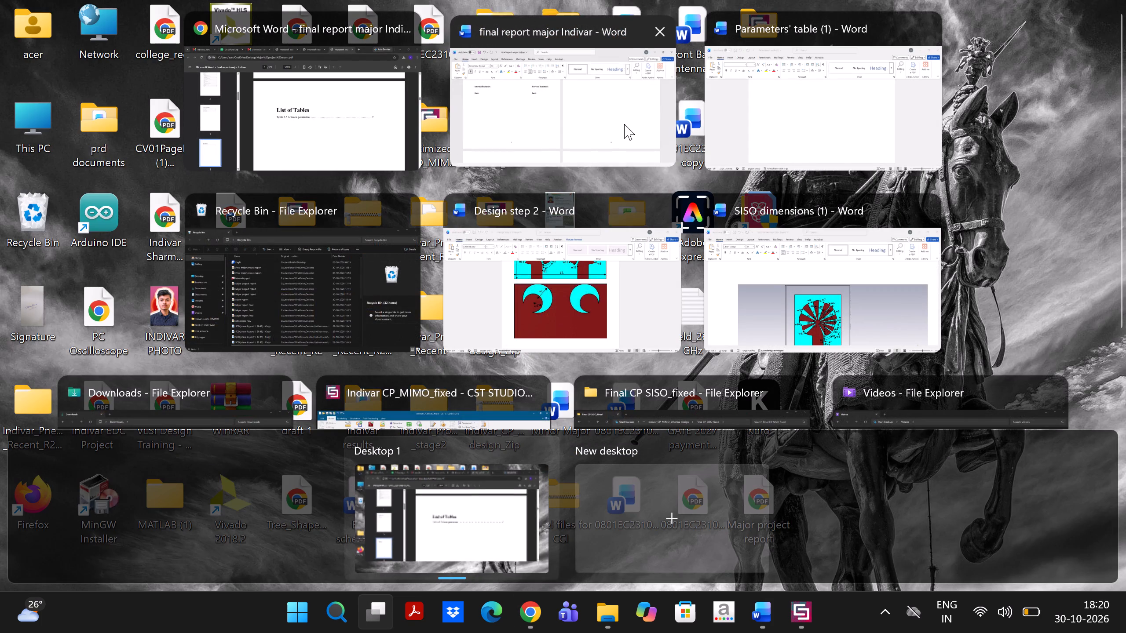
scroll(534, 293, "up", 1)
scroll(507, 382, "down", 20)
scroll(507, 382, "down", 15)
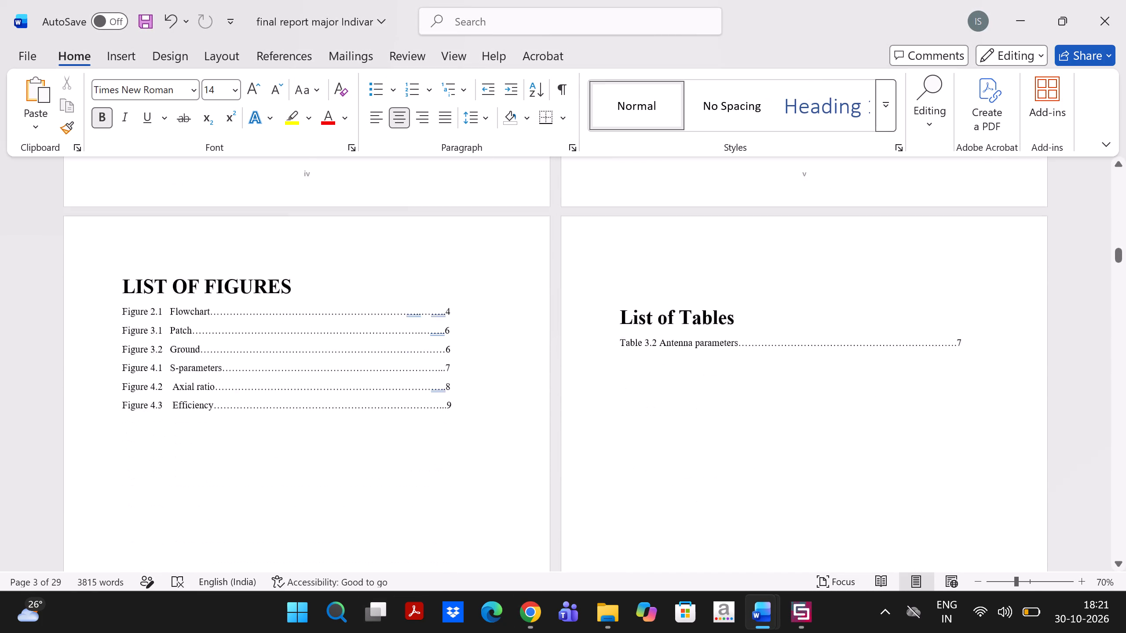
scroll(576, 345, "right", 1)
scroll(662, 311, "right", 1)
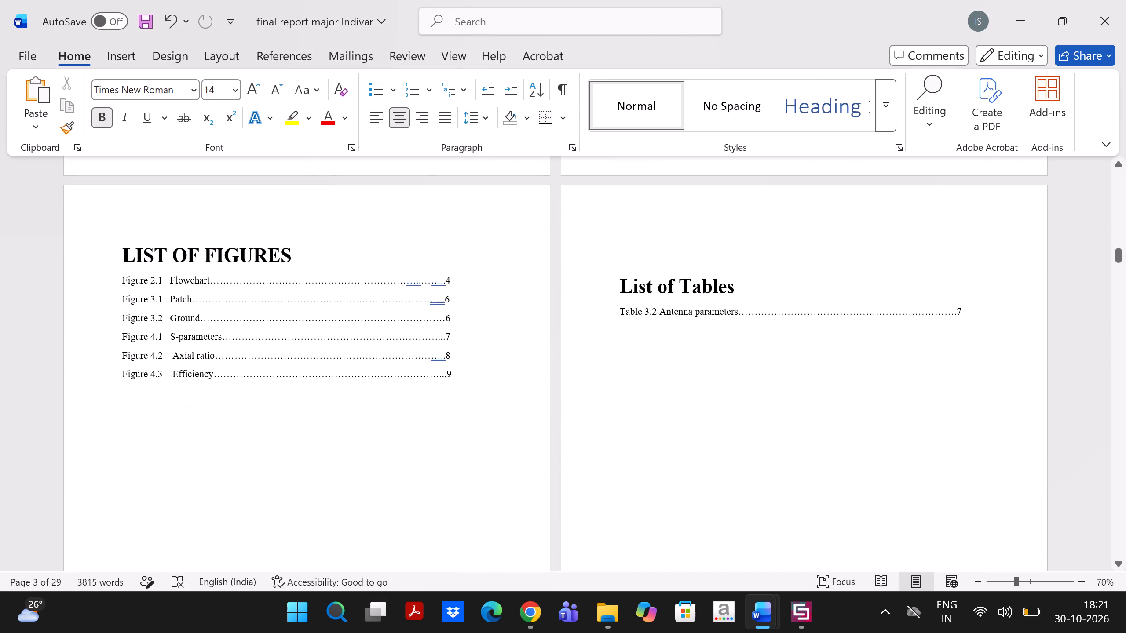
scroll(660, 311, "right", 2)
left_click(657, 310)
scroll(657, 310, "right", 1)
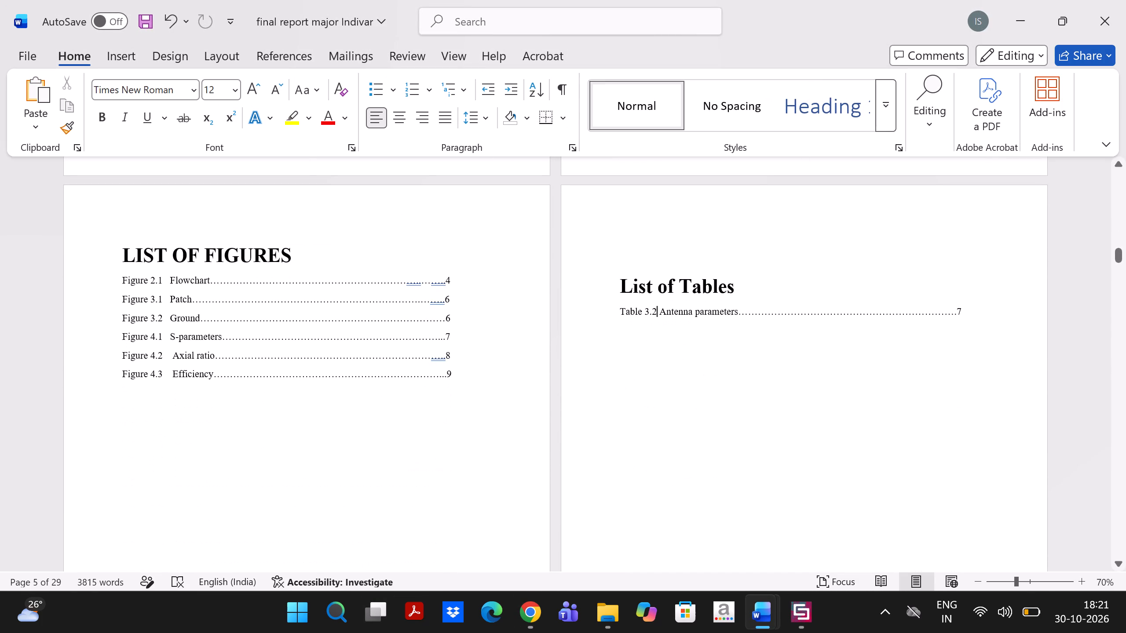
key("BackSpace")
key("1")
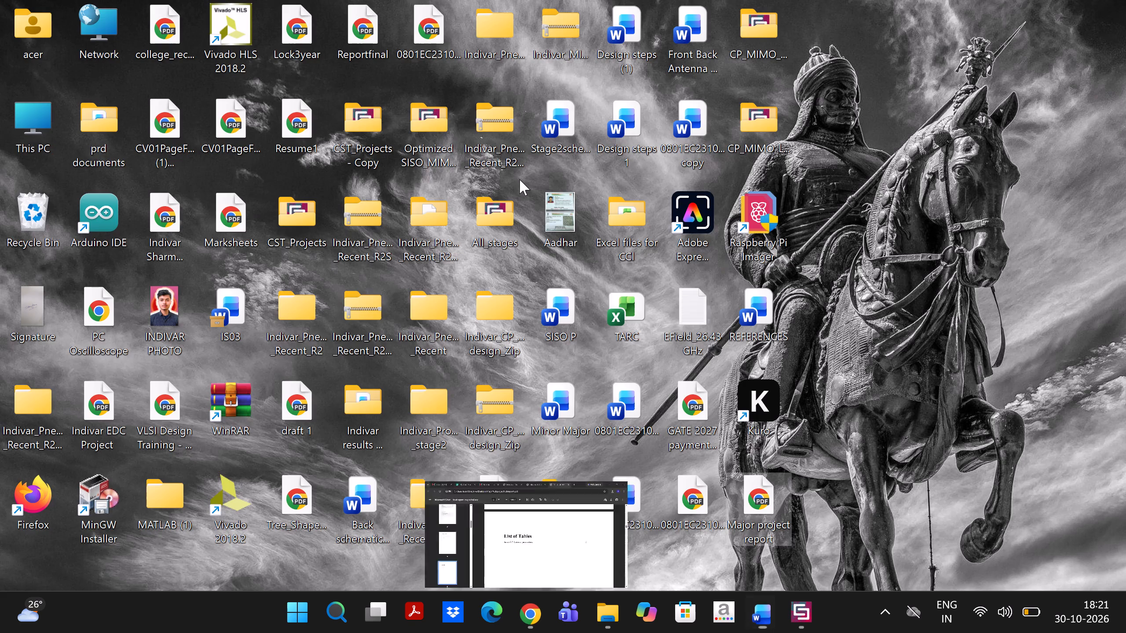
Delete the outdated "Major project report" PDF from the desktop.
left_click(769, 509)
key("Delete")
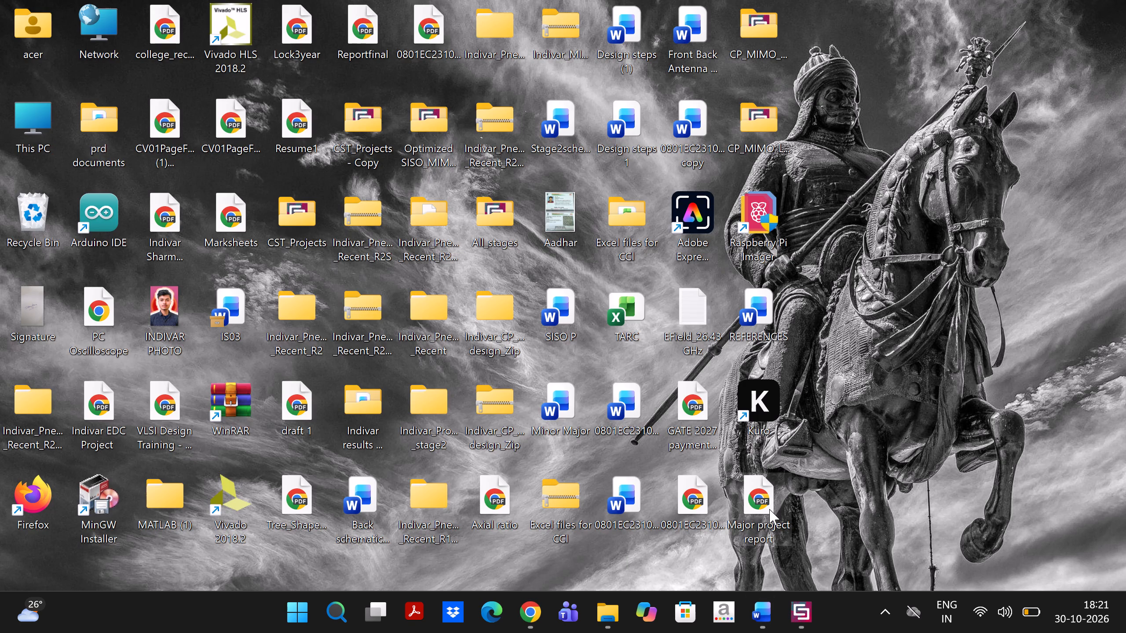
Switch to the report in Word and print the whole document to PDF, saving it on the desktop as "Major project report".
scroll(769, 509, "down", 3)
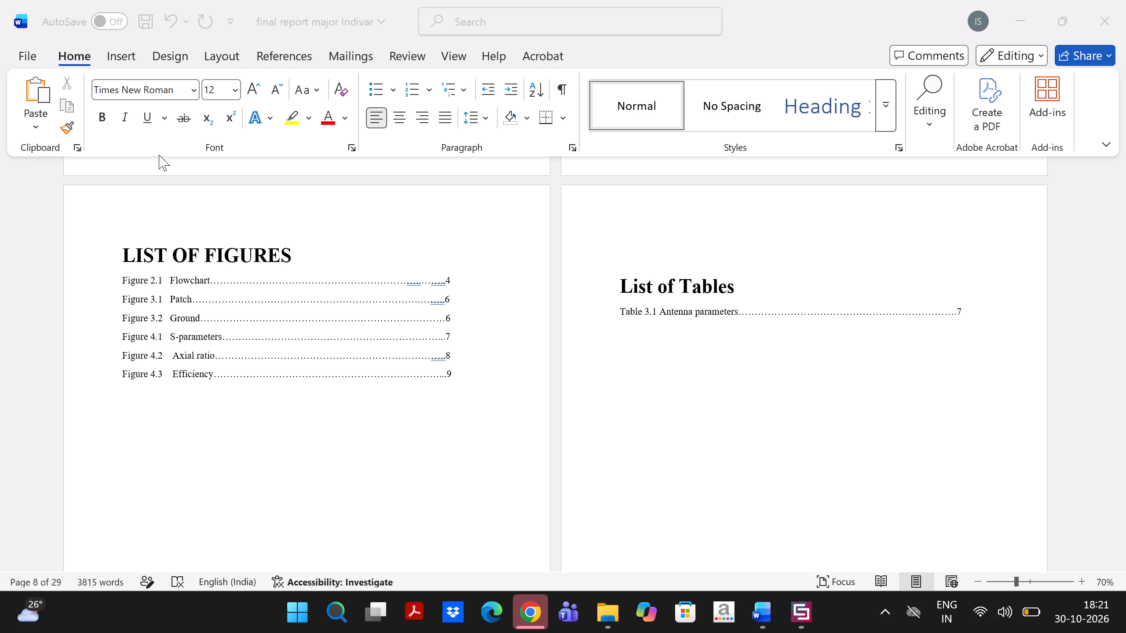
left_click(37, 62)
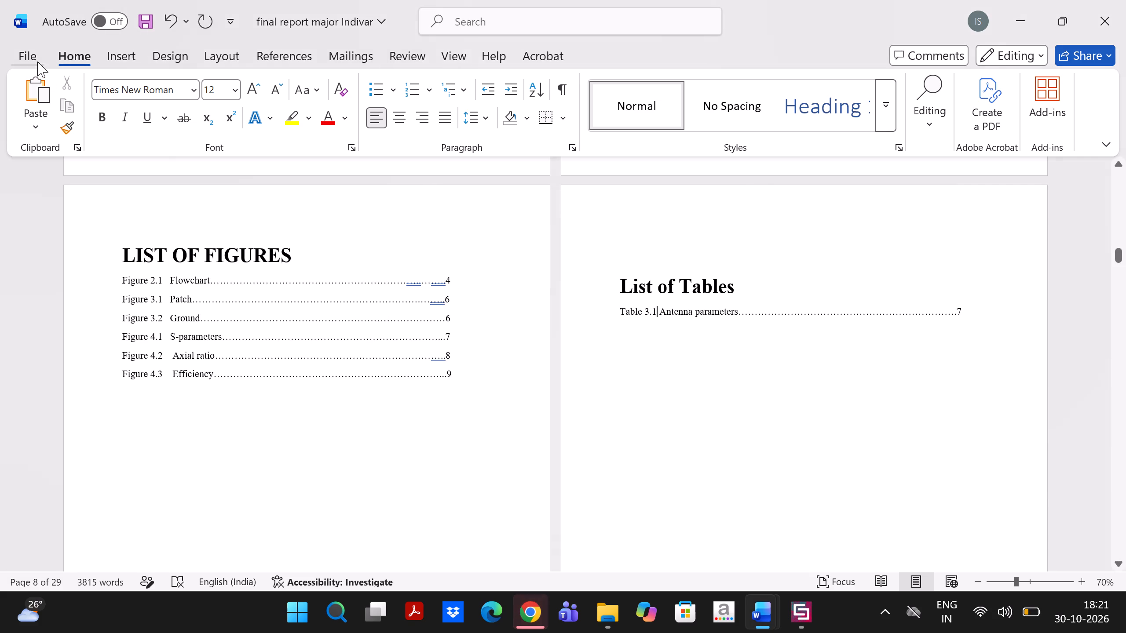
scroll(85, 321, "up", 1)
left_click(19, 52)
scroll(19, 52, "up", 1)
scroll(73, 327, "up", 1)
left_click(51, 383)
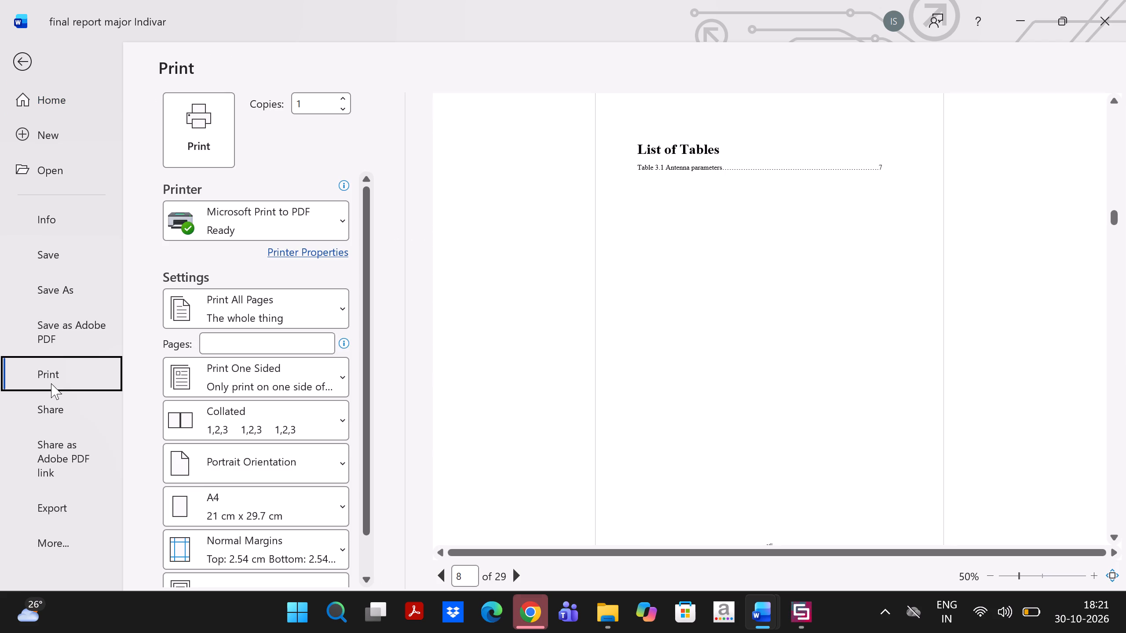
left_click_drag(235, 103, 226, 107)
left_click(226, 107)
left_click_drag(226, 107, 216, 114)
left_click(216, 114)
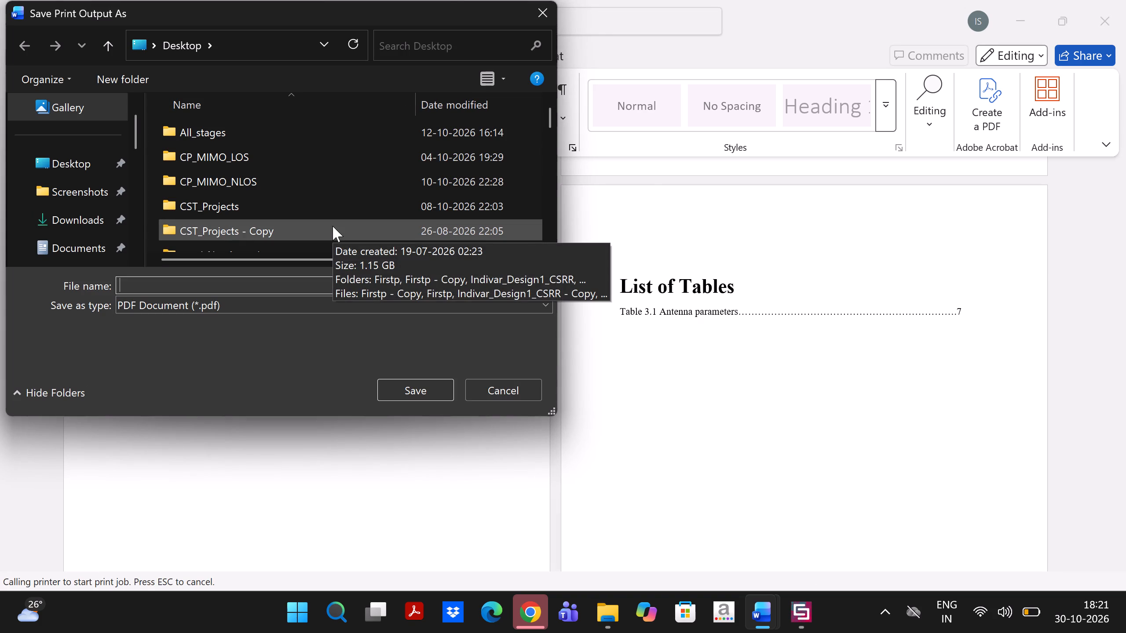
type("Major project report")
key("Return")
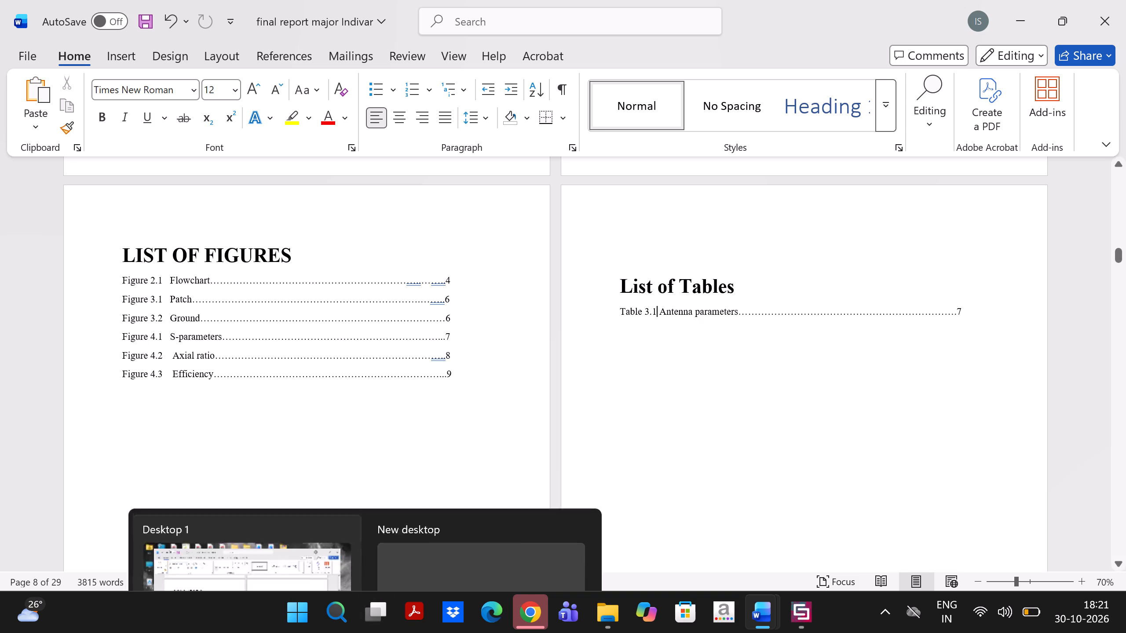
Switch to the desktop, refresh it and open the newly exported "Major project report" PDF.
right_click(893, 343)
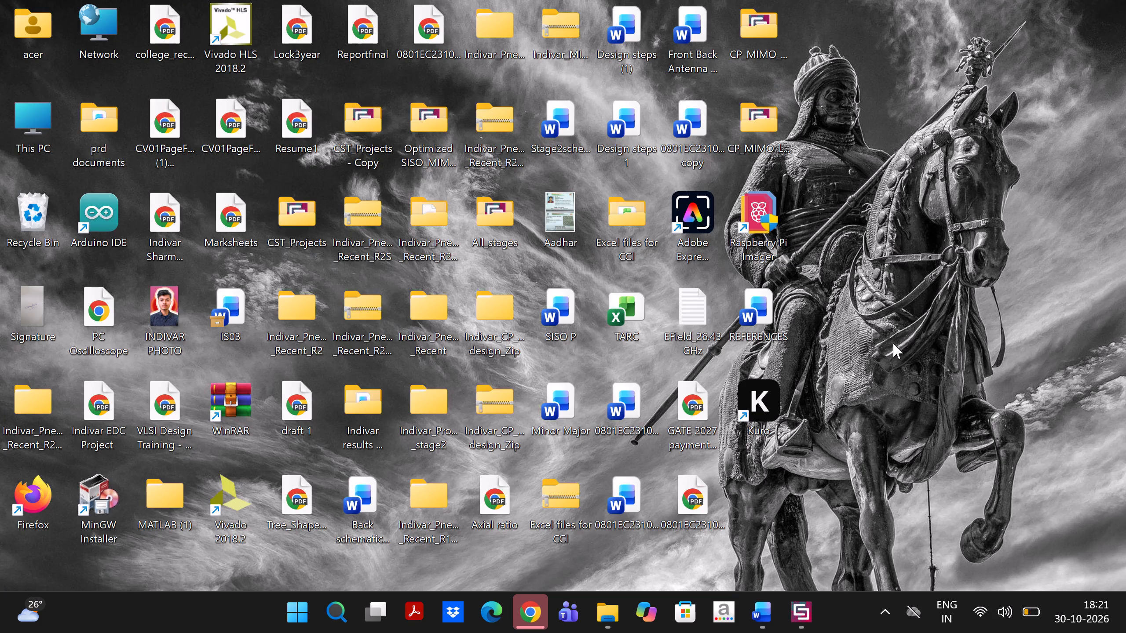
left_click(960, 280)
double_click(751, 490)
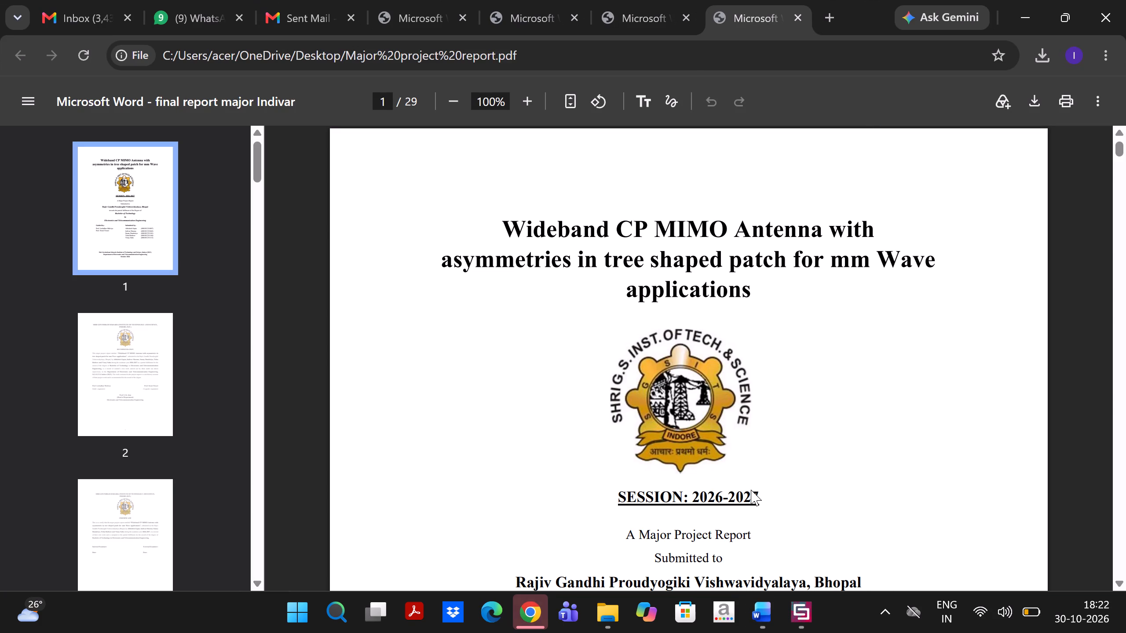
Check the exported PDF's front matter from the title page through the certificates, acknowledgement, abstract and contents to the List of Figures.
scroll(572, 471, "down", 5)
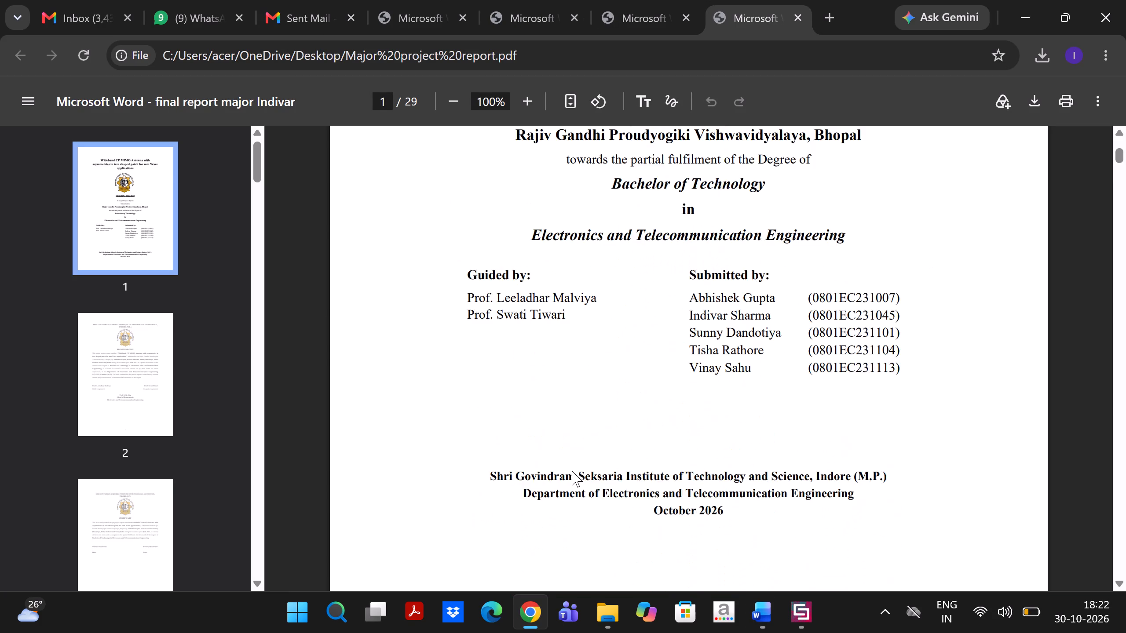
scroll(572, 471, "down", 4)
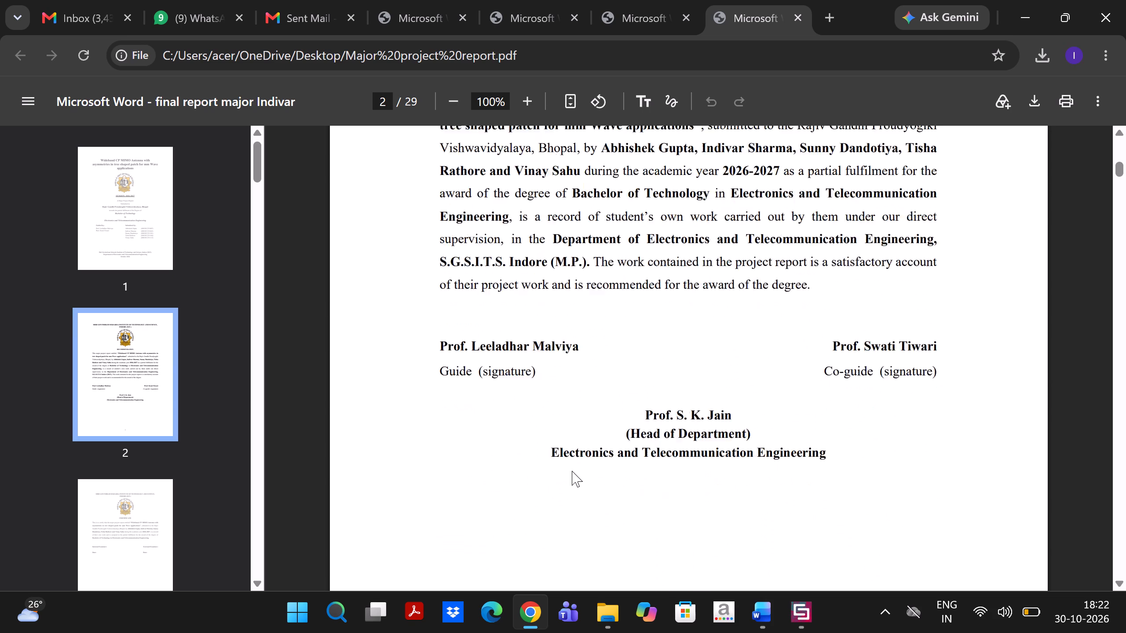
scroll(572, 471, "down", 6)
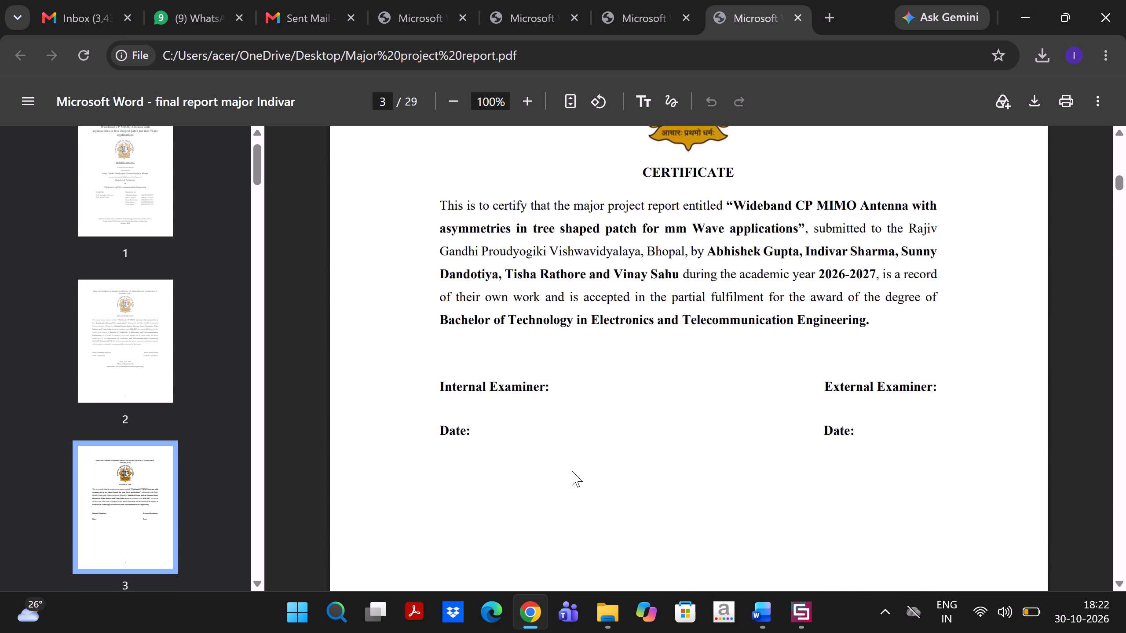
scroll(572, 471, "down", 8)
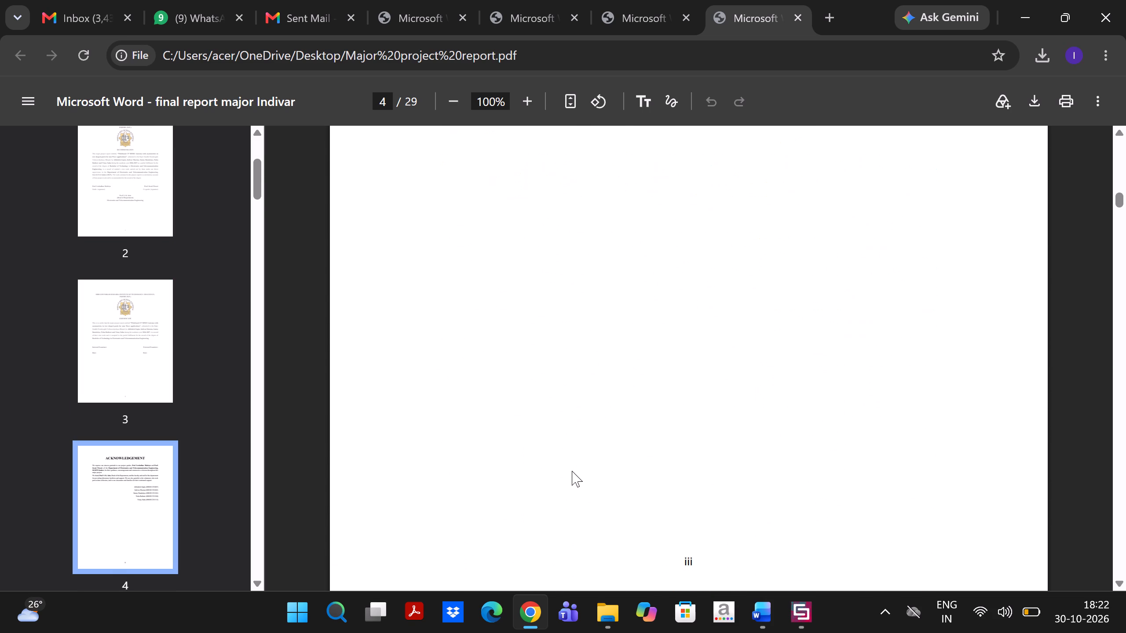
scroll(572, 471, "down", 8)
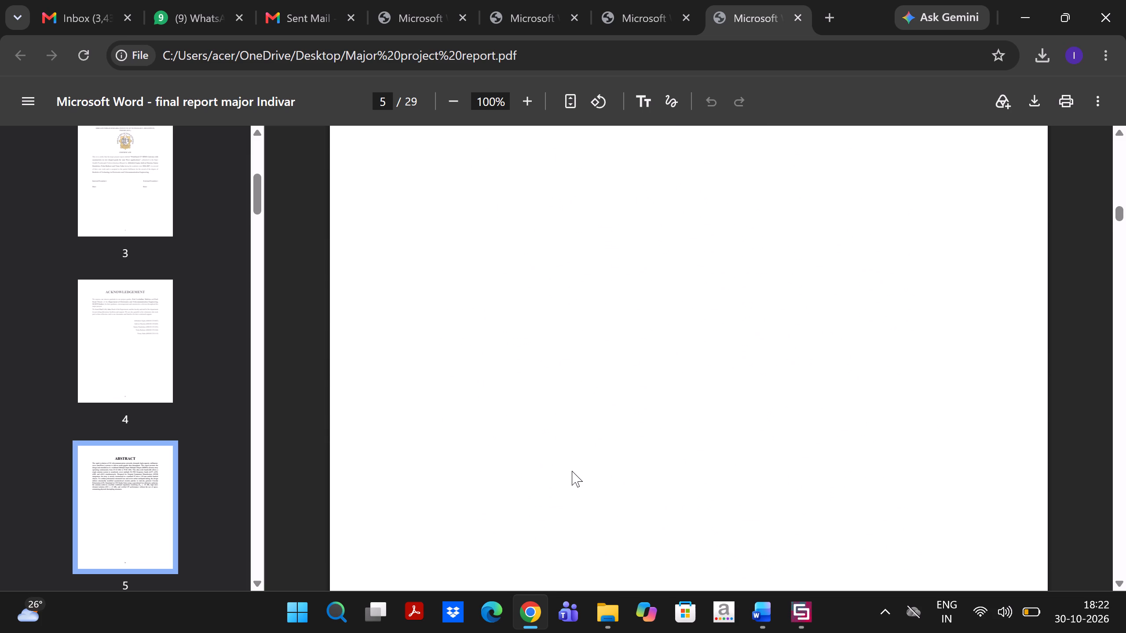
scroll(572, 471, "down", 1)
scroll(572, 471, "up", 4)
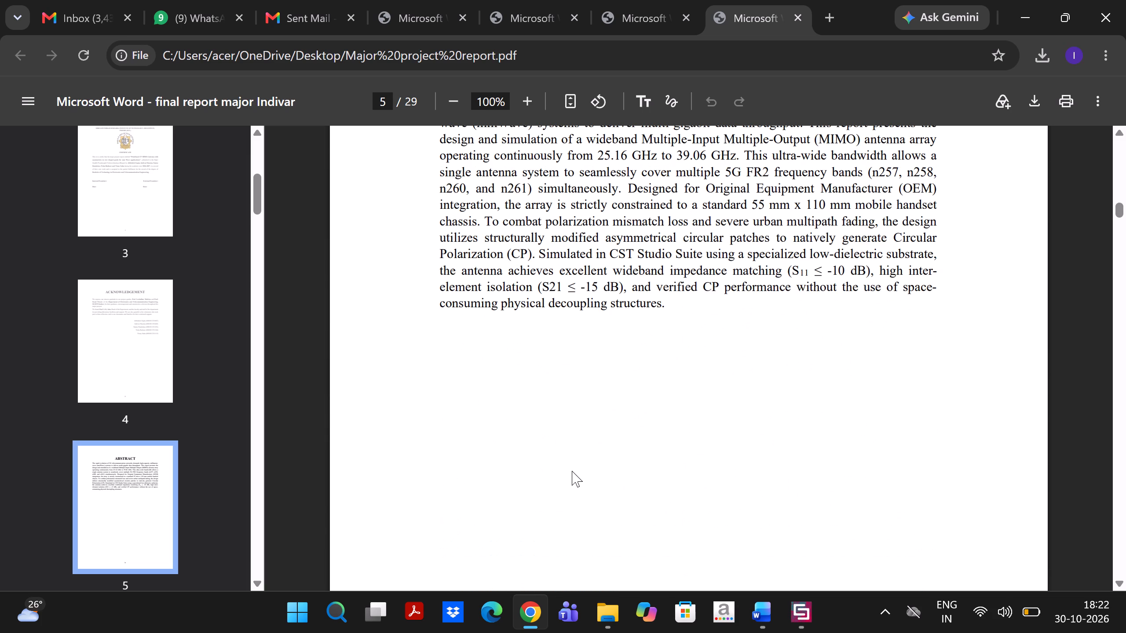
scroll(572, 471, "down", 7)
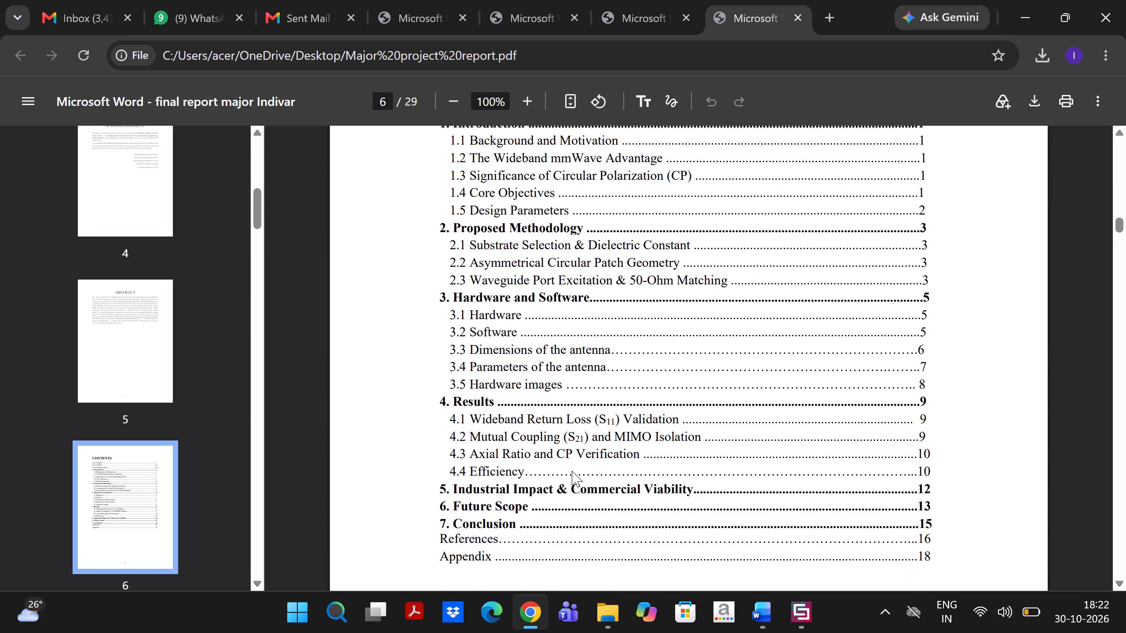
scroll(572, 471, "down", 3)
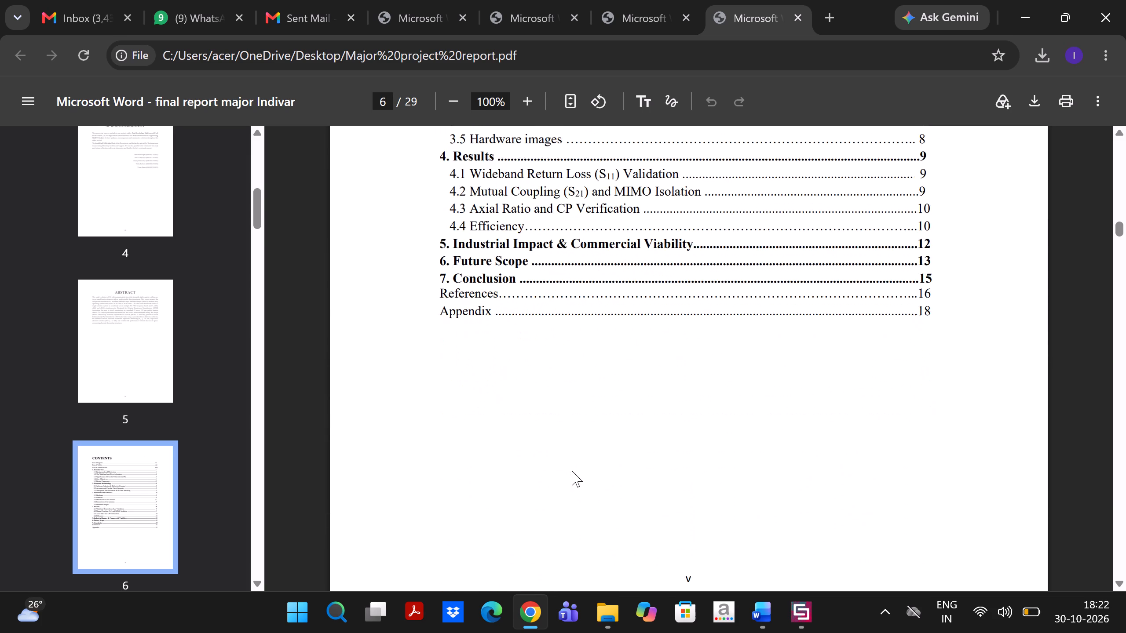
scroll(572, 471, "down", 3)
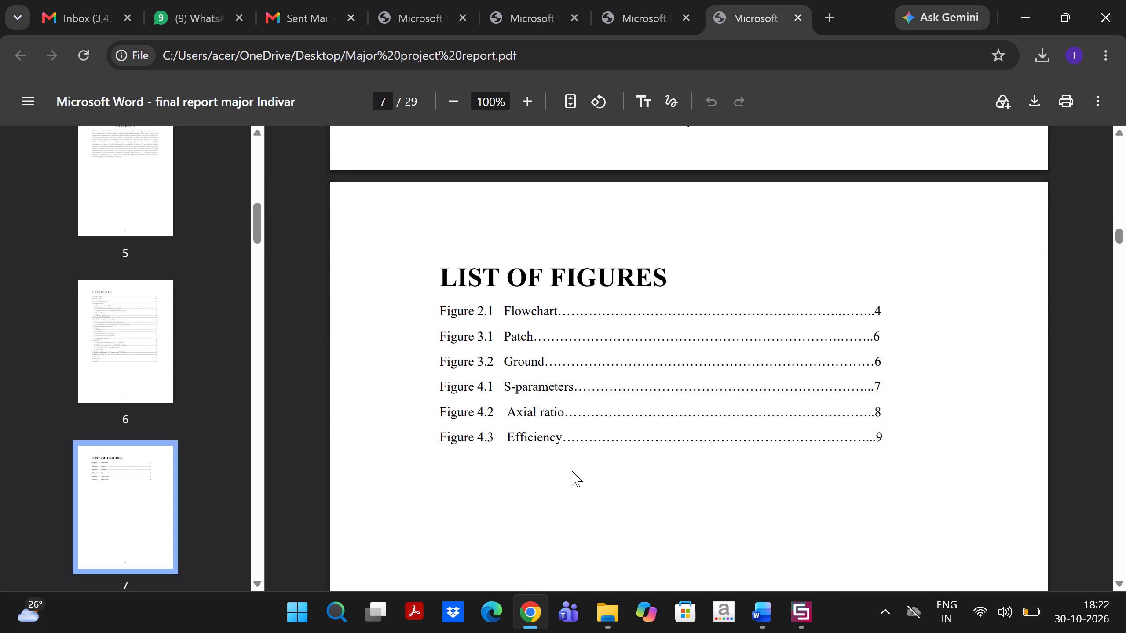